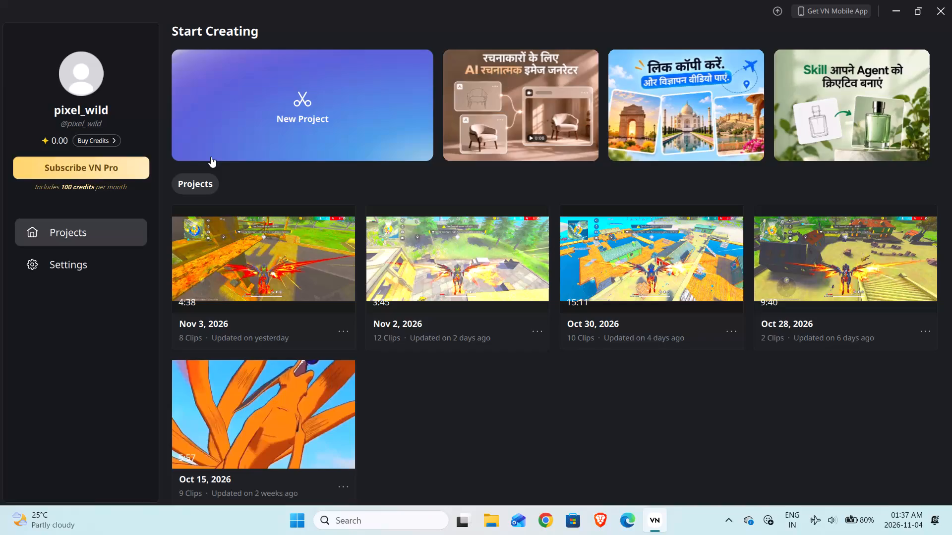
Create a new video project.
click(296, 107)
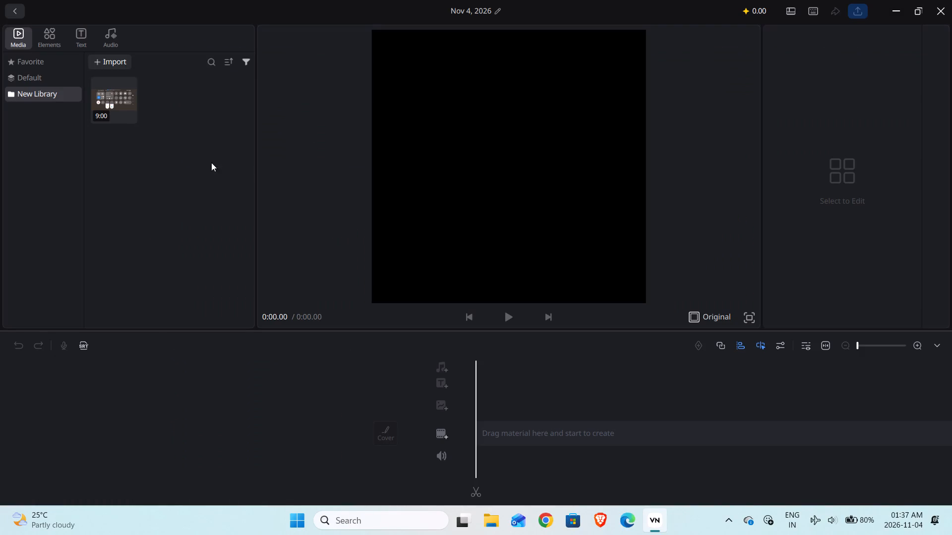
Delete the existing 9:00 clip from the New Library media folder.
right_click(127, 116)
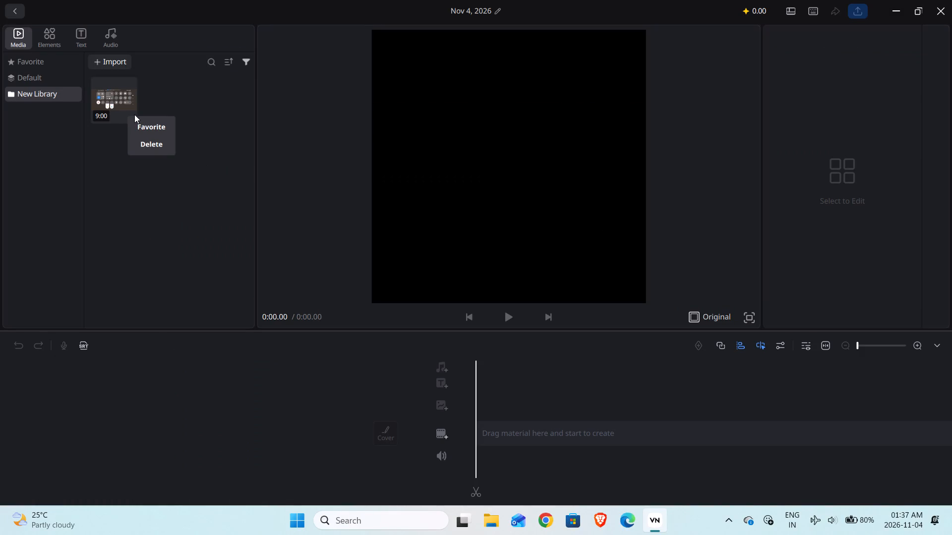
click(152, 146)
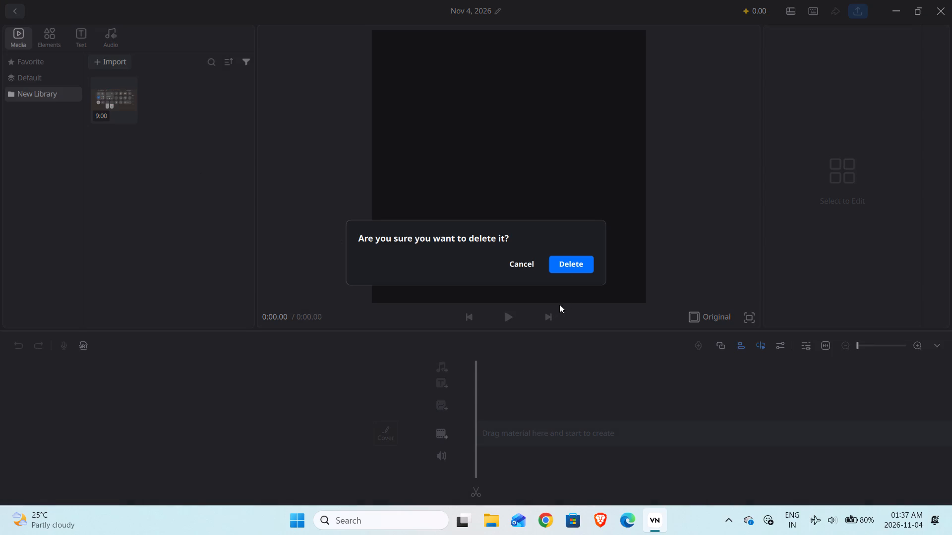
click(568, 265)
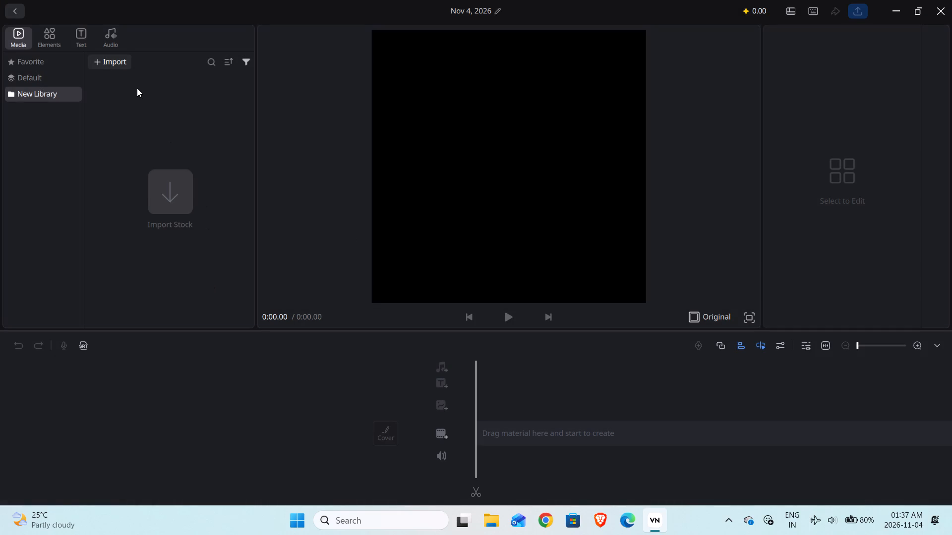
Import the video file NRWF5170 from the Downloads folder into New Library.
click(114, 65)
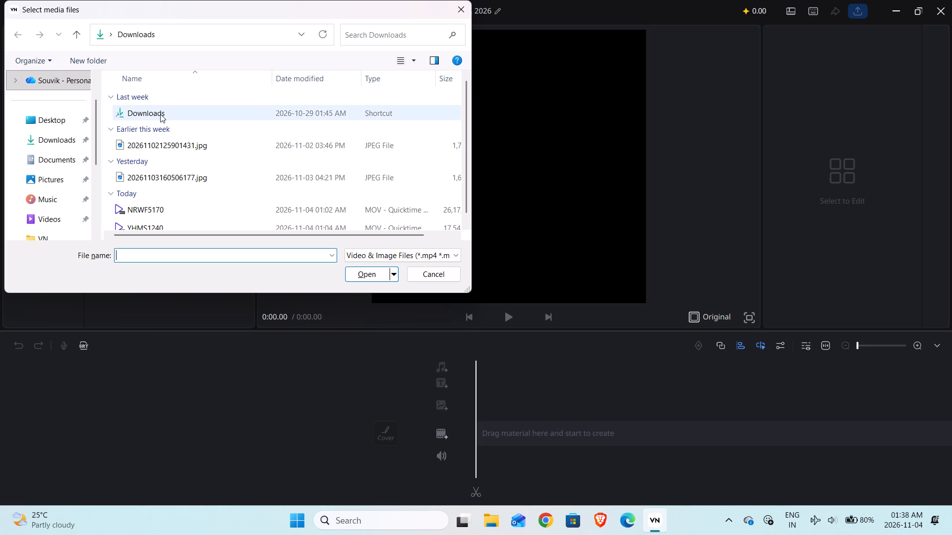
scroll(179, 179, down, 1)
scroll(179, 179, up, 1)
scroll(179, 179, down, 2)
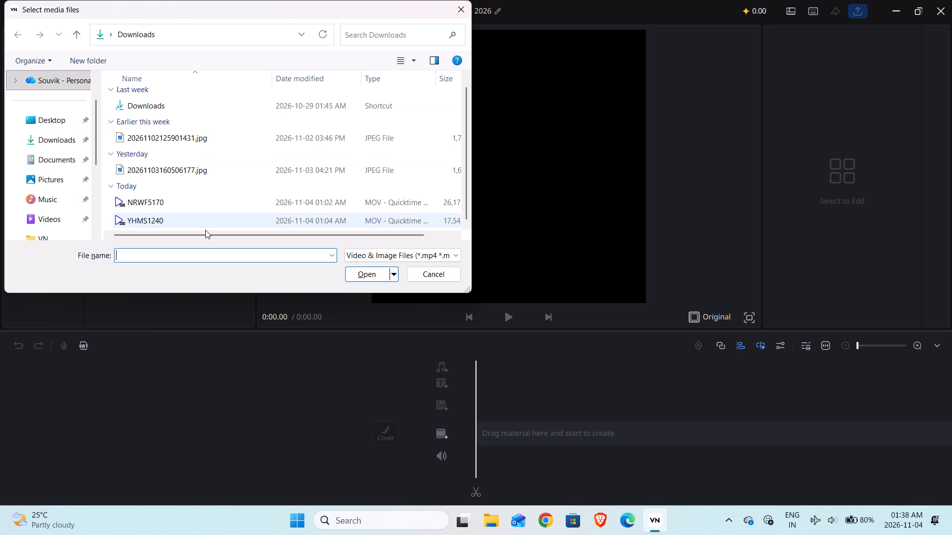
click(299, 197)
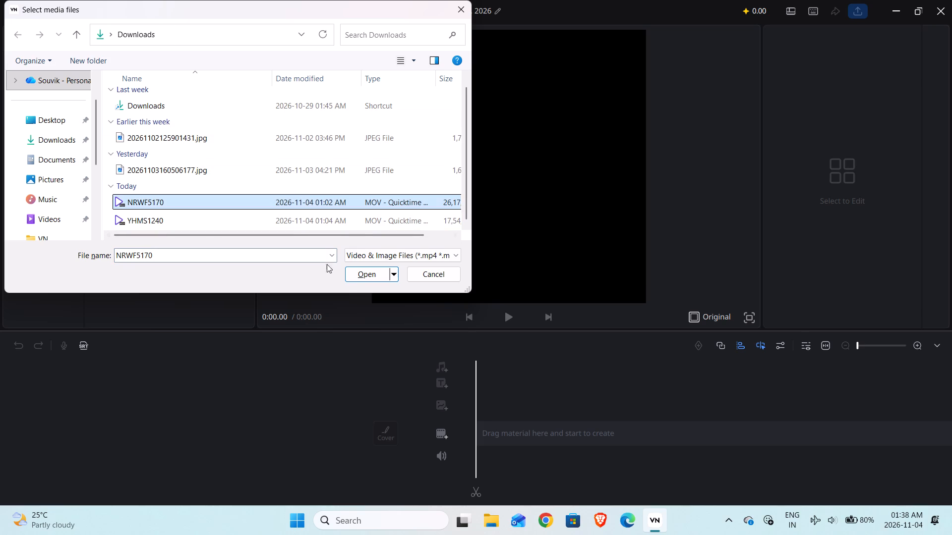
click(357, 270)
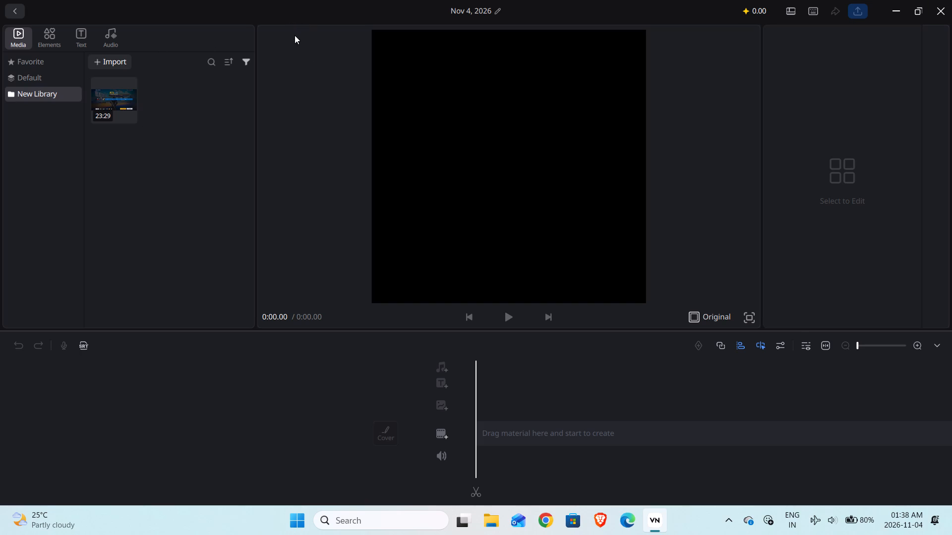
Place the imported 23:29 clip at the start of the main video track.
drag(116, 104, 583, 454)
drag(583, 454, 552, 432)
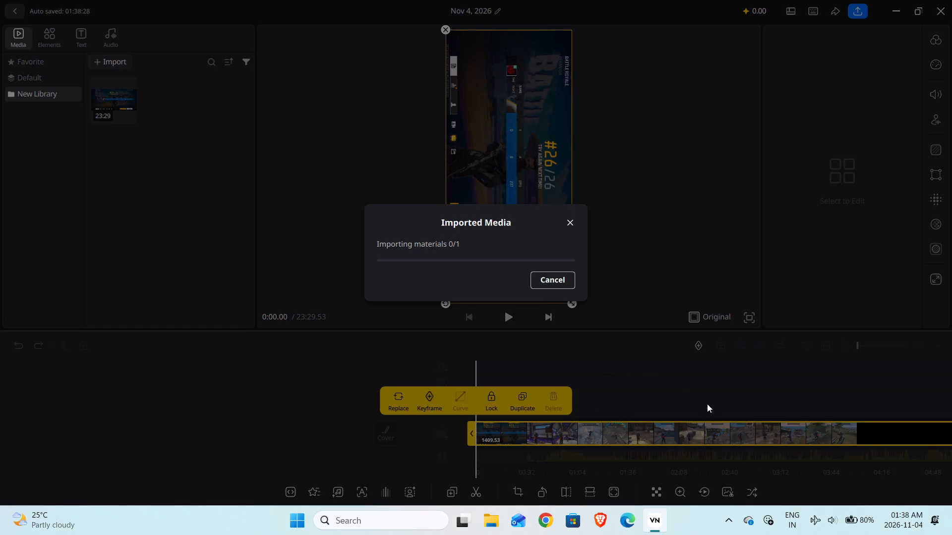
click(660, 398)
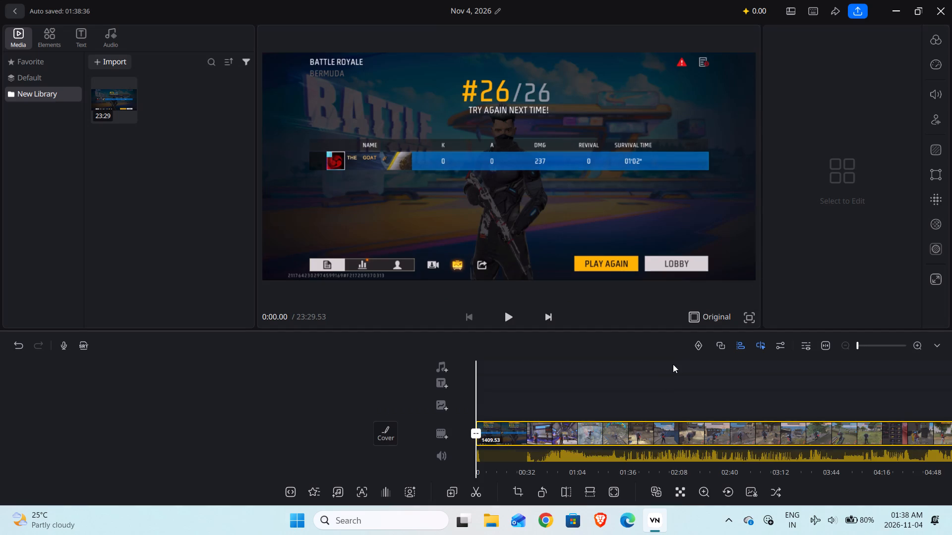
Set the project's aspect ratio to 16:9.
click(700, 310)
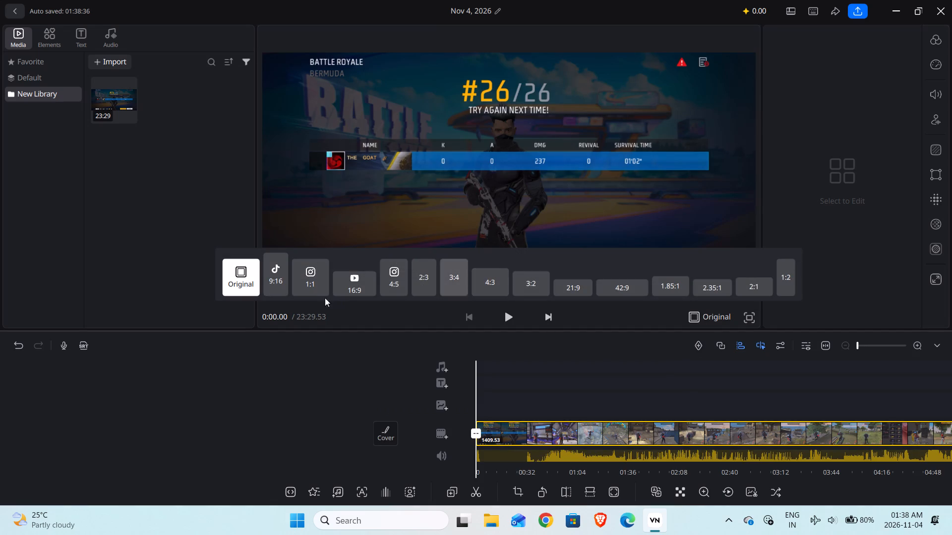
click(354, 285)
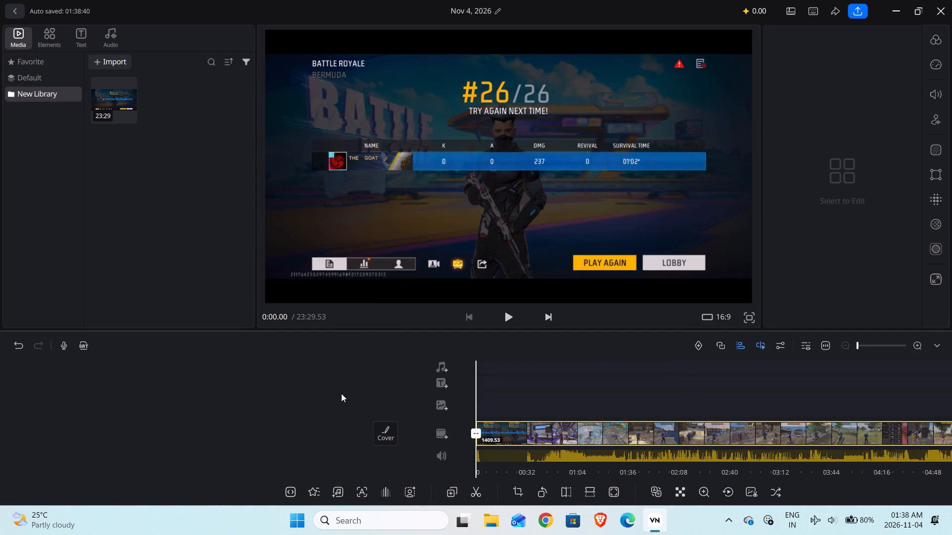
Play the opening ten seconds of the clip to check picture and sound, and pause playback.
click(507, 321)
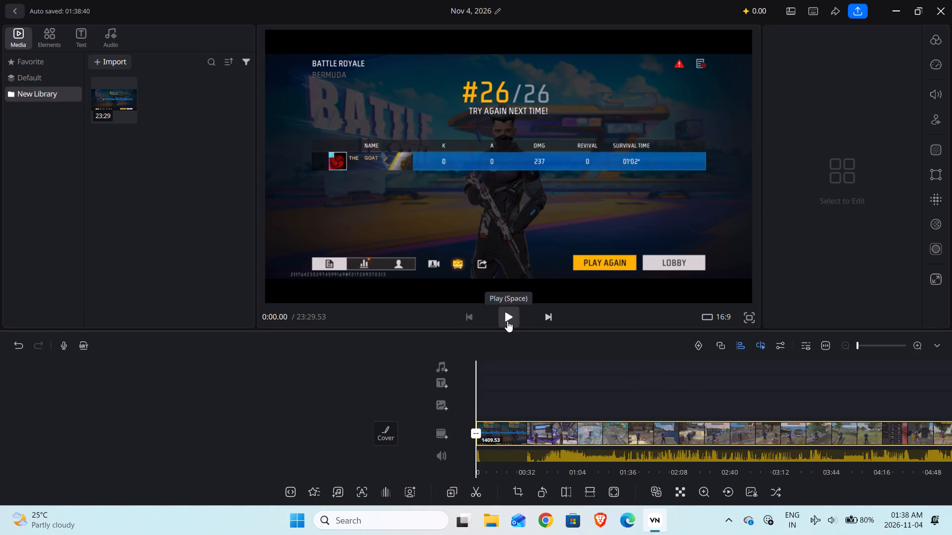
click(866, 521)
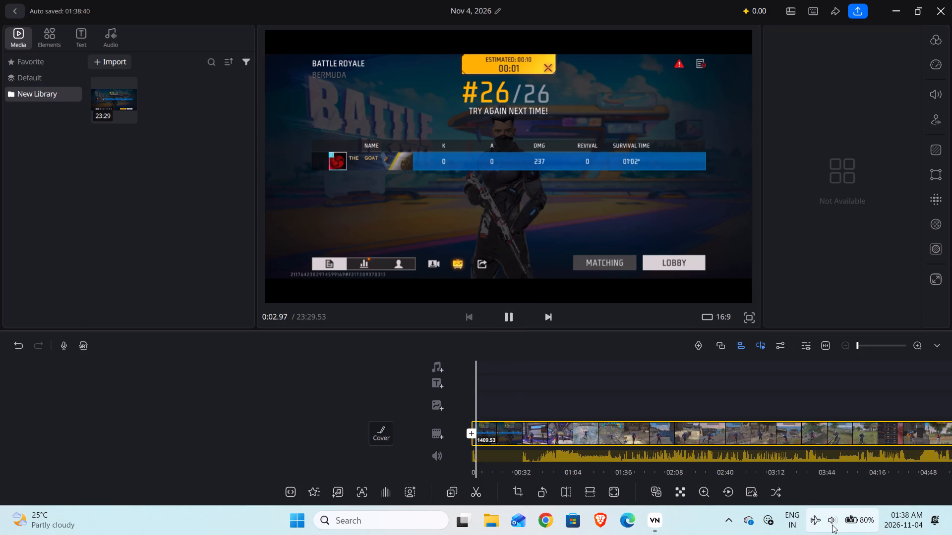
click(834, 525)
click(816, 516)
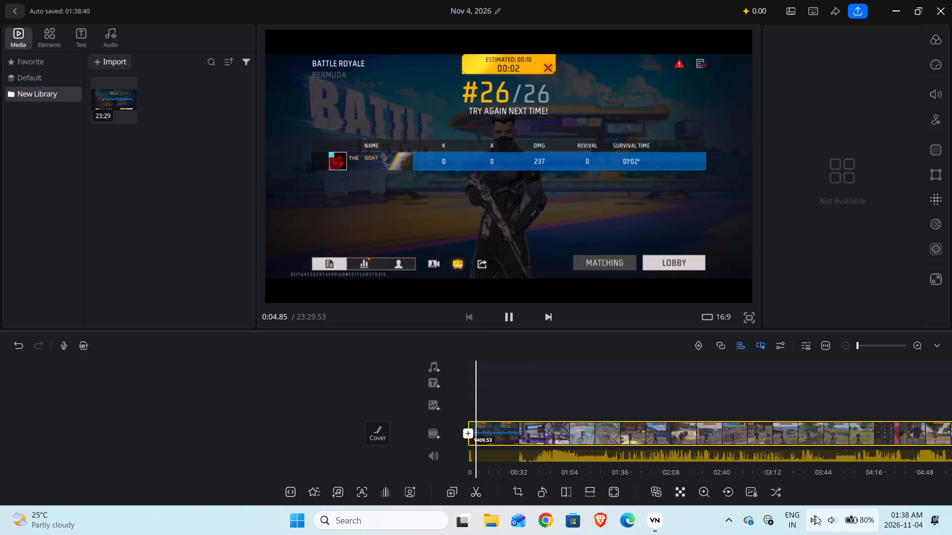
click(507, 316)
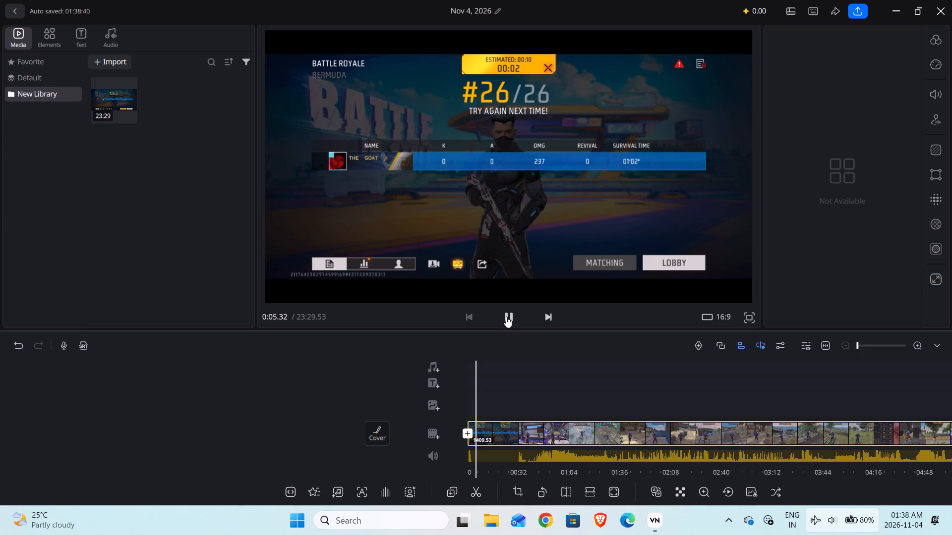
click(506, 317)
click(508, 316)
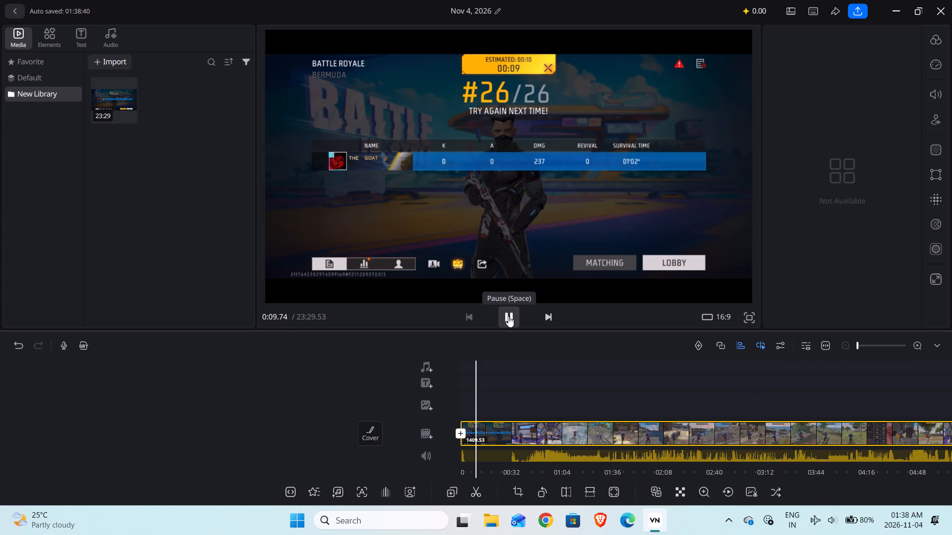
Turn on Bluetooth in Windows and check the connection to the realme TechLife Buds T100 earbuds.
click(814, 526)
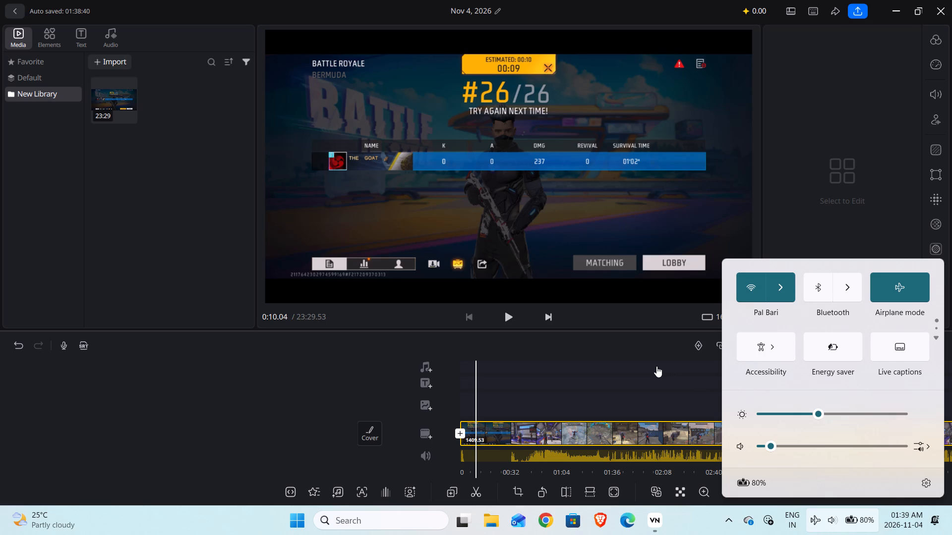
click(684, 372)
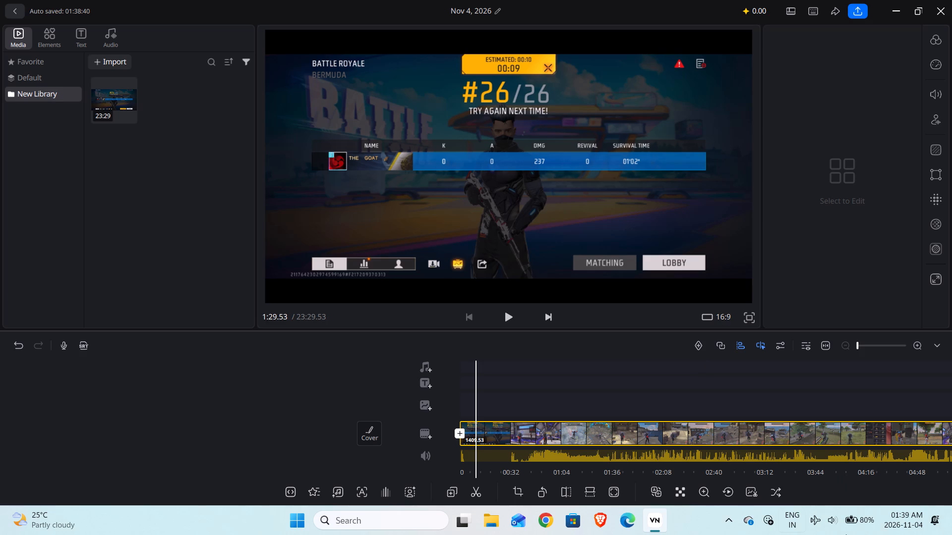
click(814, 525)
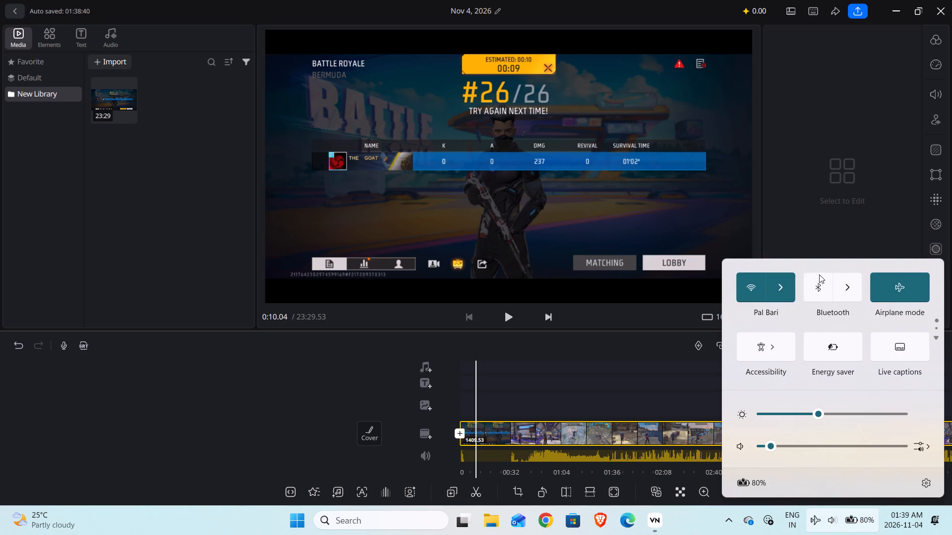
click(820, 297)
click(821, 200)
double_click(813, 232)
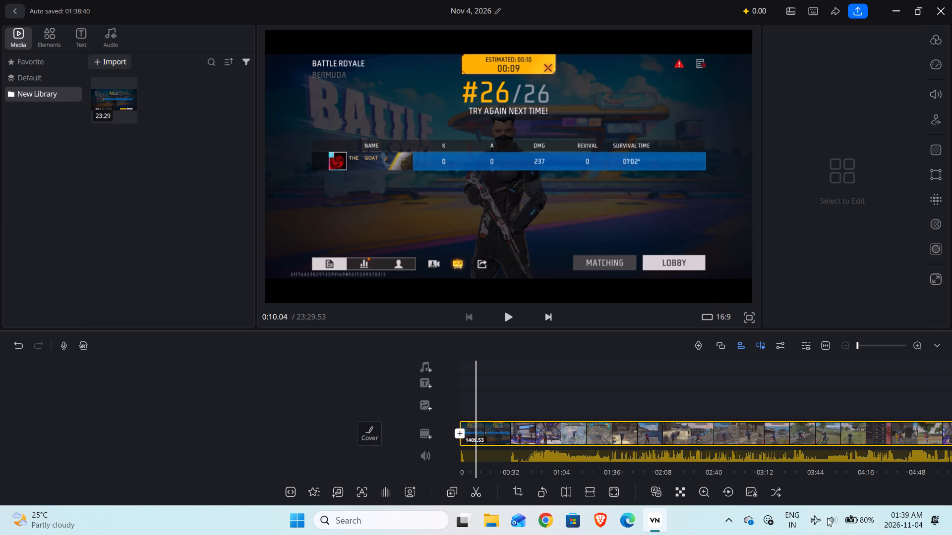
click(821, 527)
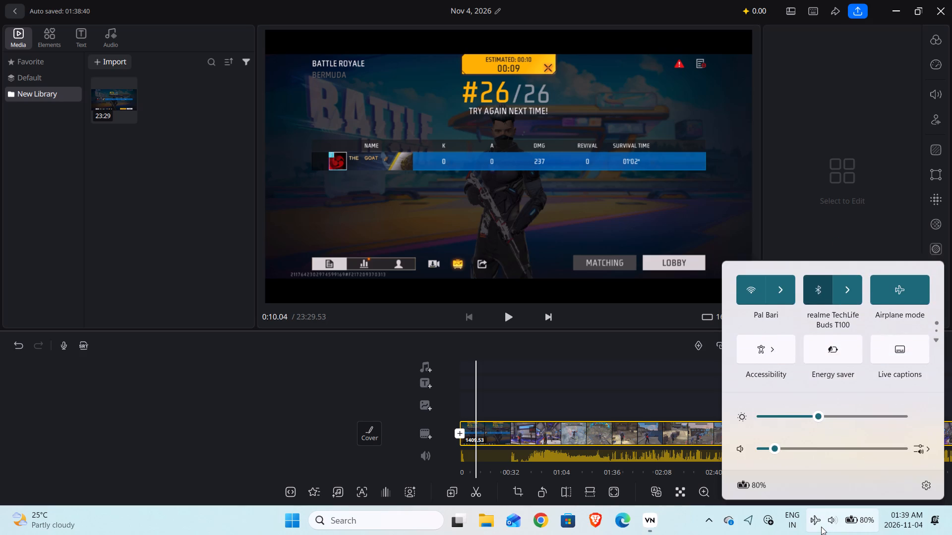
click(777, 188)
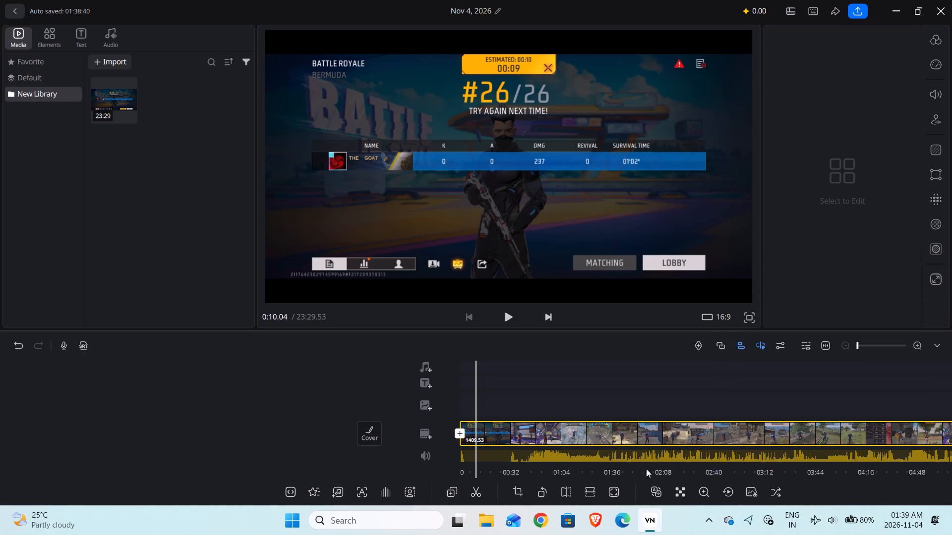
Resume clip playback and set the system volume to 27.
click(508, 311)
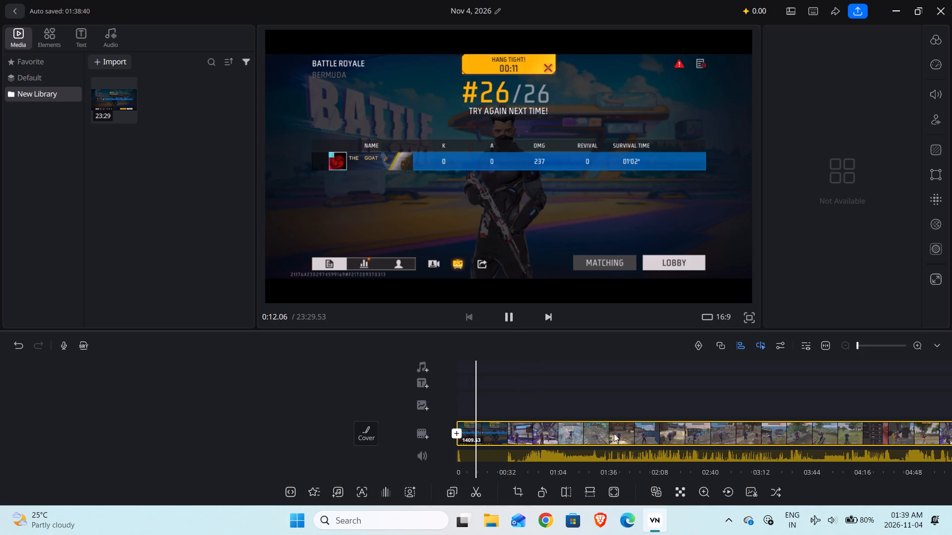
click(852, 526)
click(789, 444)
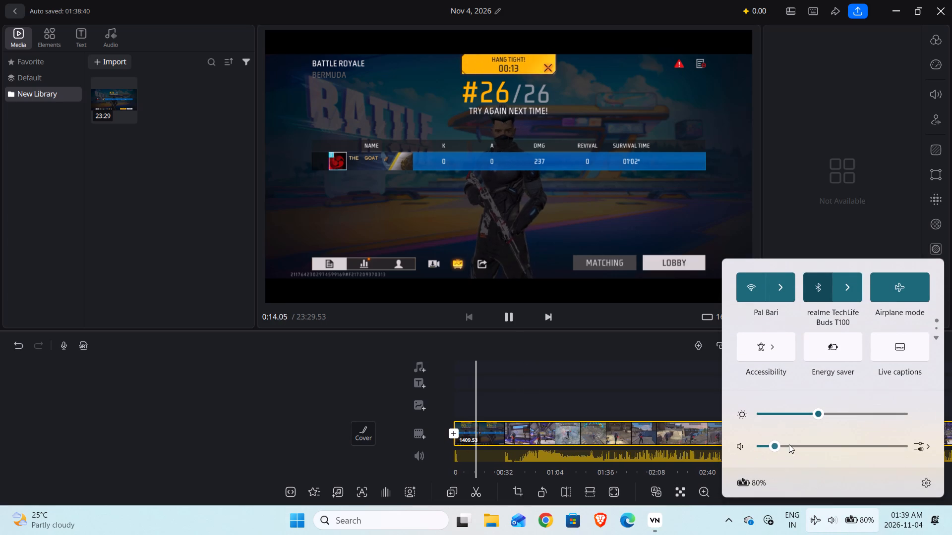
click(801, 447)
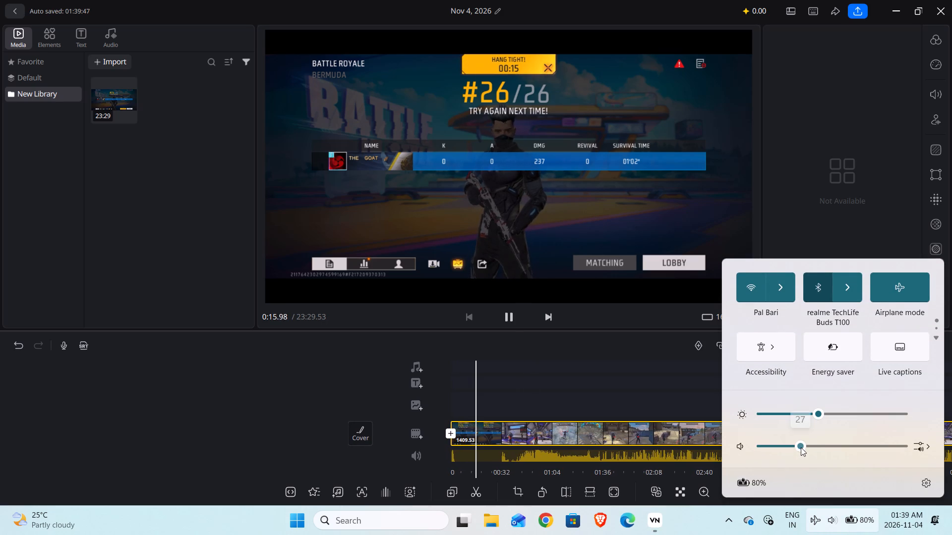
click(647, 350)
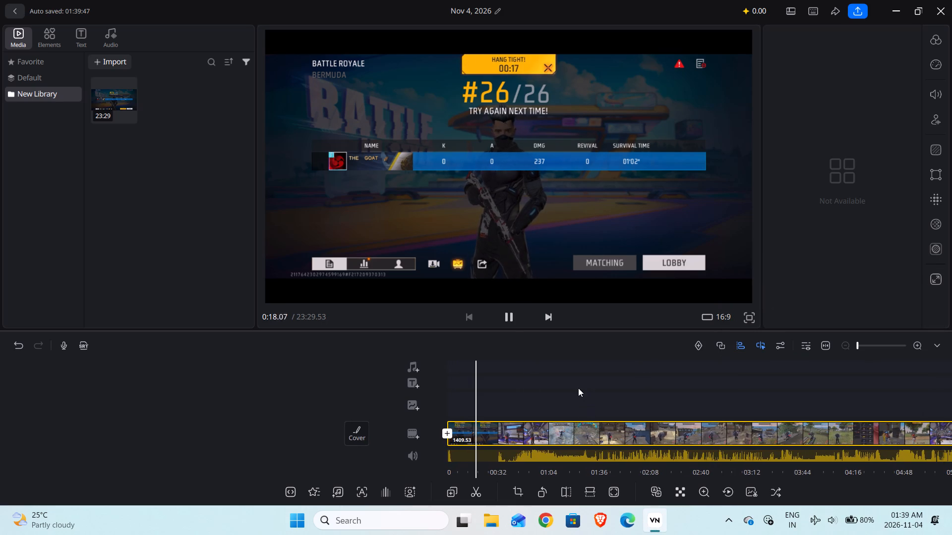
Skim through roughly the first ten minutes of the gameplay recording to examine where its matches begin and end.
drag(576, 388, 516, 396)
click(514, 319)
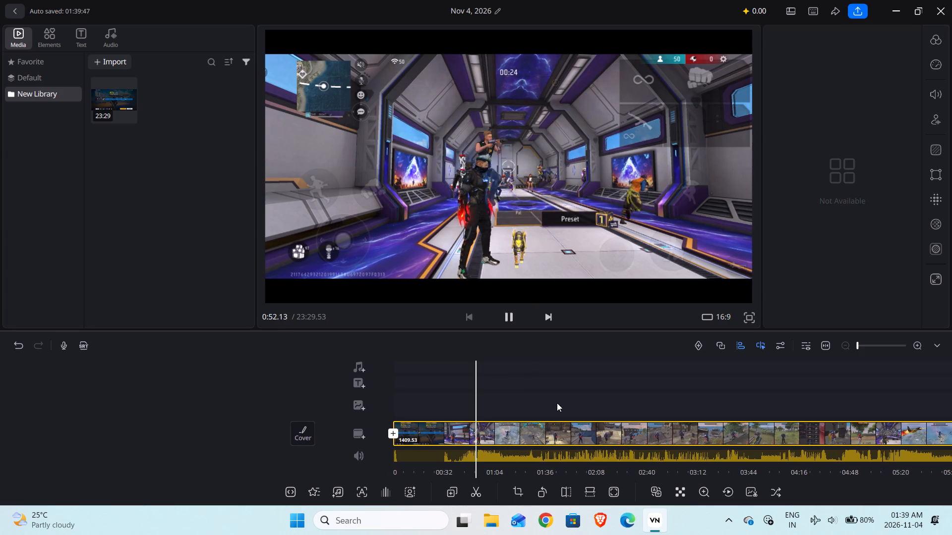
drag(557, 403, 496, 409)
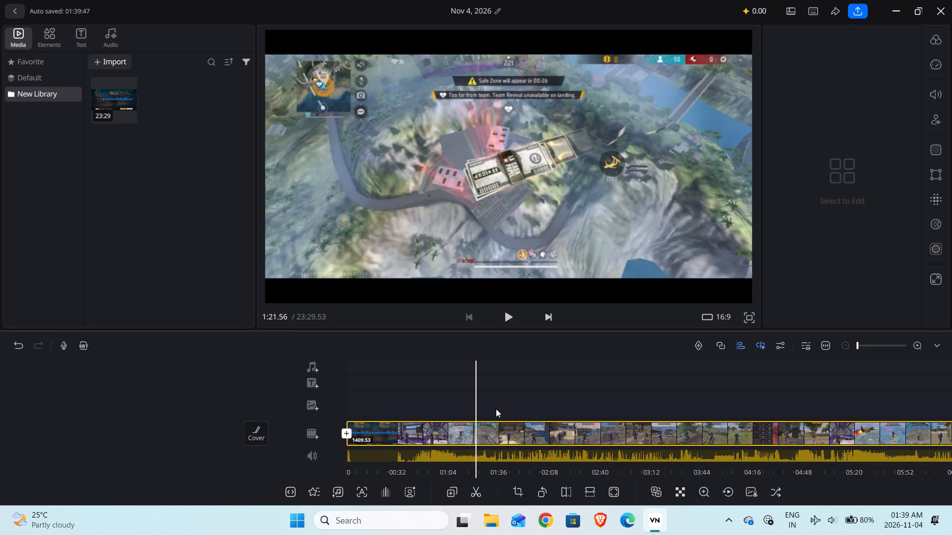
drag(496, 409, 486, 409)
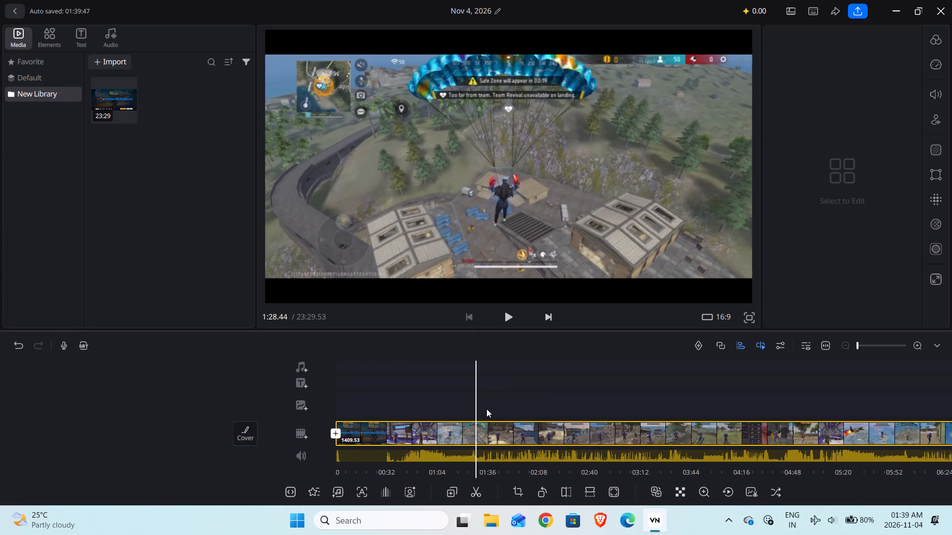
drag(486, 409, 470, 407)
drag(570, 402, 506, 416)
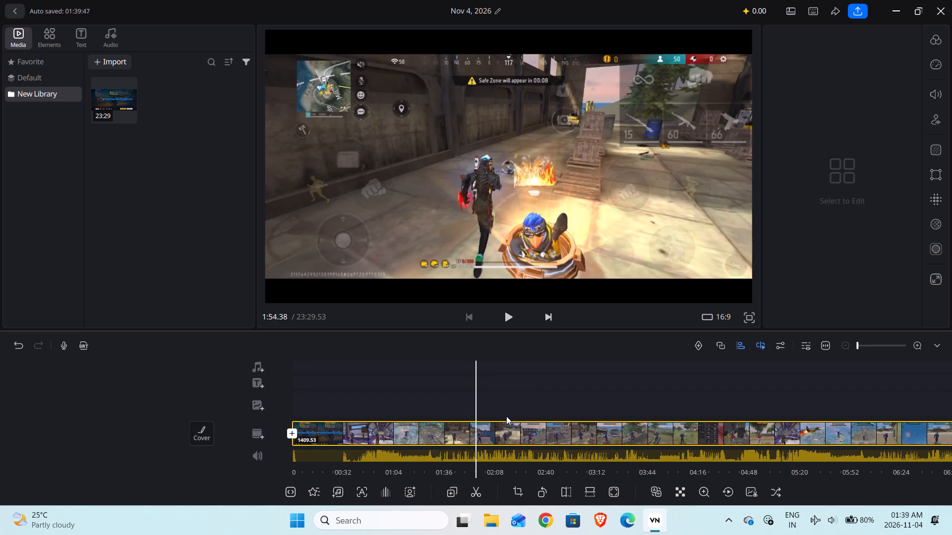
drag(506, 416, 448, 420)
drag(616, 394, 465, 409)
drag(553, 410, 472, 413)
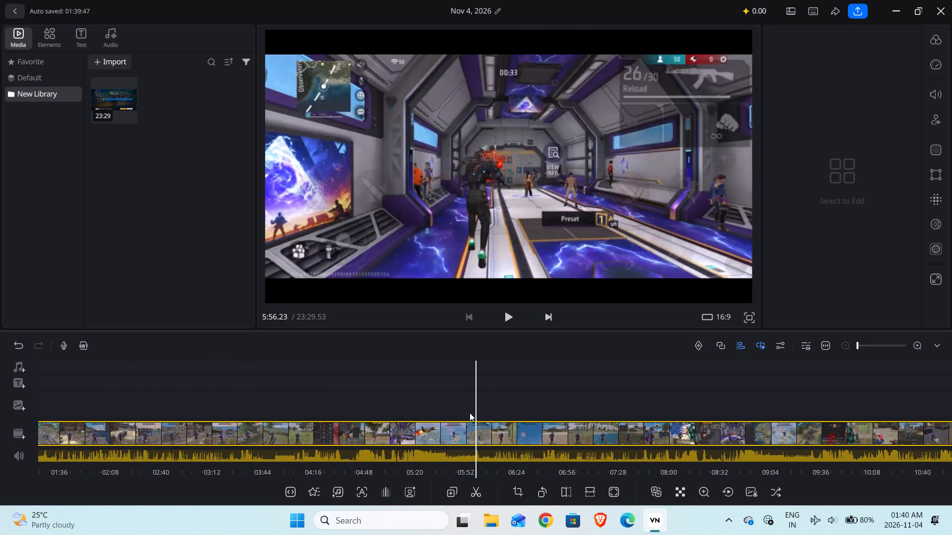
drag(504, 413, 408, 412)
drag(586, 409, 514, 419)
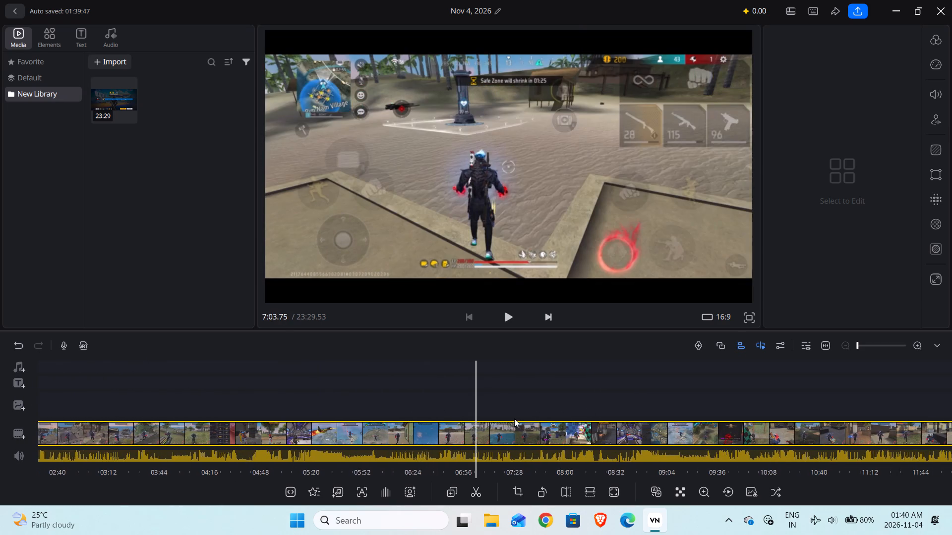
drag(514, 419, 469, 421)
drag(584, 408, 460, 420)
drag(585, 431, 571, 432)
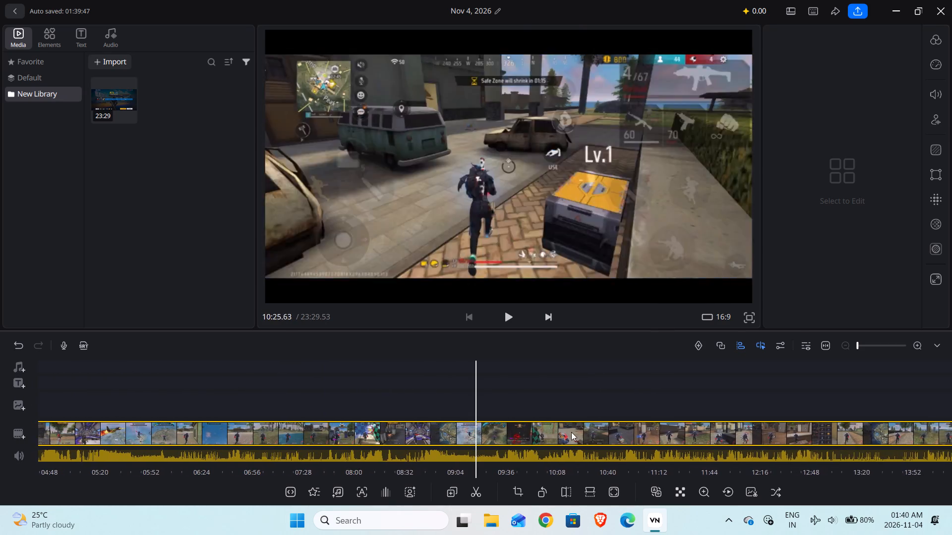
Split the recording at about 9:31, during the parachute descent that opens the last match.
drag(571, 432, 529, 439)
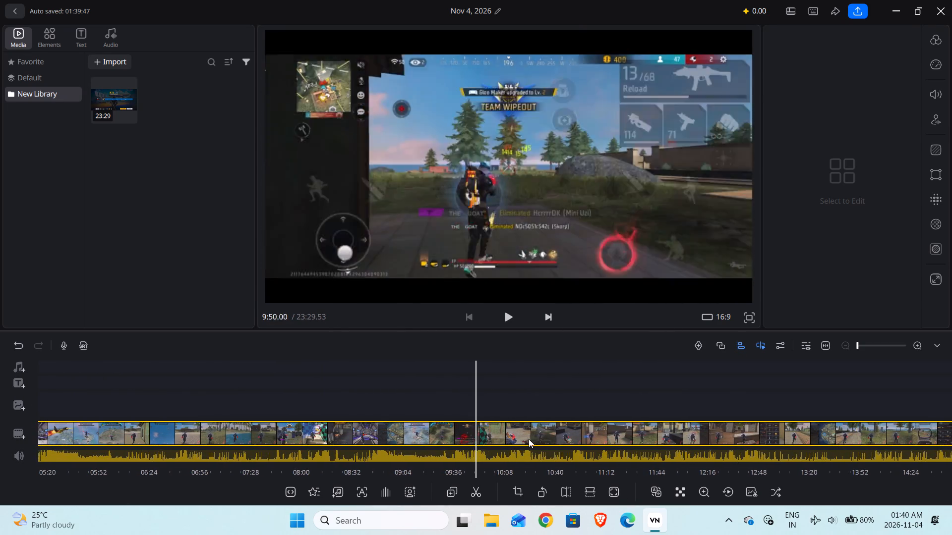
drag(529, 439, 549, 437)
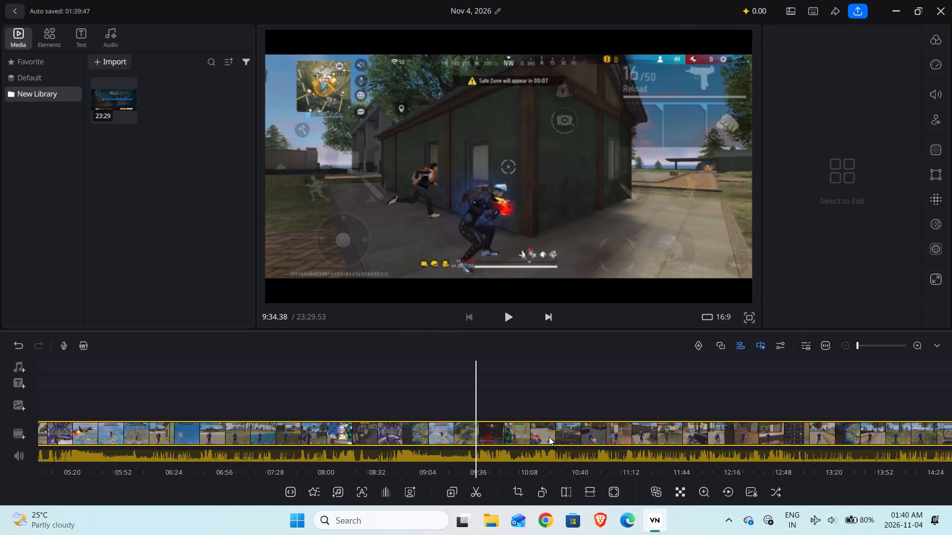
drag(549, 437, 554, 437)
click(511, 319)
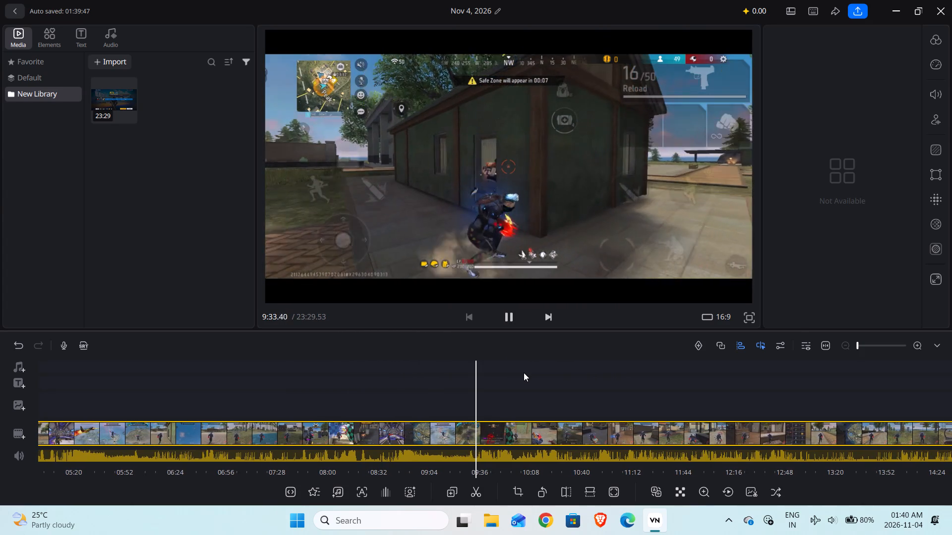
drag(505, 392, 522, 393)
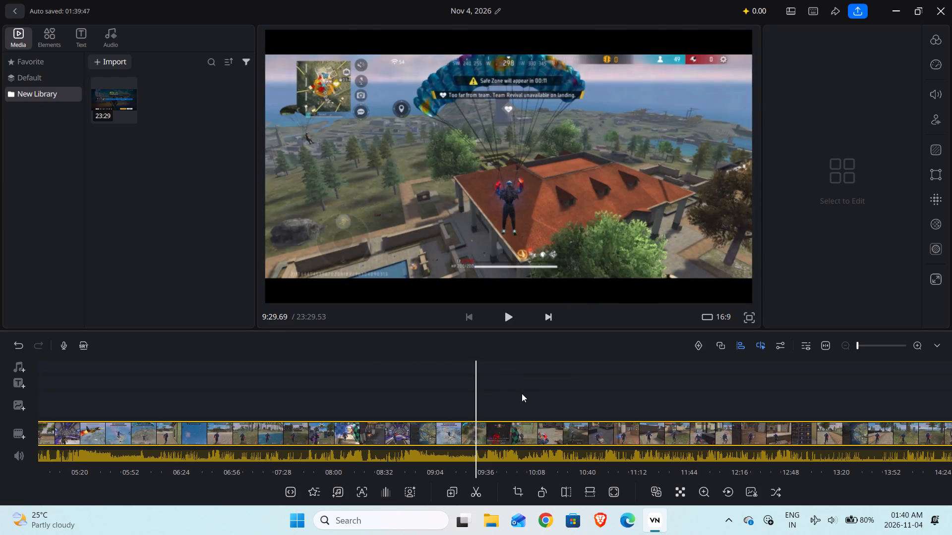
drag(522, 393, 520, 395)
click(477, 498)
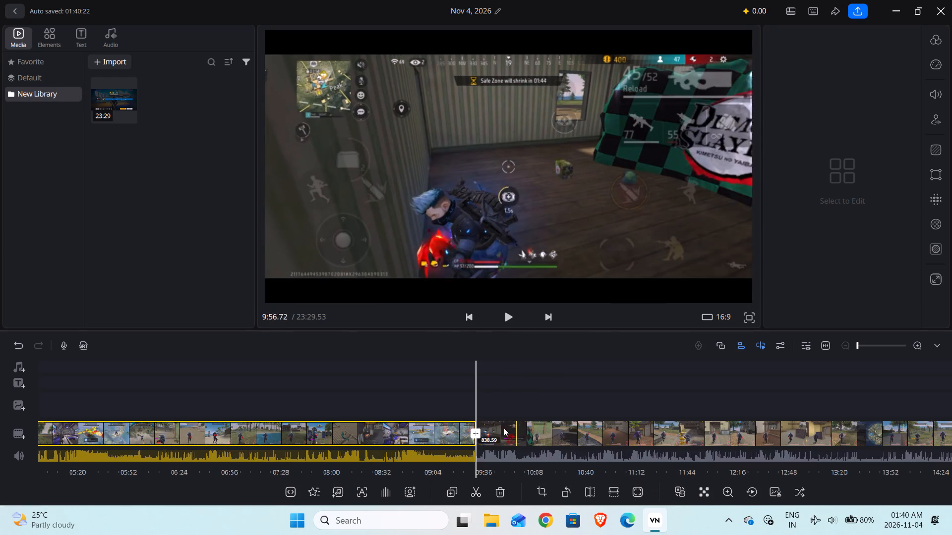
Skim the footage from the split to the end of the recording, and play the closing fight from about 22:20.
drag(536, 380, 530, 380)
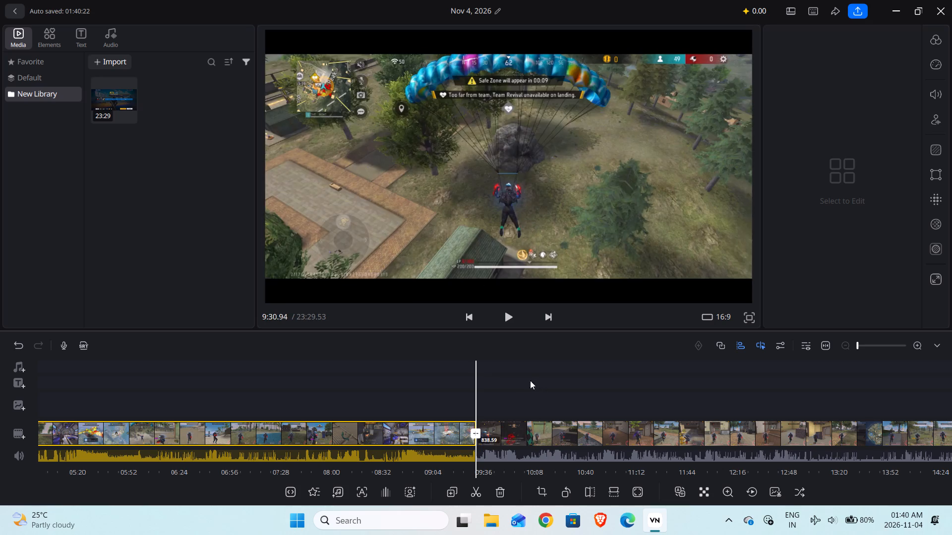
drag(530, 380, 464, 397)
drag(568, 385, 455, 405)
drag(606, 385, 477, 414)
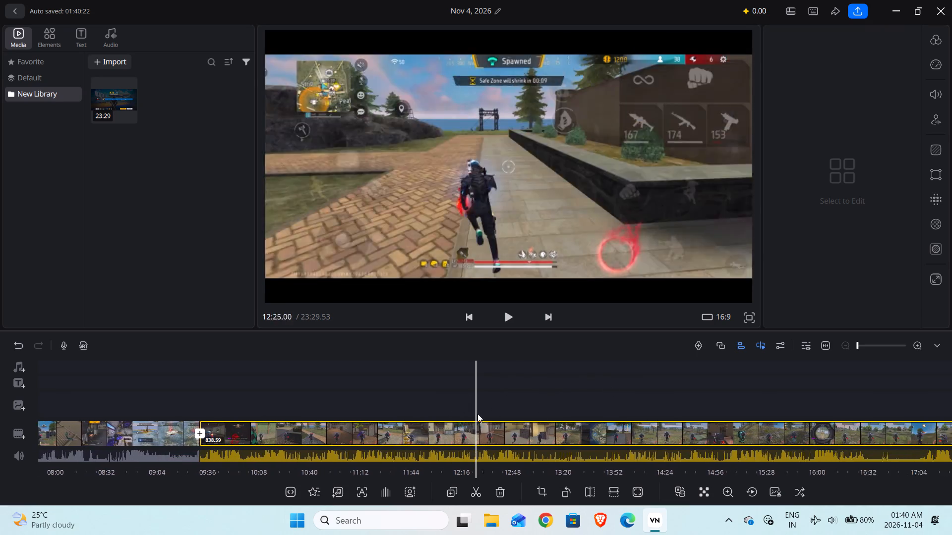
drag(477, 414, 447, 416)
drag(589, 419, 437, 442)
drag(593, 409, 465, 429)
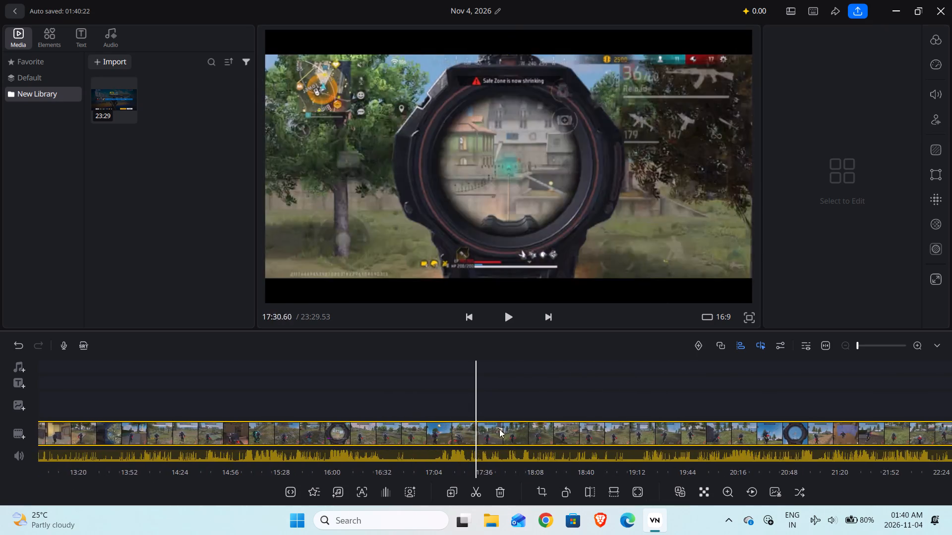
drag(613, 415, 422, 433)
drag(546, 430, 385, 441)
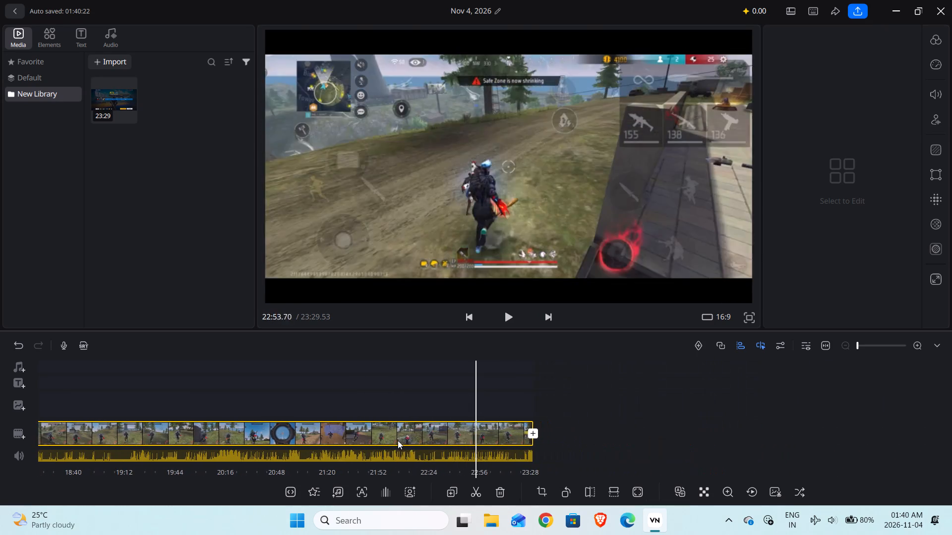
drag(560, 409, 484, 415)
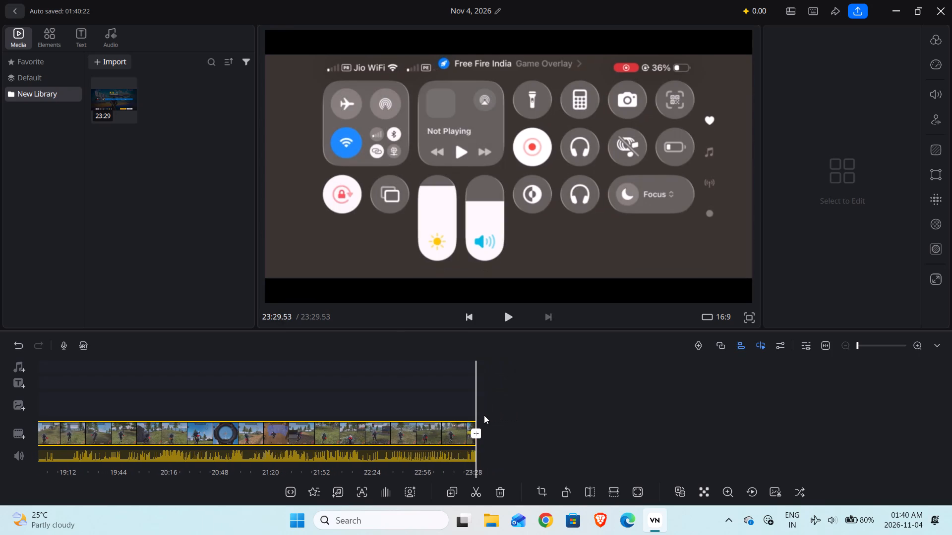
drag(484, 415, 503, 421)
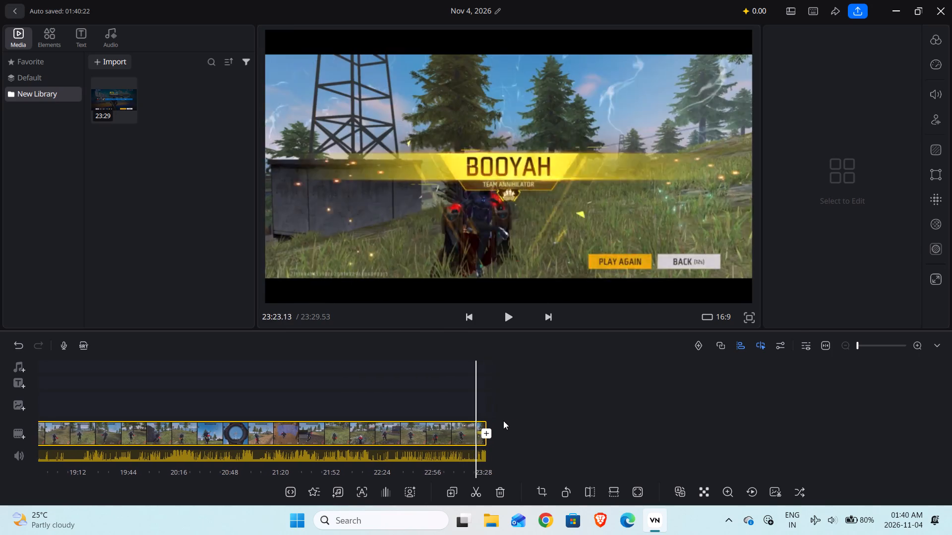
drag(503, 421, 517, 427)
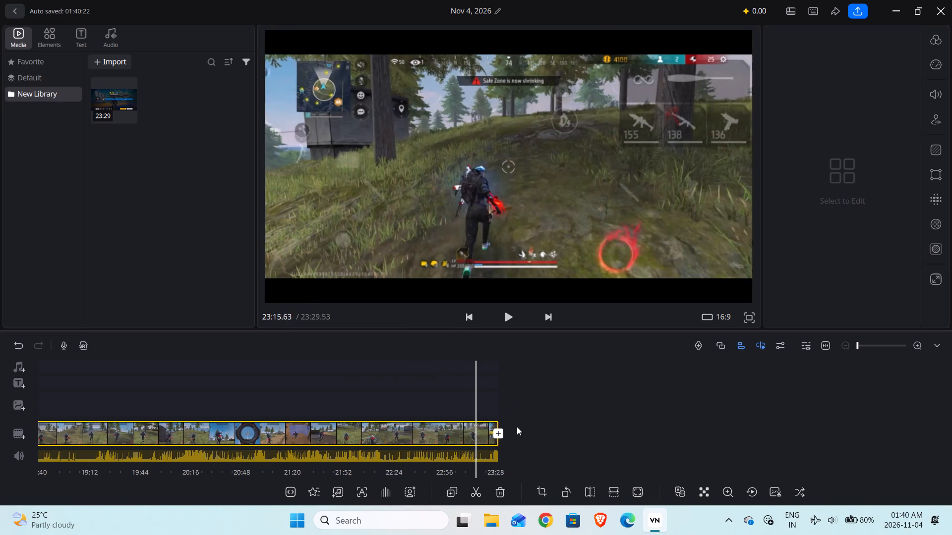
drag(517, 427, 511, 427)
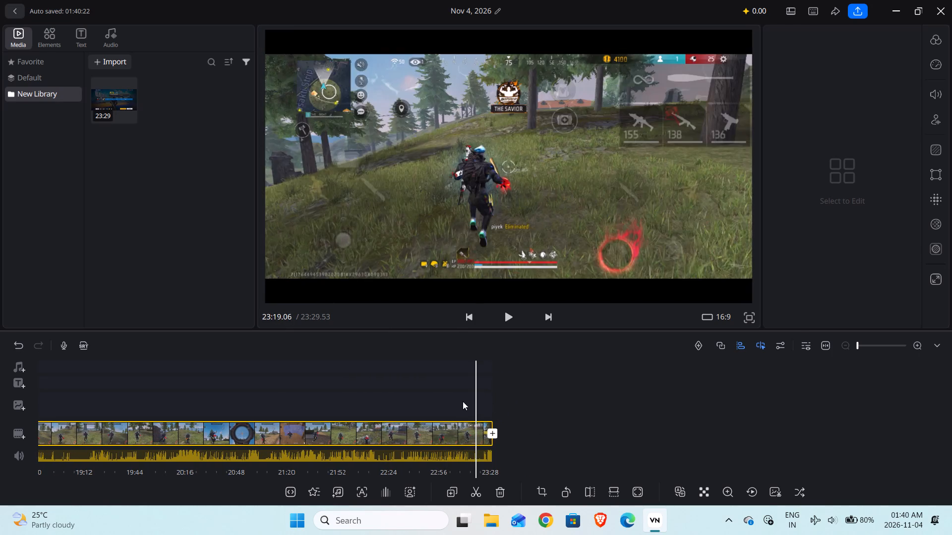
drag(473, 402, 584, 410)
click(508, 319)
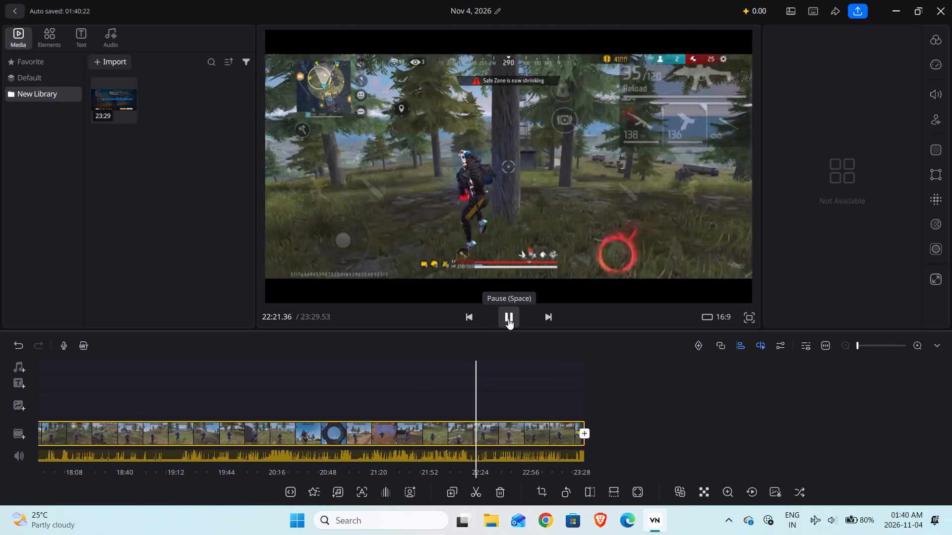
Split the last match's clip at 23:23.15, on the BOOYAH victory banner.
drag(532, 383, 465, 388)
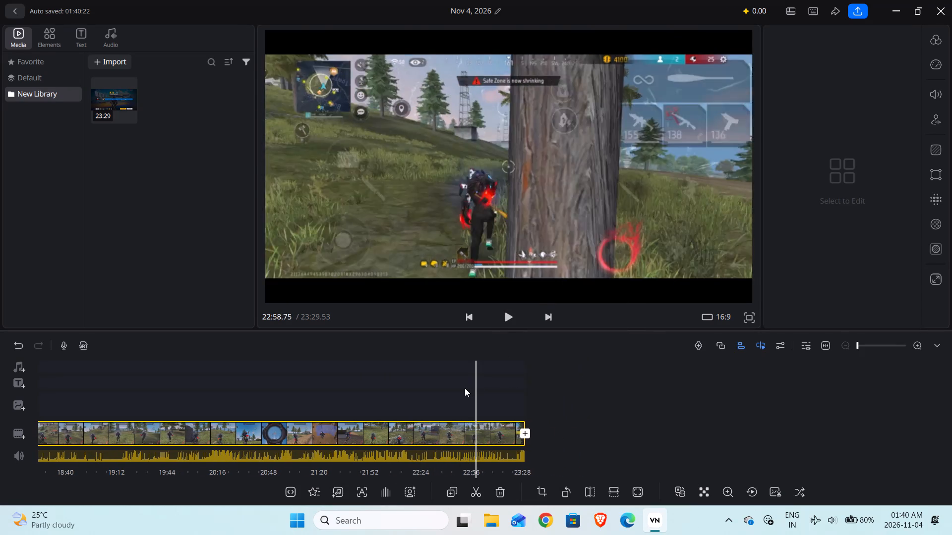
drag(465, 388, 459, 388)
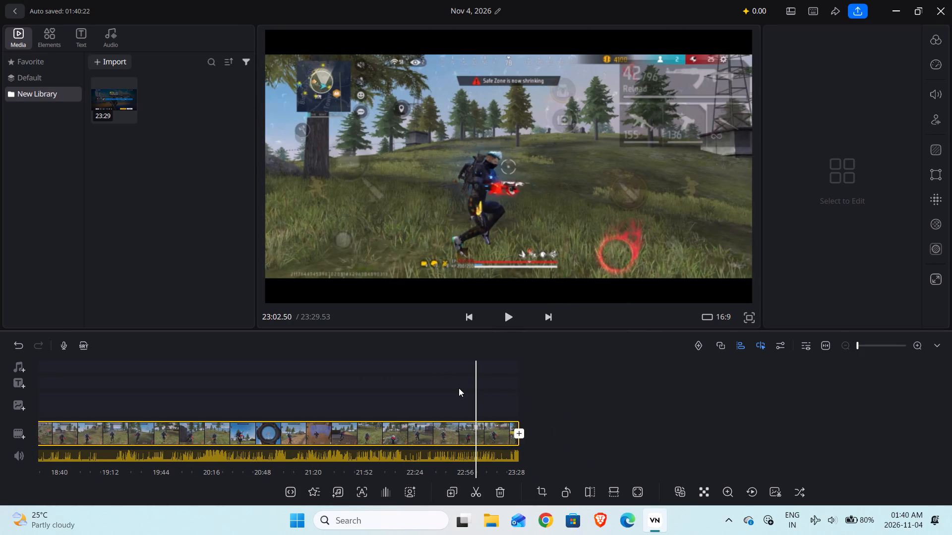
drag(459, 388, 453, 388)
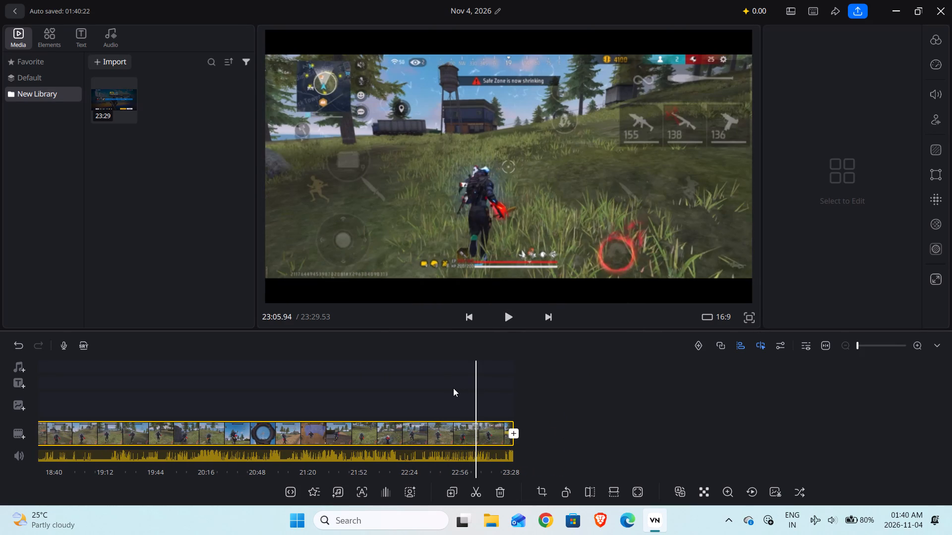
drag(453, 388, 444, 386)
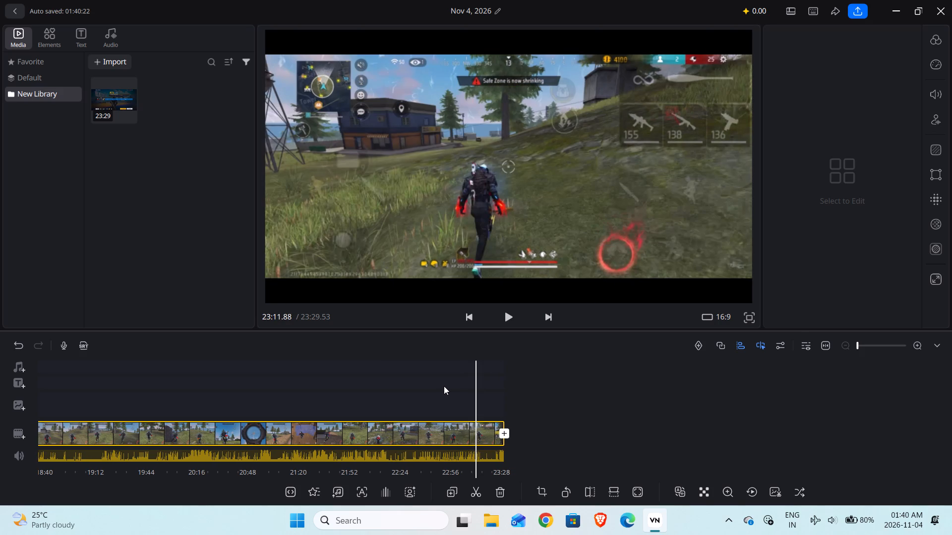
drag(444, 386, 436, 386)
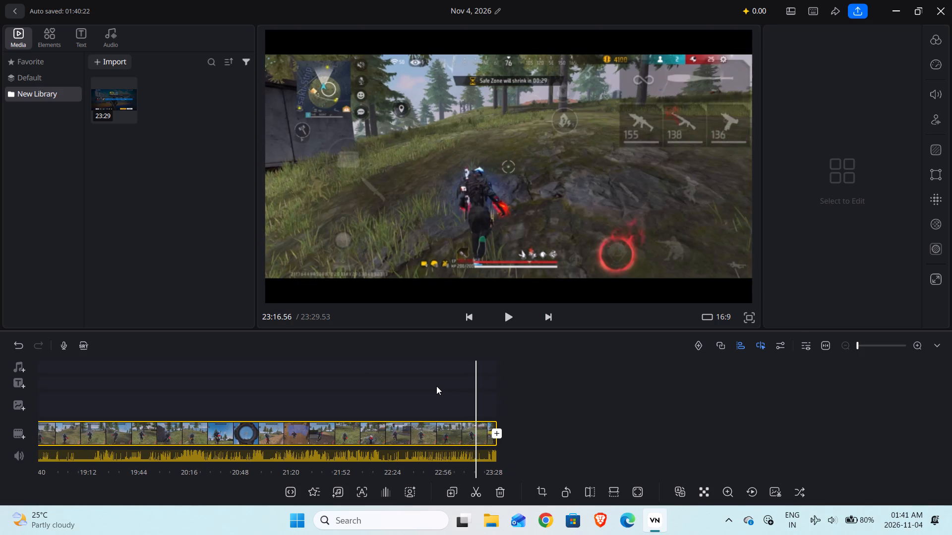
drag(436, 386, 427, 384)
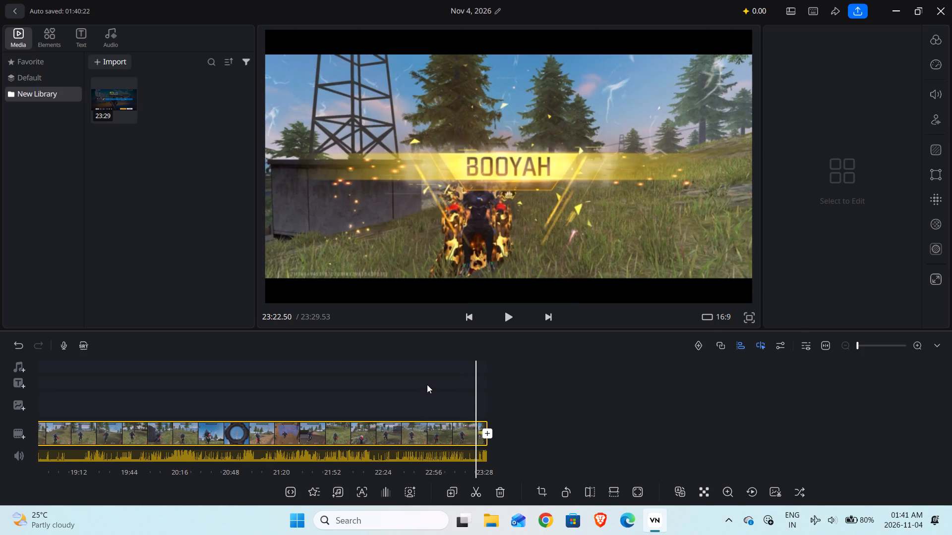
drag(427, 384, 432, 386)
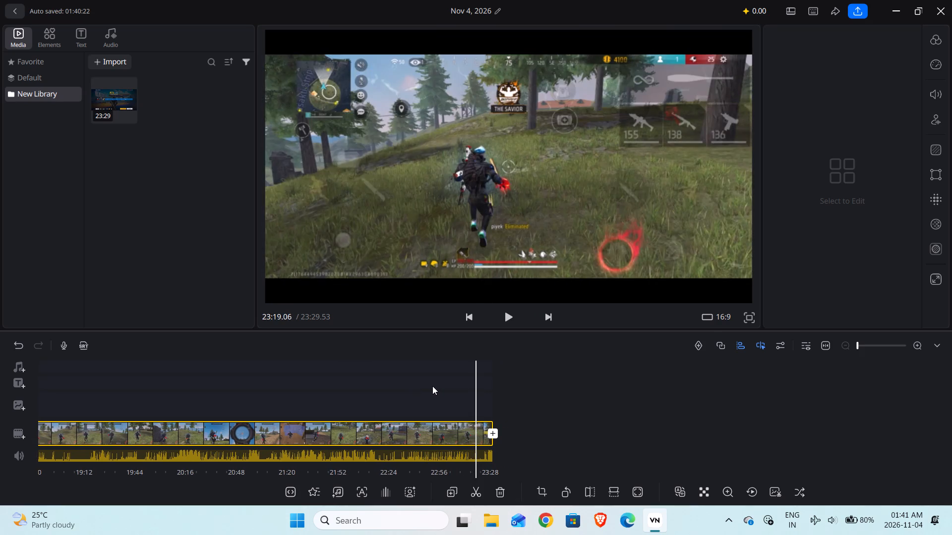
drag(432, 386, 429, 384)
click(507, 314)
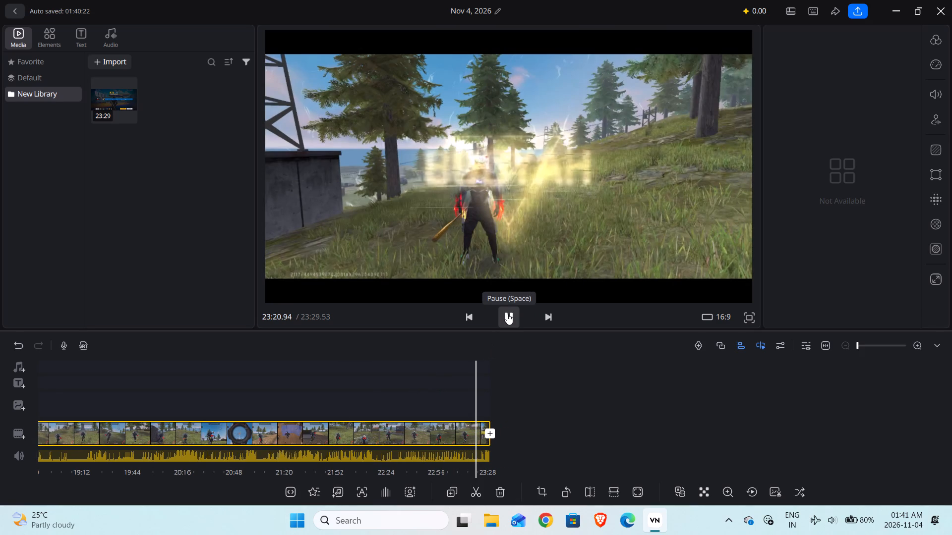
click(507, 314)
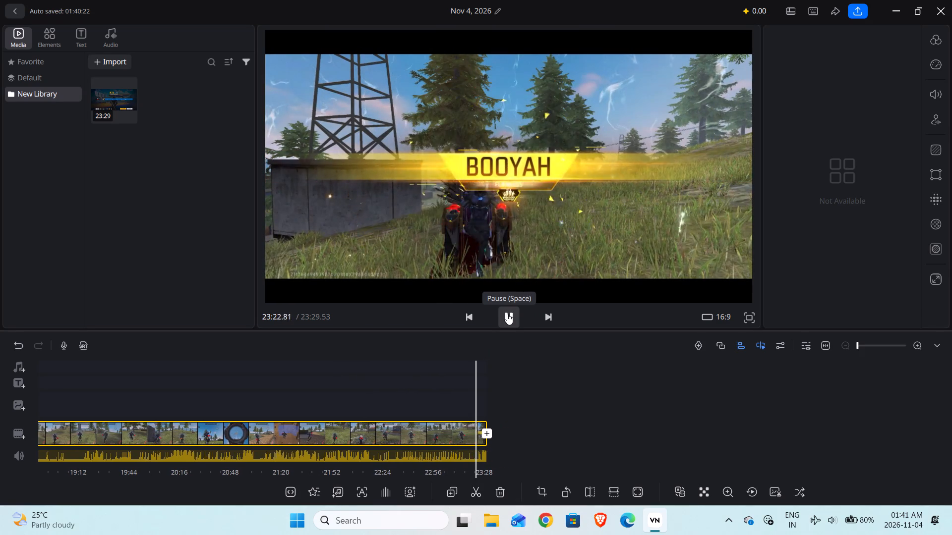
click(476, 496)
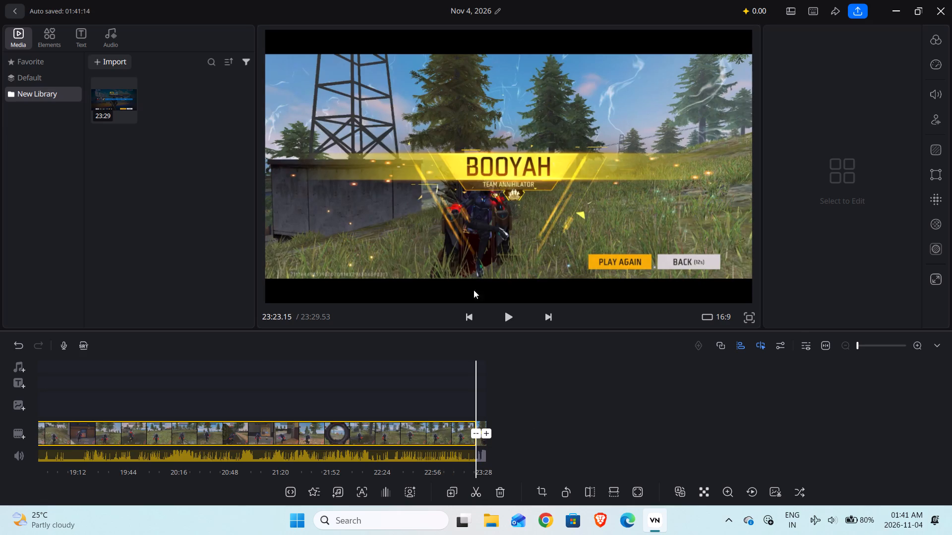
Delete the short leftover segment after the BOOYAH split at the end of the timeline.
ctrl+scroll(544, 387, up, 6)
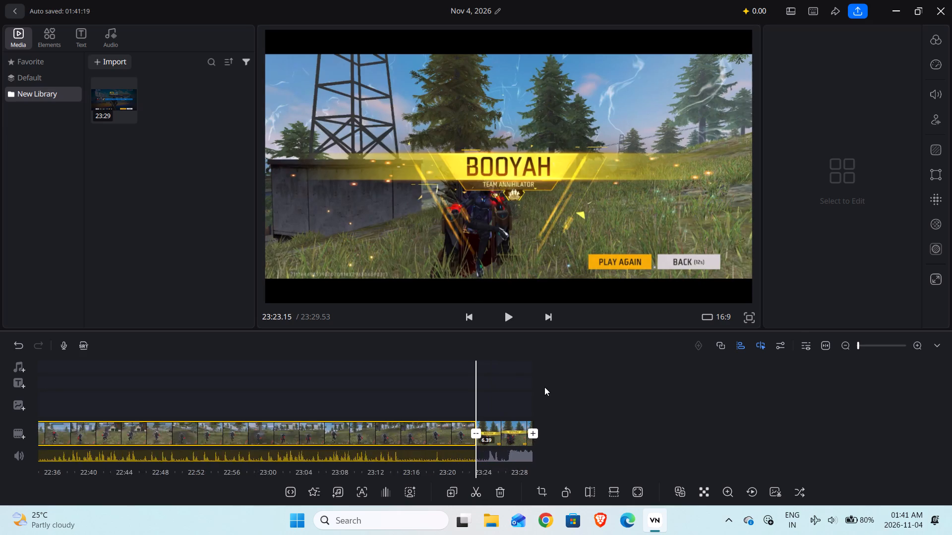
ctrl+scroll(544, 387, up, 3)
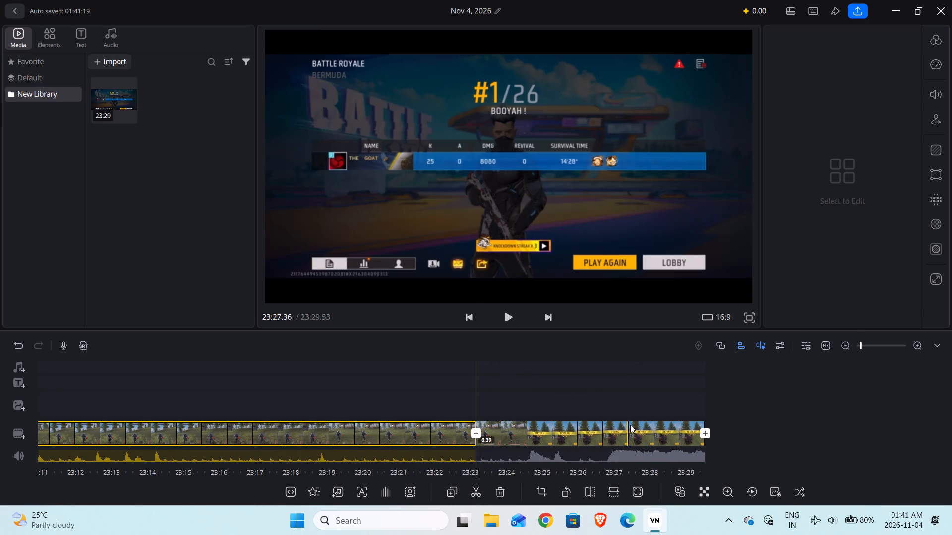
click(636, 426)
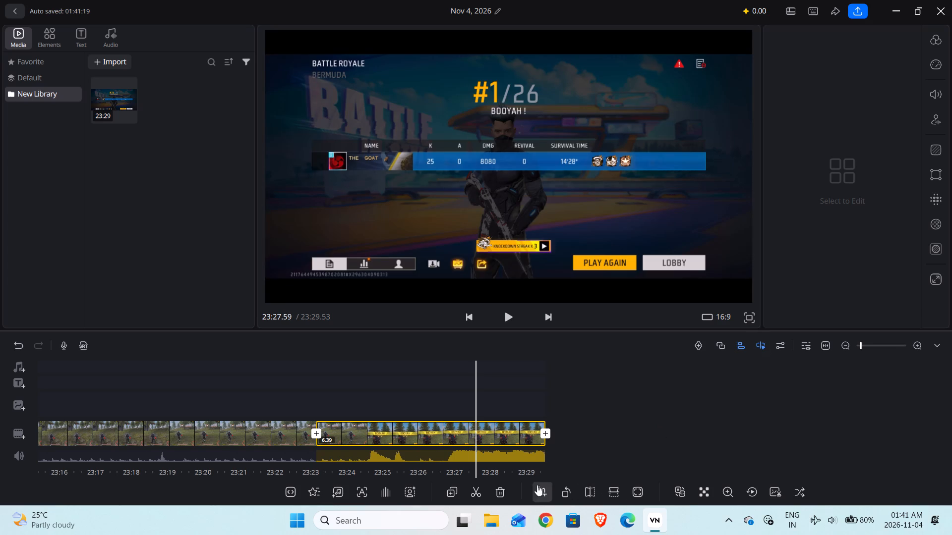
click(501, 496)
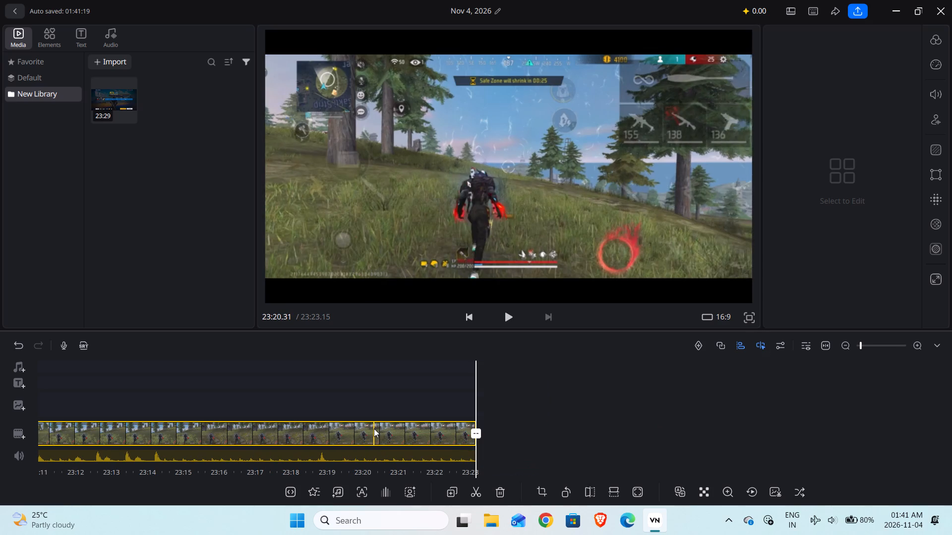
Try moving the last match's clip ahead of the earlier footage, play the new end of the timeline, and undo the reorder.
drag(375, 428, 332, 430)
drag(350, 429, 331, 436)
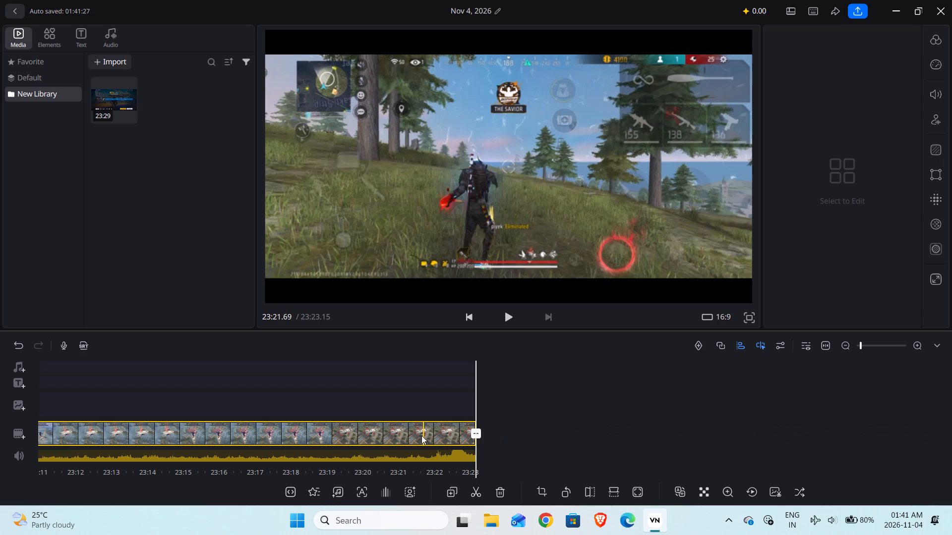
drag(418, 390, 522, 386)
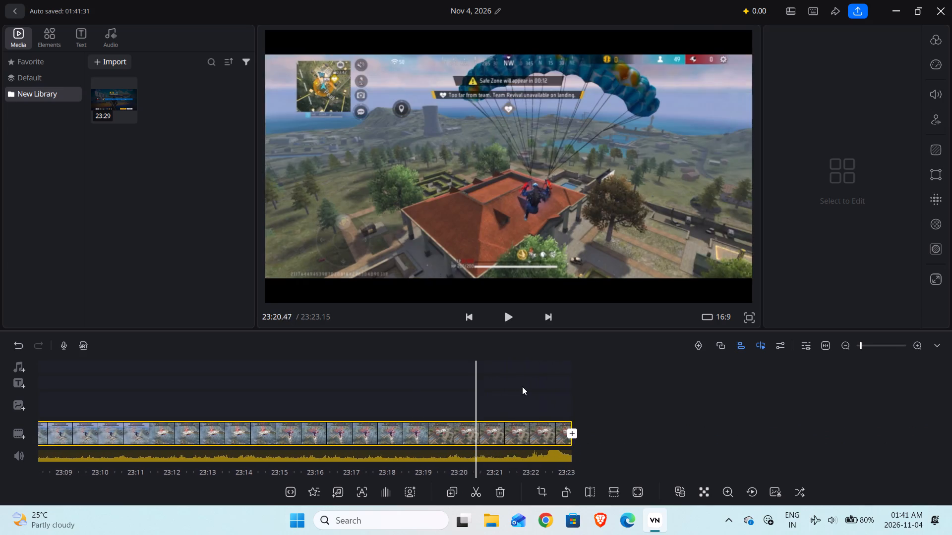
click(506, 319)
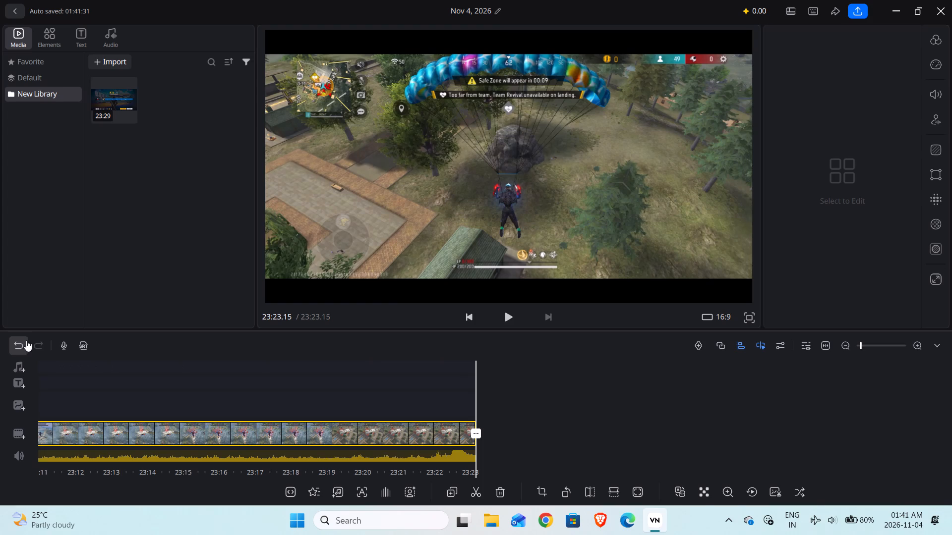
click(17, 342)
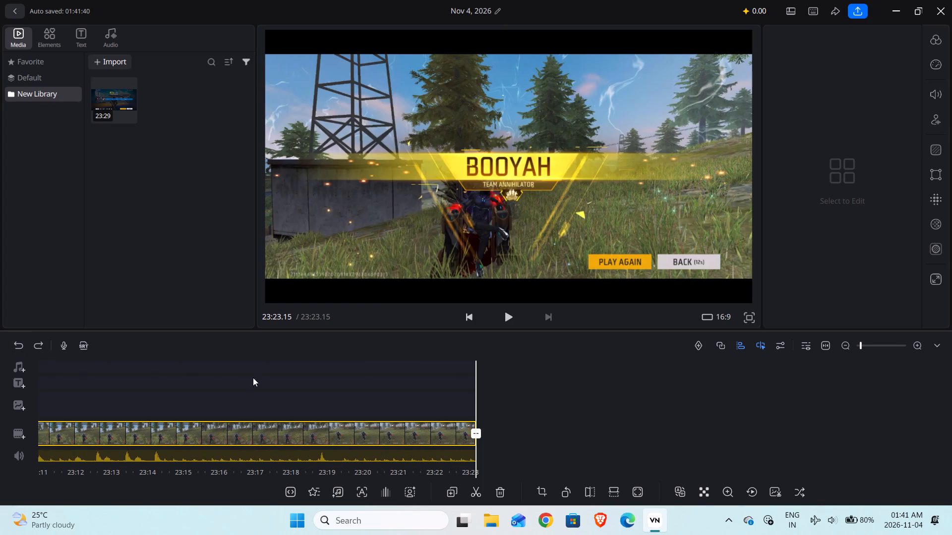
Move the last match's clip, which begins at about 9:31, to the start of the timeline, ahead of the earlier footage.
drag(291, 396, 709, 443)
drag(439, 403, 480, 396)
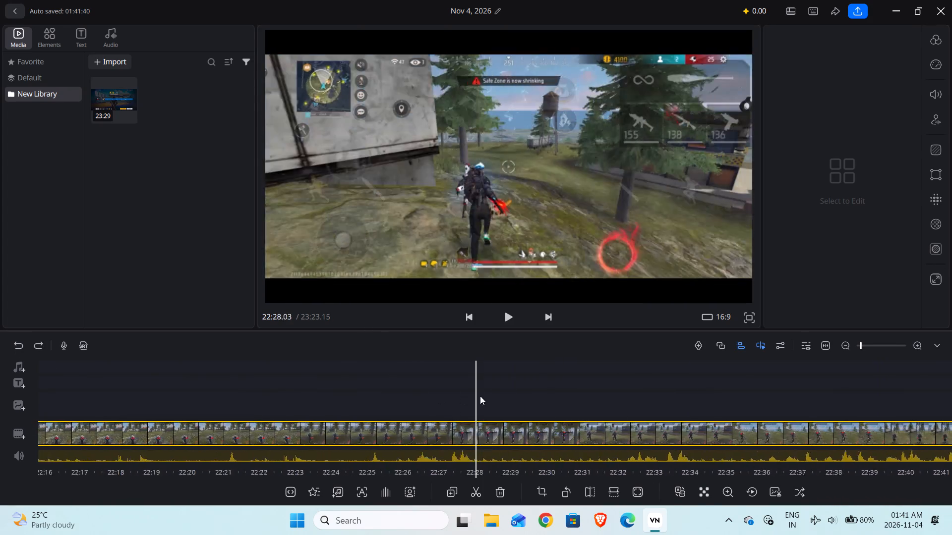
drag(480, 396, 577, 381)
drag(448, 398, 598, 390)
drag(368, 404, 553, 402)
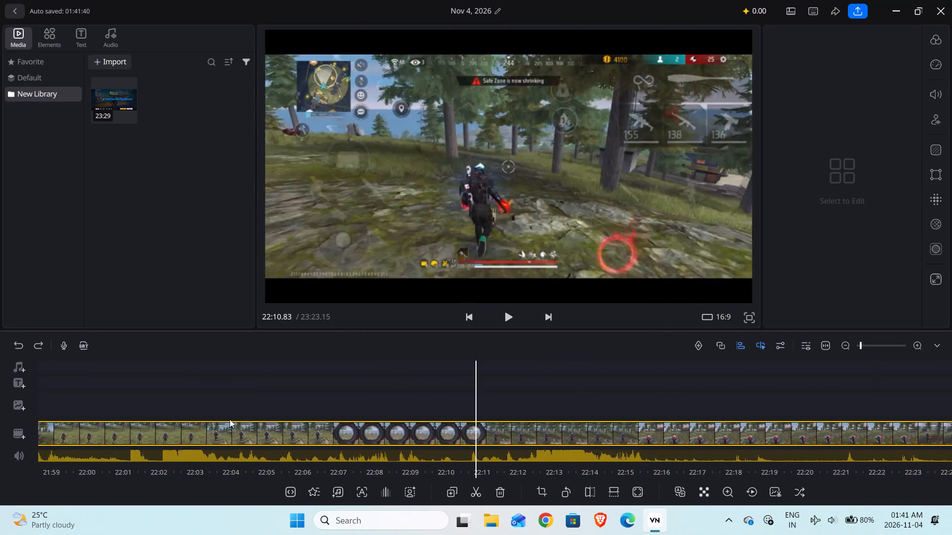
drag(232, 419, 395, 406)
drag(245, 404, 463, 396)
drag(237, 401, 660, 377)
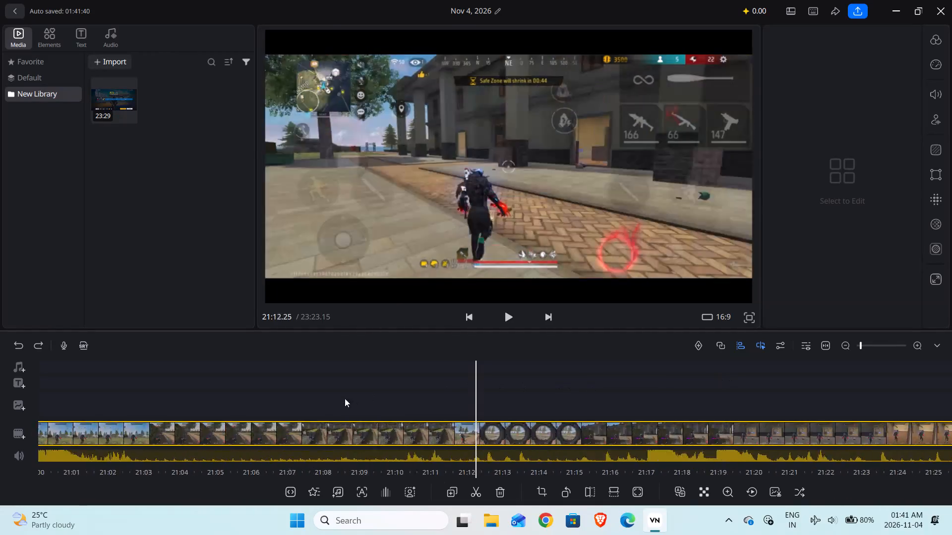
drag(349, 400, 609, 370)
drag(400, 382, 591, 368)
drag(296, 428, 584, 401)
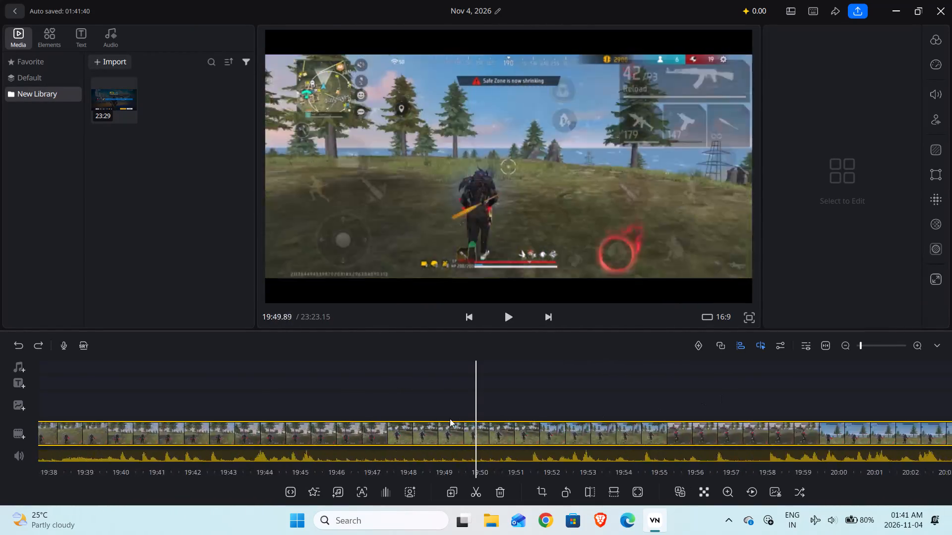
drag(376, 401, 658, 385)
drag(455, 405, 682, 348)
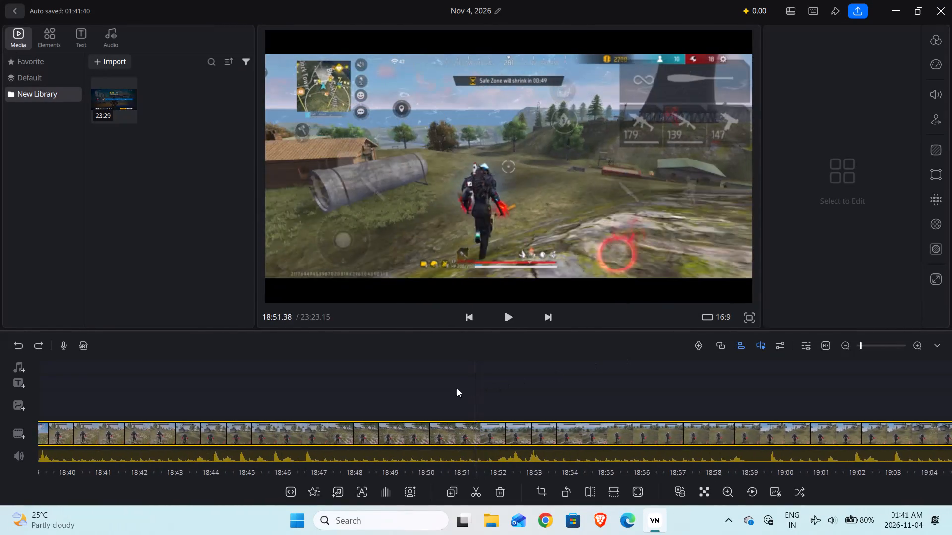
drag(451, 388, 640, 358)
drag(298, 411, 827, 374)
drag(343, 417, 835, 374)
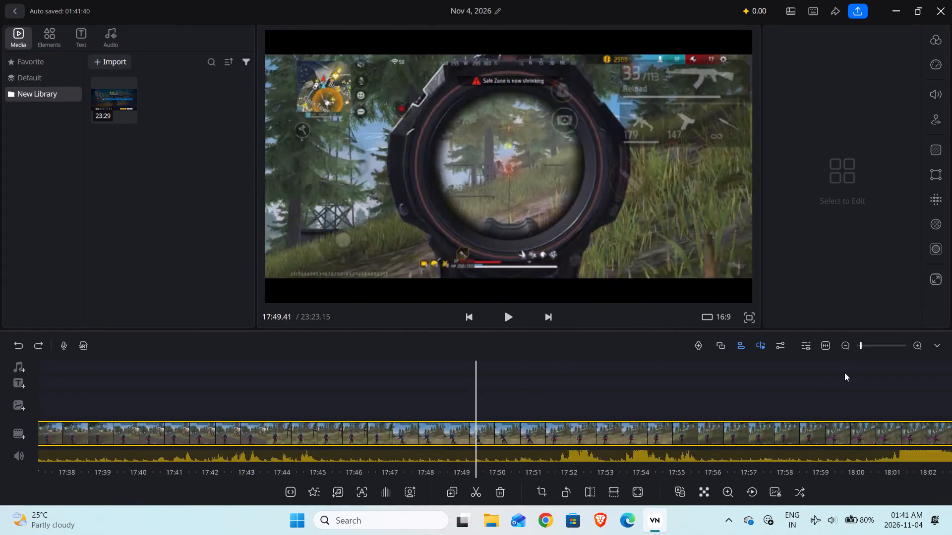
drag(383, 399, 833, 333)
drag(353, 398, 914, 339)
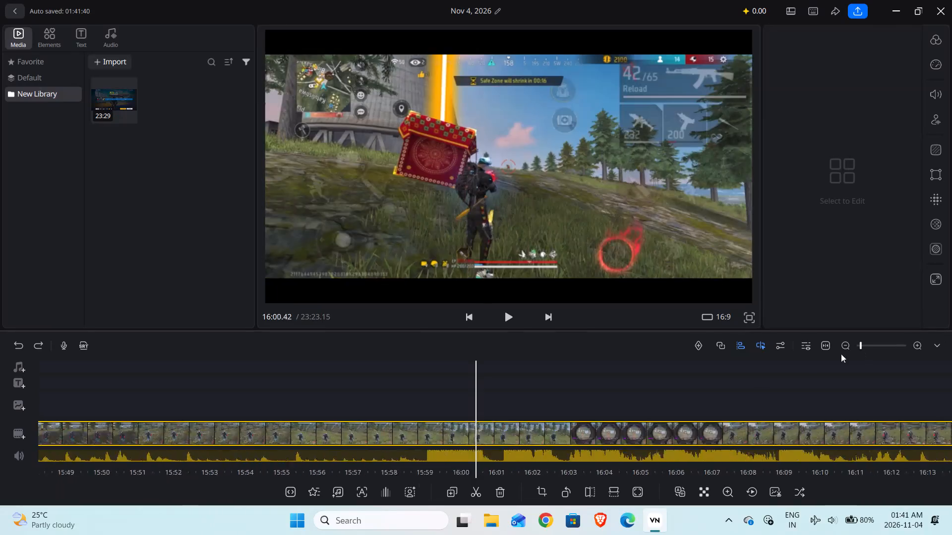
drag(283, 400, 603, 329)
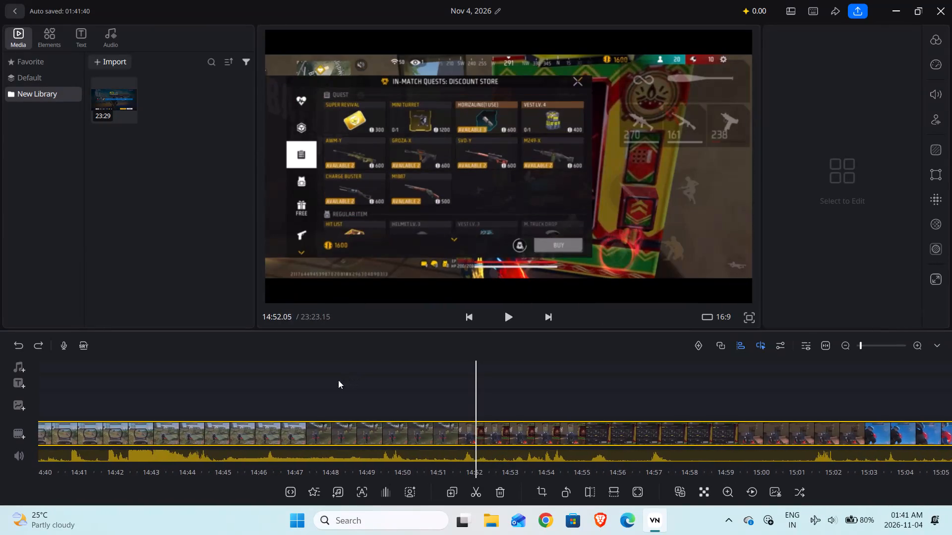
drag(325, 383, 857, 296)
drag(346, 388, 951, 248)
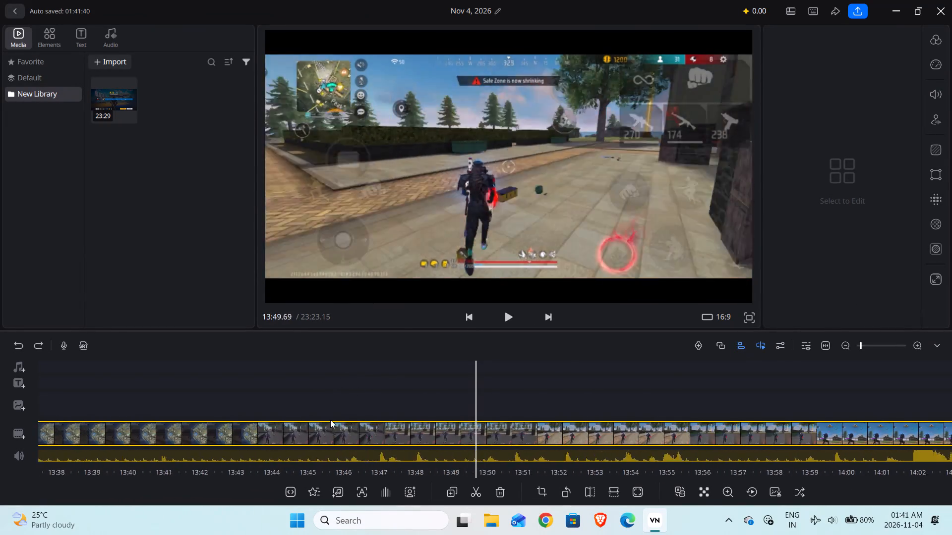
drag(252, 393, 650, 359)
drag(219, 394, 493, 419)
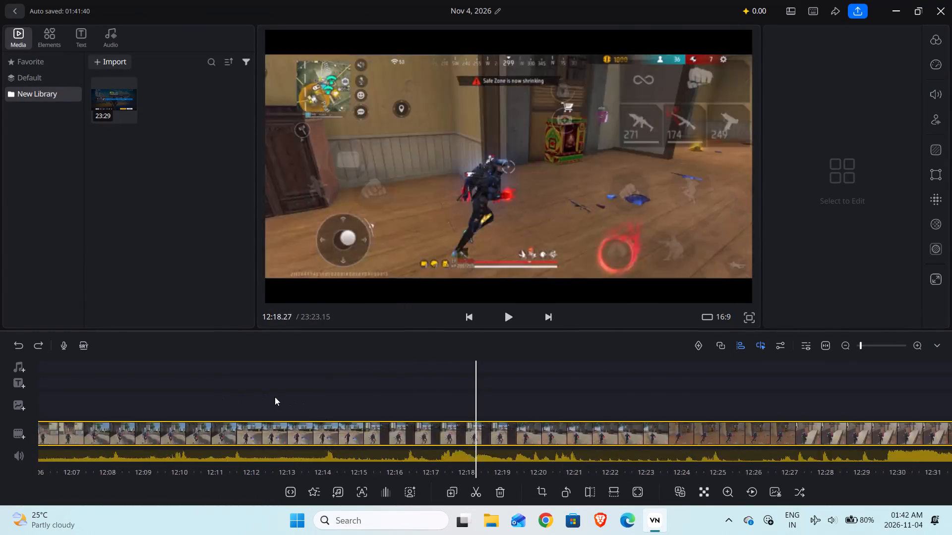
drag(285, 397, 408, 403)
drag(323, 415, 574, 369)
drag(244, 408, 527, 406)
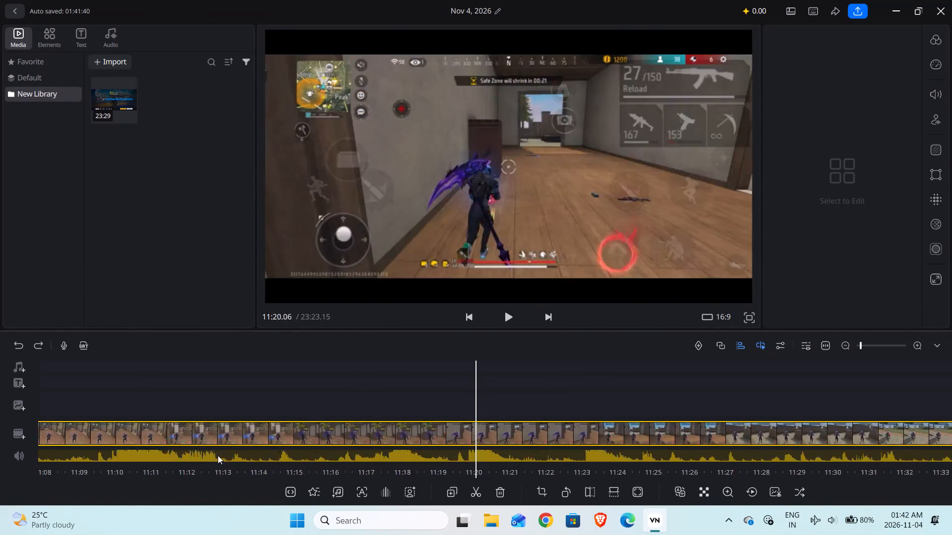
drag(215, 455, 451, 441)
drag(210, 460, 740, 385)
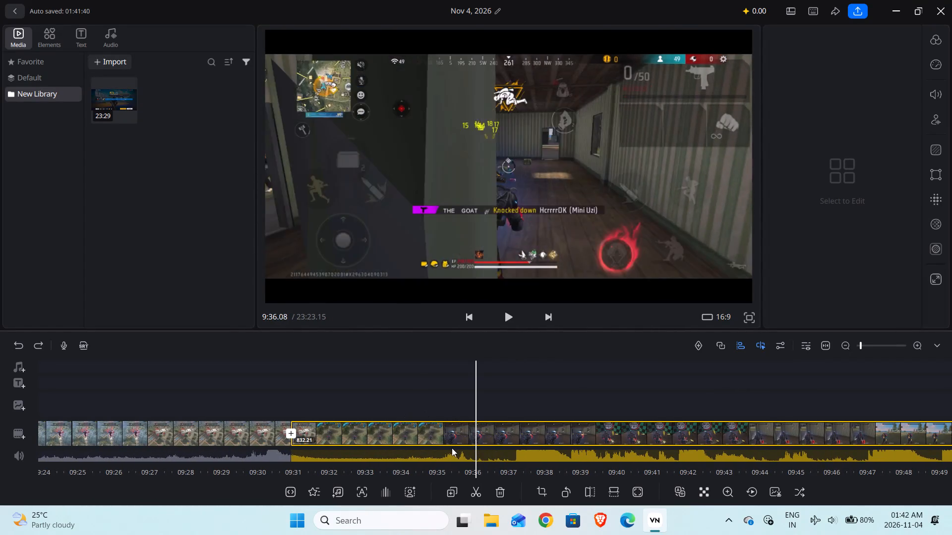
drag(448, 439, 387, 455)
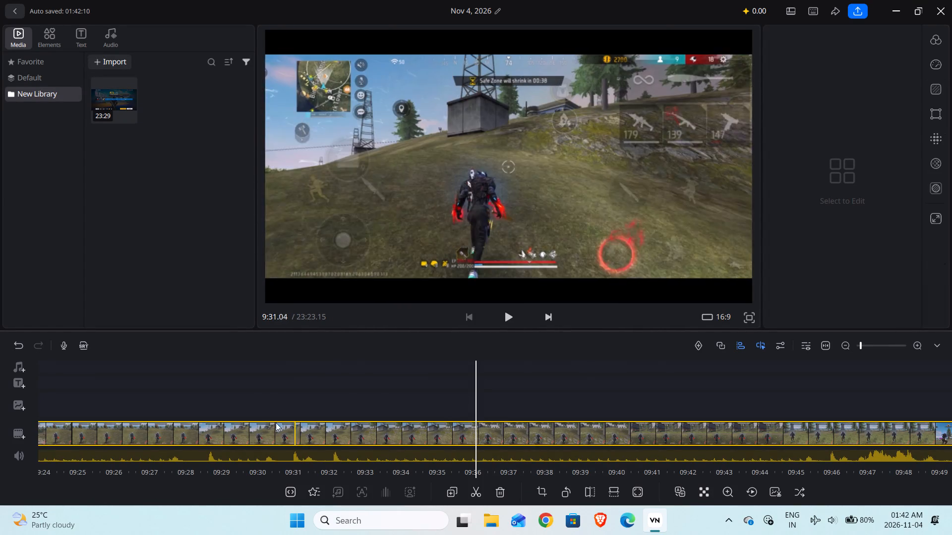
Split the opening clip at 0:01.51, during the parachute descent, and delete the short segment before the split.
drag(264, 393, 951, 200)
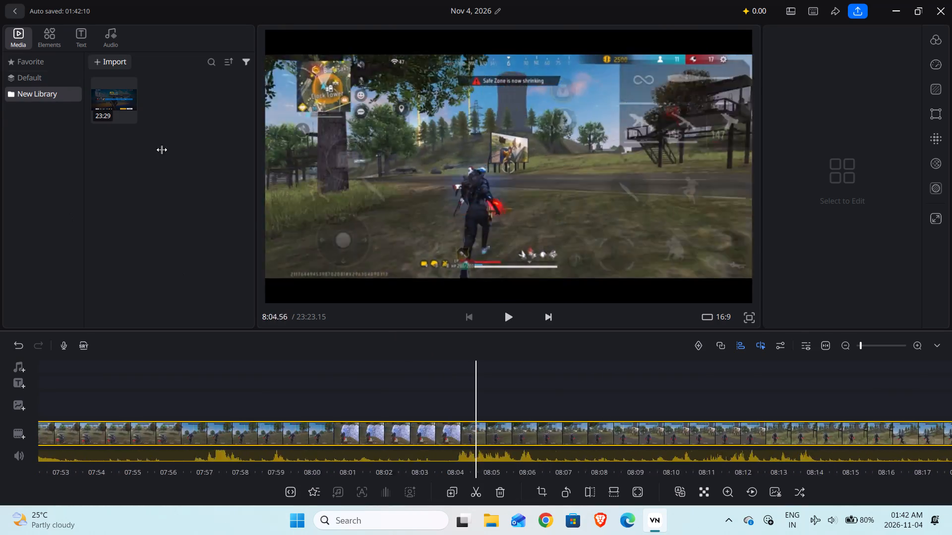
drag(131, 383, 951, 534)
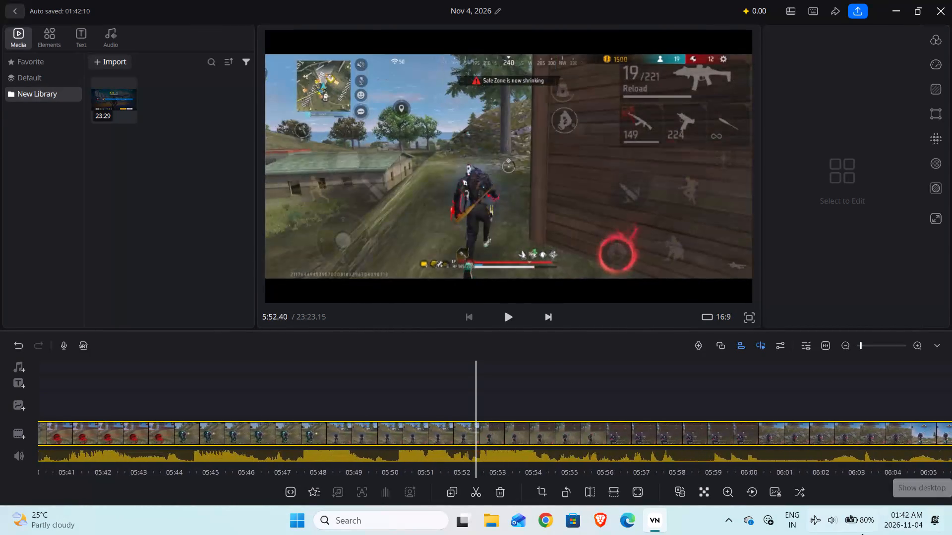
drag(96, 399, 862, 394)
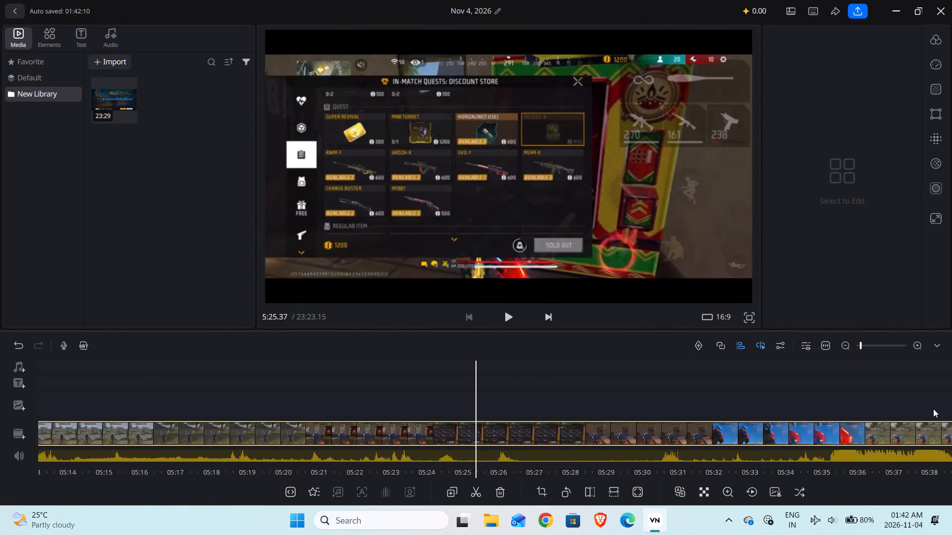
drag(179, 382, 604, 378)
drag(68, 402, 632, 460)
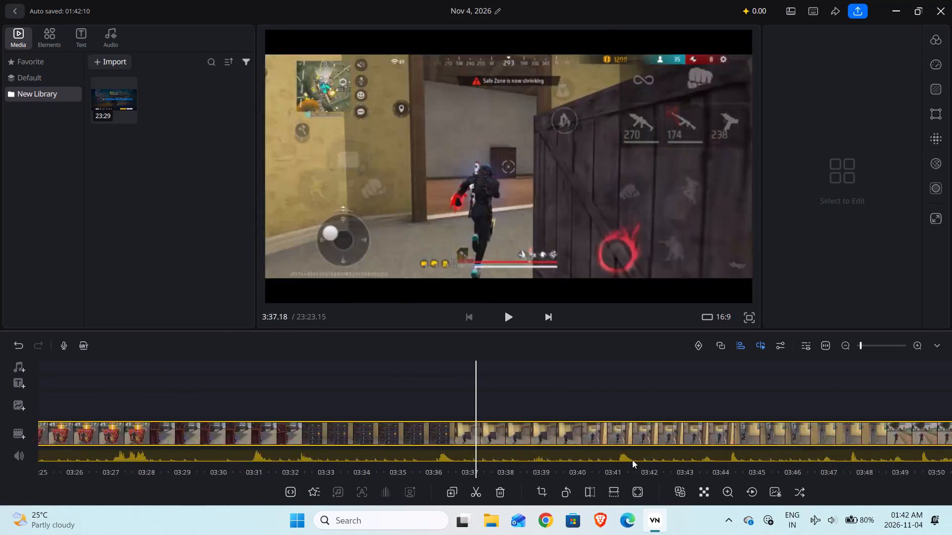
drag(632, 460, 618, 459)
drag(255, 392, 669, 378)
drag(191, 372, 242, 372)
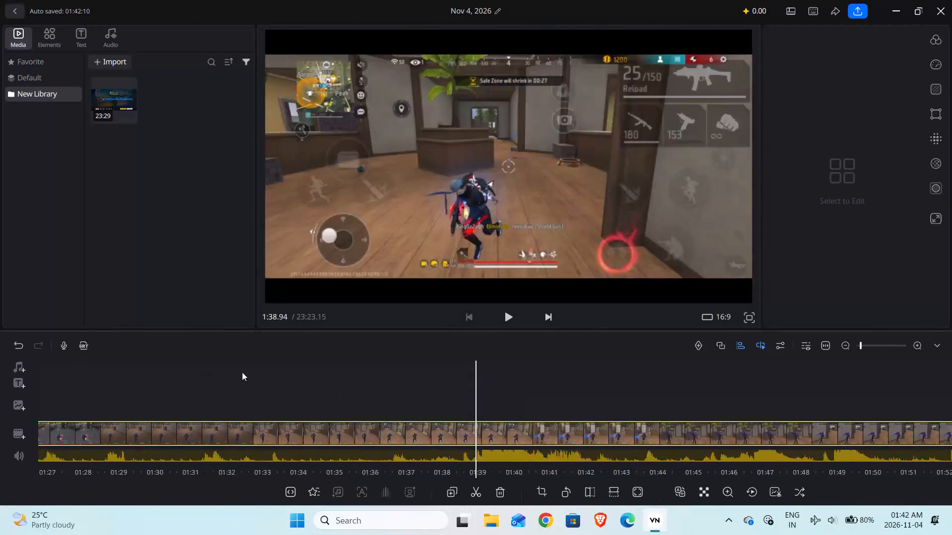
drag(242, 372, 614, 357)
drag(154, 399, 482, 399)
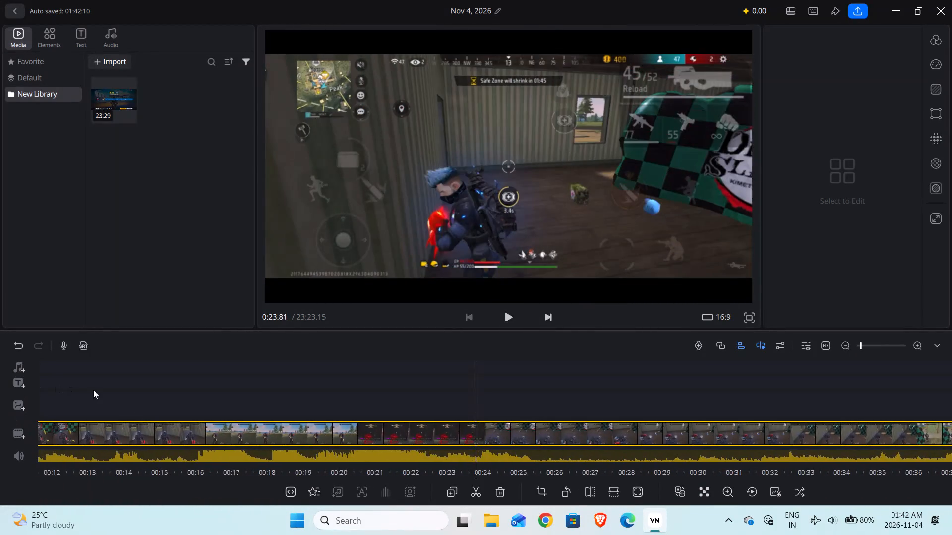
drag(101, 389, 951, 268)
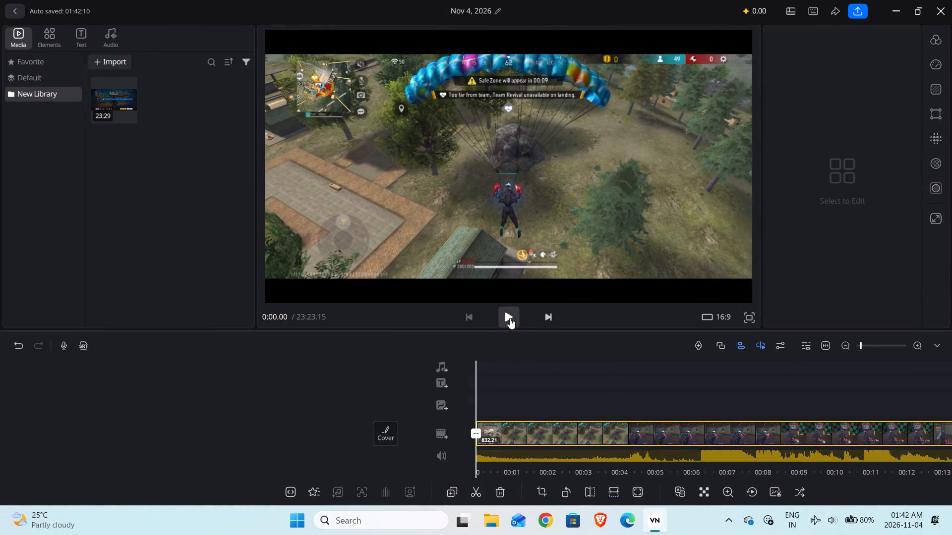
click(508, 319)
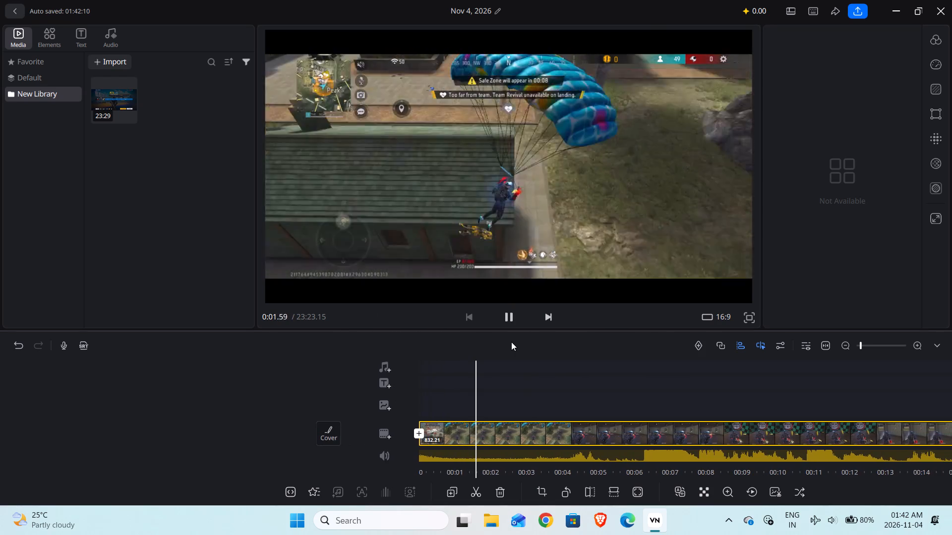
drag(505, 384, 540, 386)
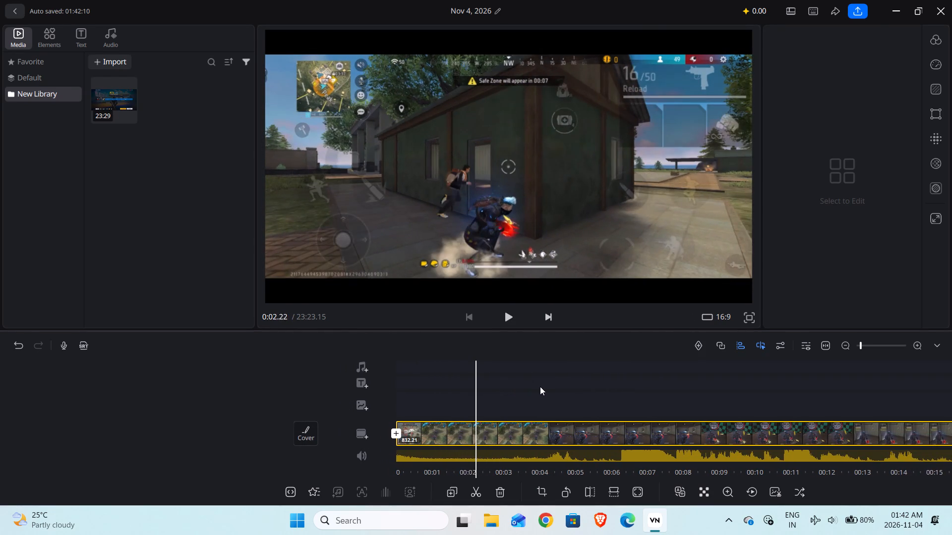
drag(540, 386, 560, 388)
drag(496, 398, 509, 398)
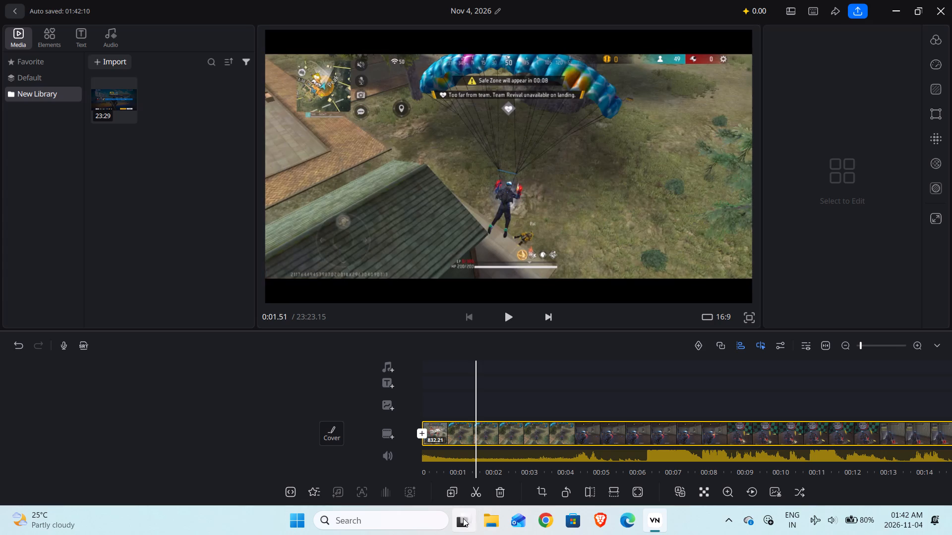
click(478, 496)
click(476, 484)
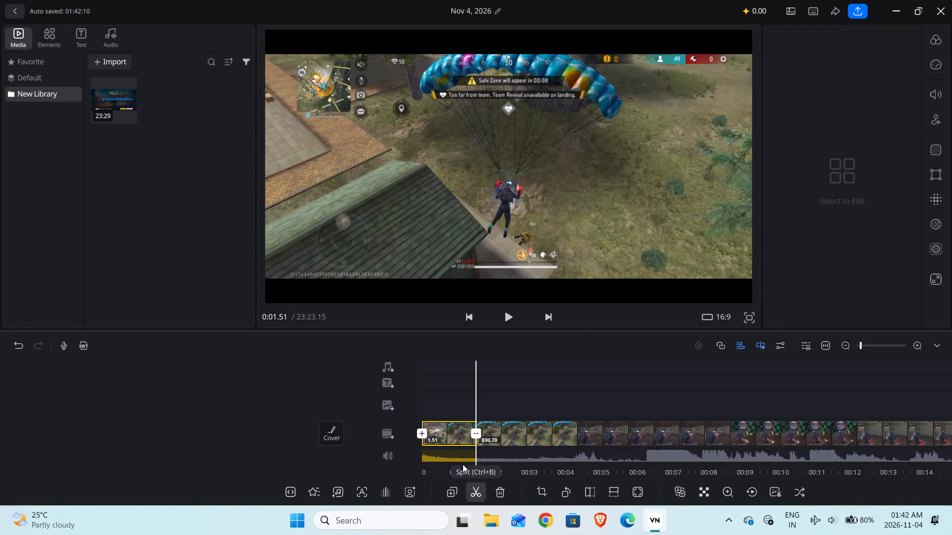
click(501, 493)
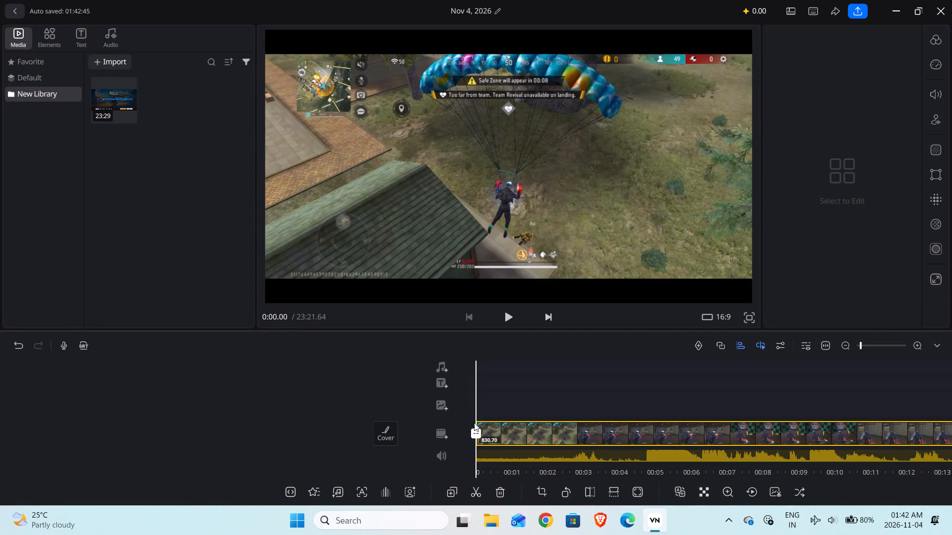
Review the winning match clip from the start of the timeline, playing the landing and scanning the gameplay up to its closing moments.
click(508, 313)
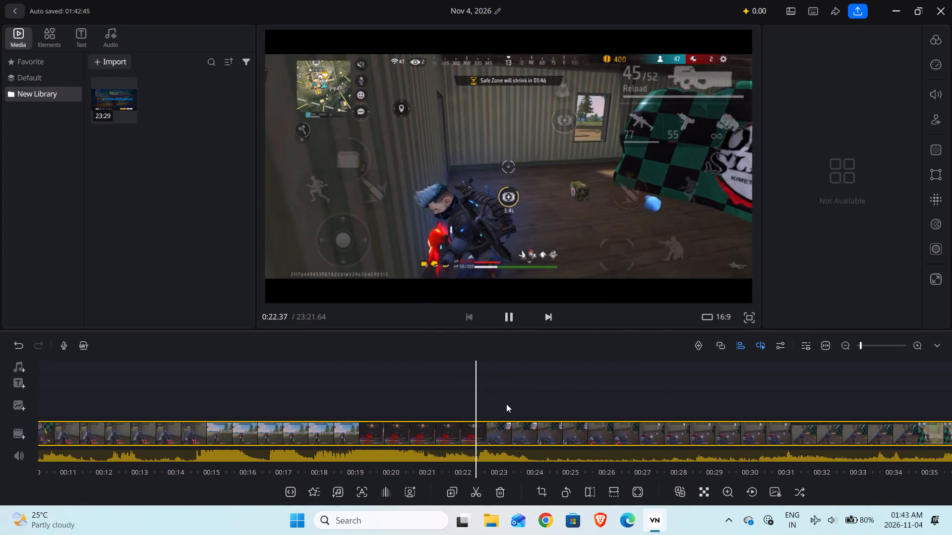
drag(518, 400, 378, 418)
drag(586, 386, 393, 422)
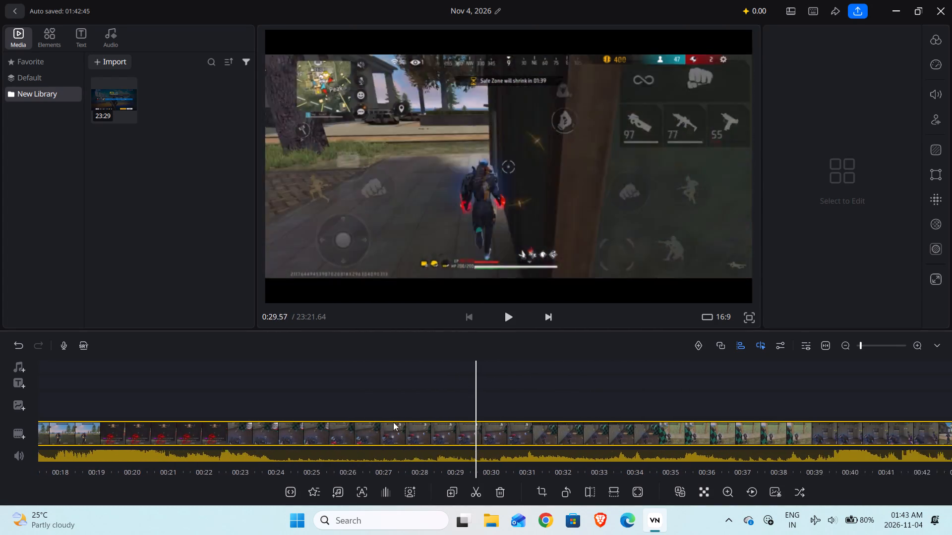
drag(393, 422, 368, 425)
drag(646, 389, 357, 409)
drag(598, 382, 285, 434)
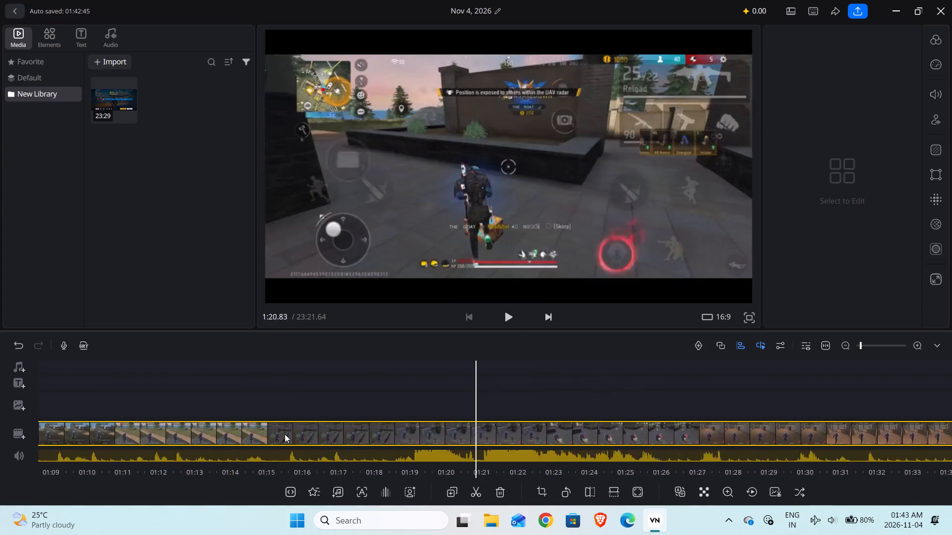
drag(285, 434, 272, 436)
drag(651, 407, 469, 431)
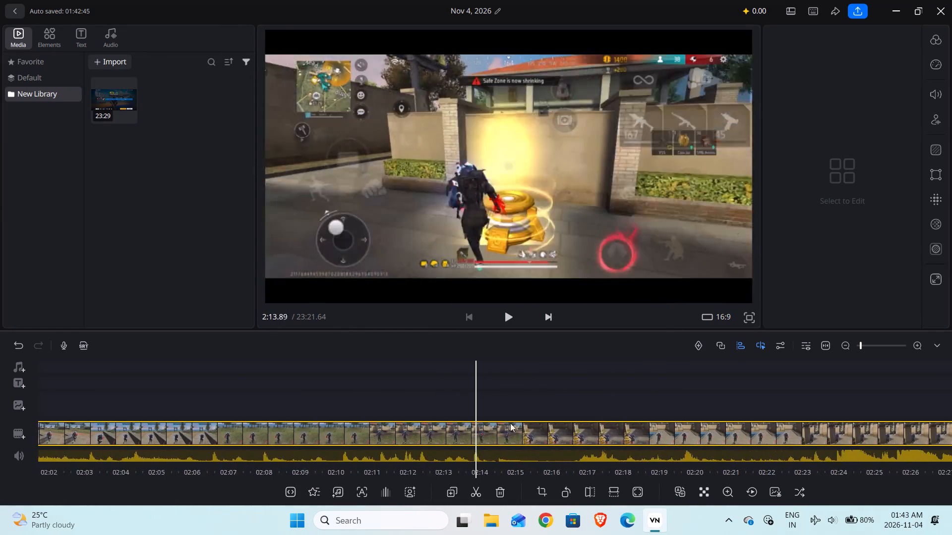
drag(668, 407, 313, 461)
drag(350, 436, 182, 452)
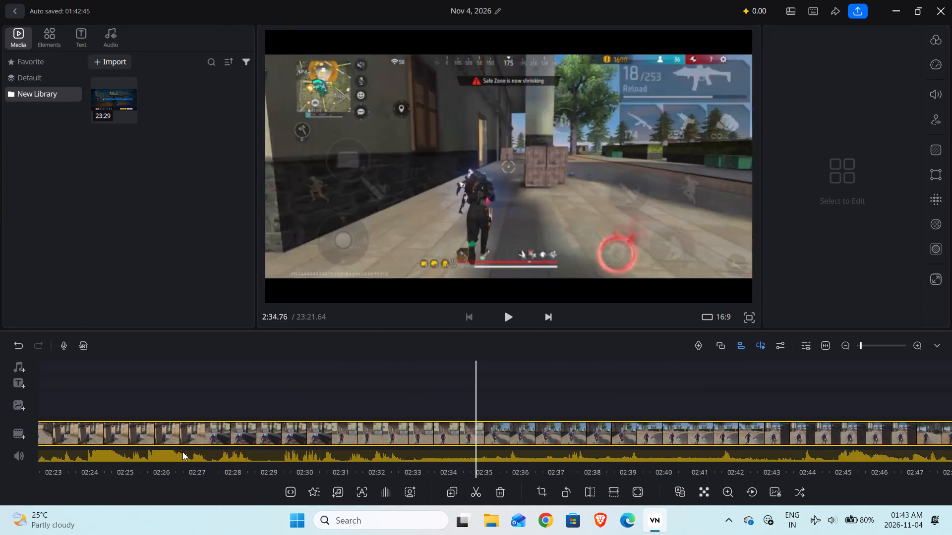
drag(182, 452, 157, 452)
drag(512, 415, 284, 435)
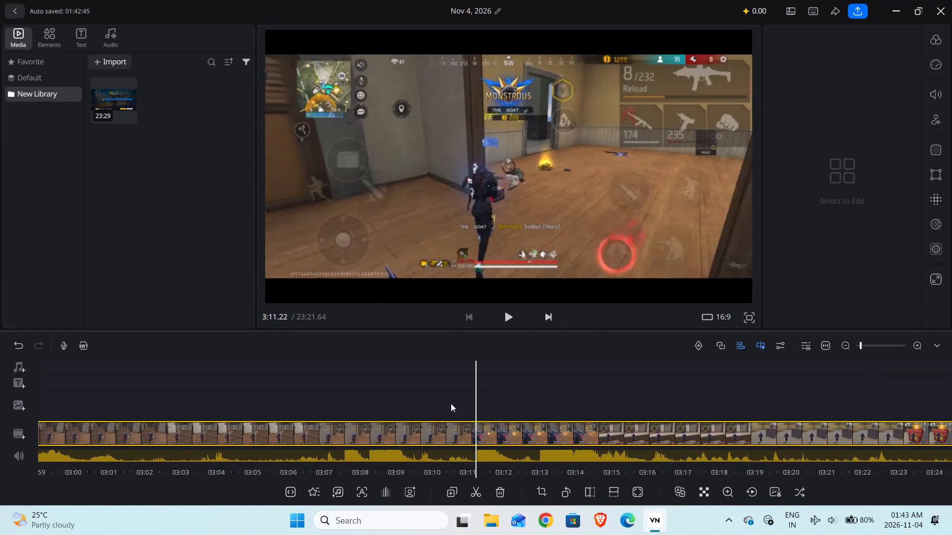
drag(516, 401, 177, 428)
drag(485, 380, 248, 413)
drag(557, 398, 0, 432)
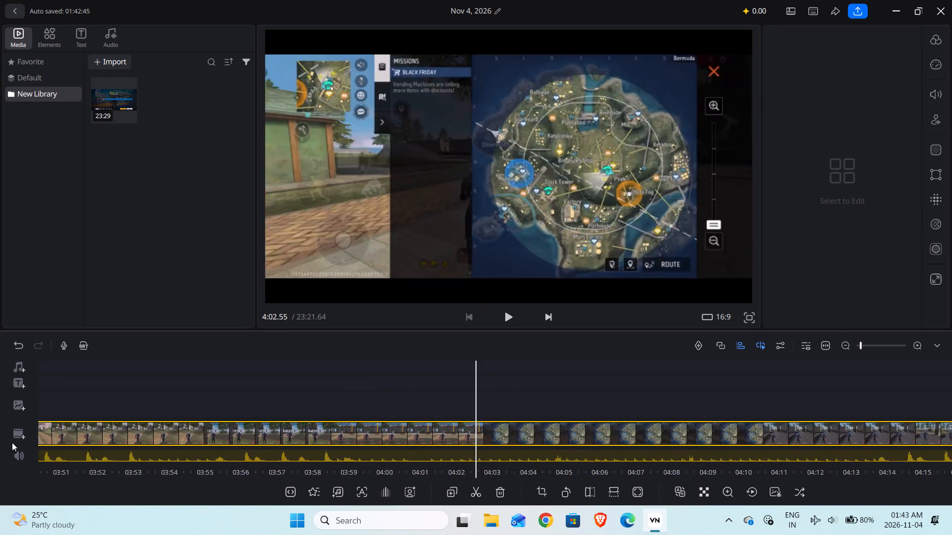
drag(799, 388, 69, 445)
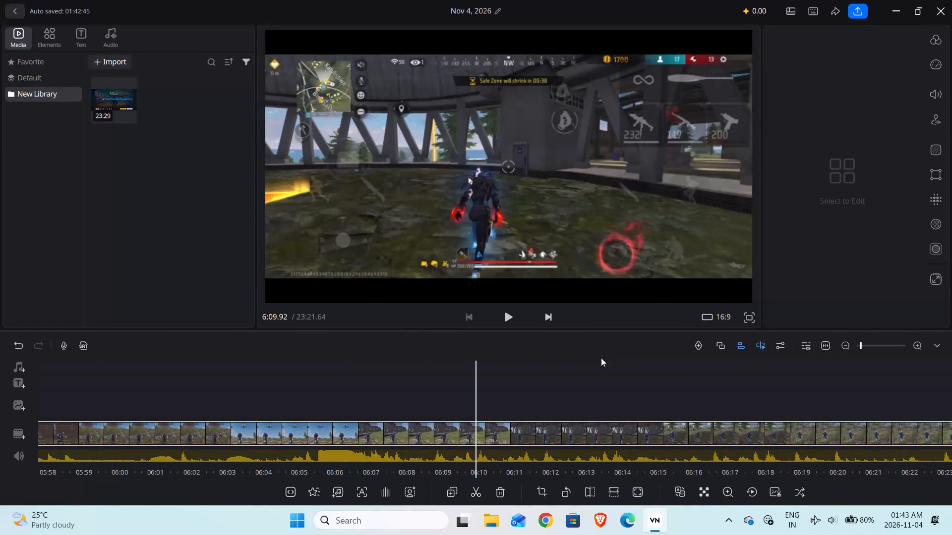
drag(676, 373, 155, 435)
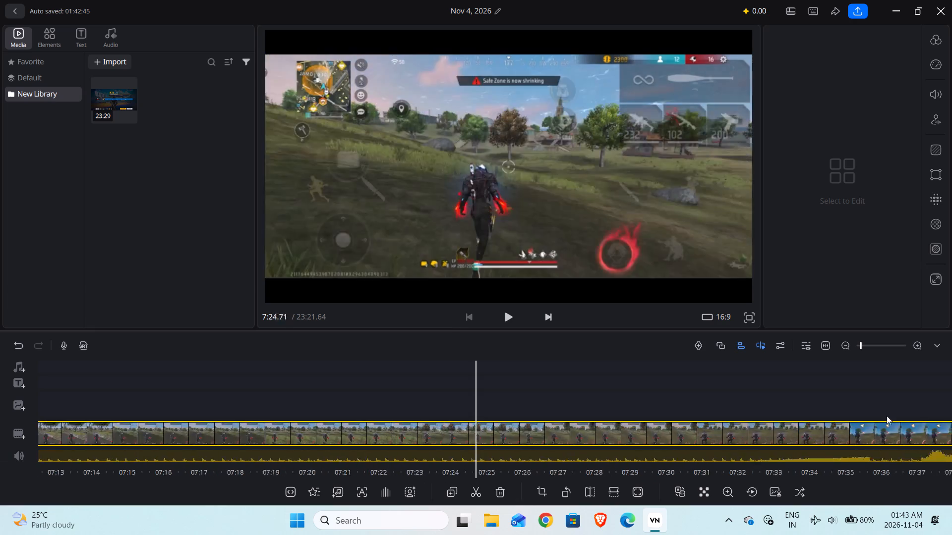
drag(867, 406, 507, 446)
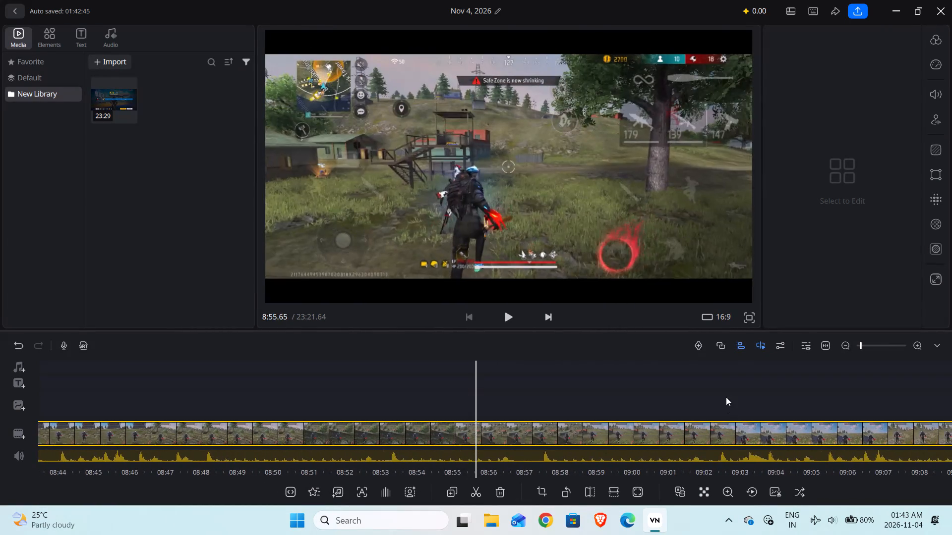
drag(726, 397, 0, 486)
drag(629, 398, 612, 402)
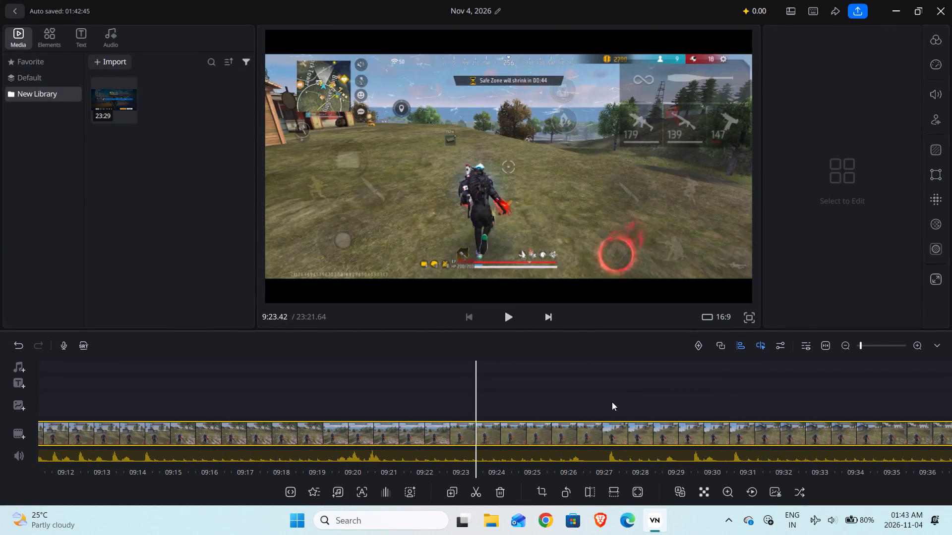
drag(612, 402, 245, 412)
drag(569, 421, 275, 407)
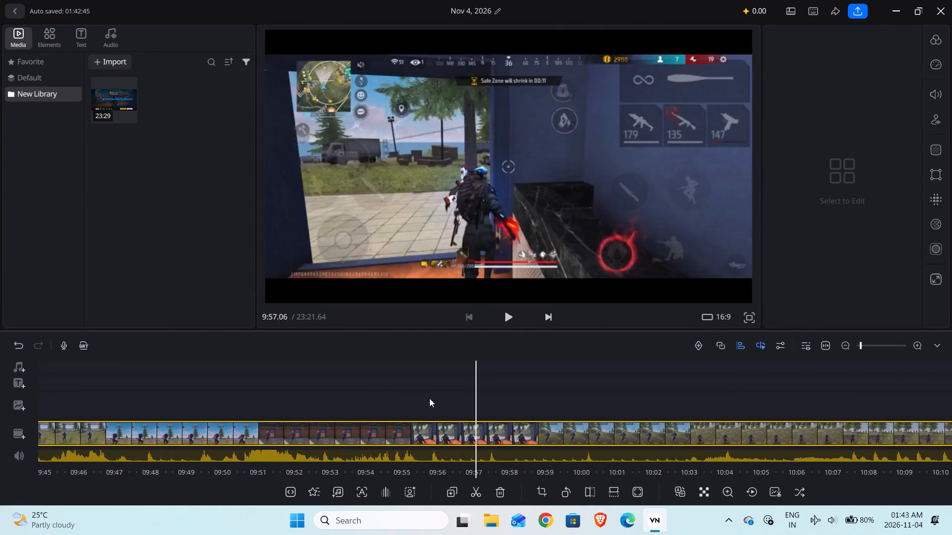
drag(581, 397, 303, 394)
drag(539, 417, 402, 419)
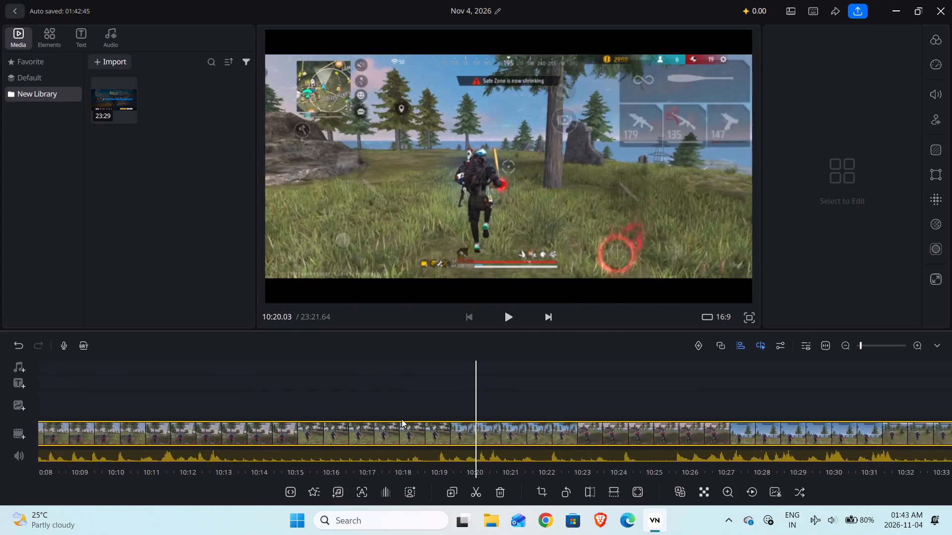
drag(402, 419, 264, 413)
drag(525, 414, 240, 392)
drag(606, 408, 195, 400)
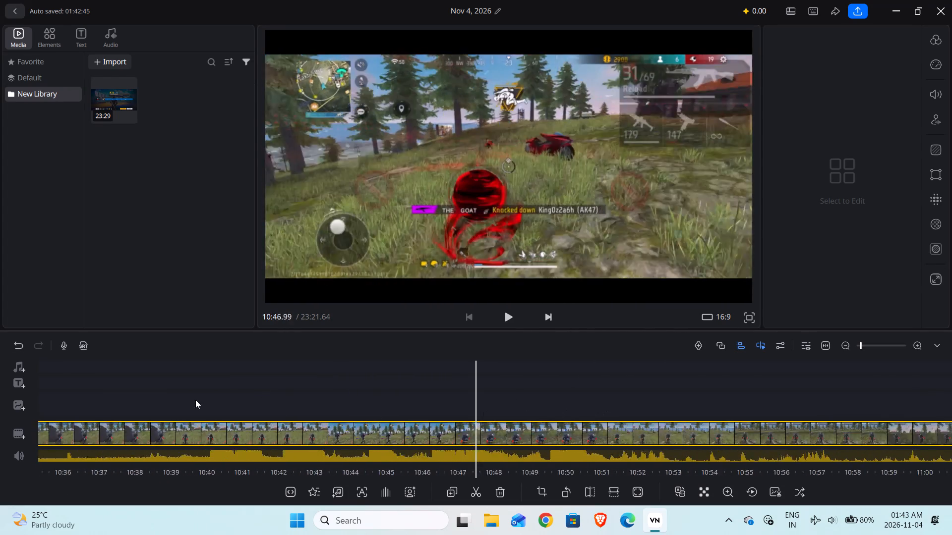
drag(195, 400, 249, 403)
drag(538, 423, 575, 422)
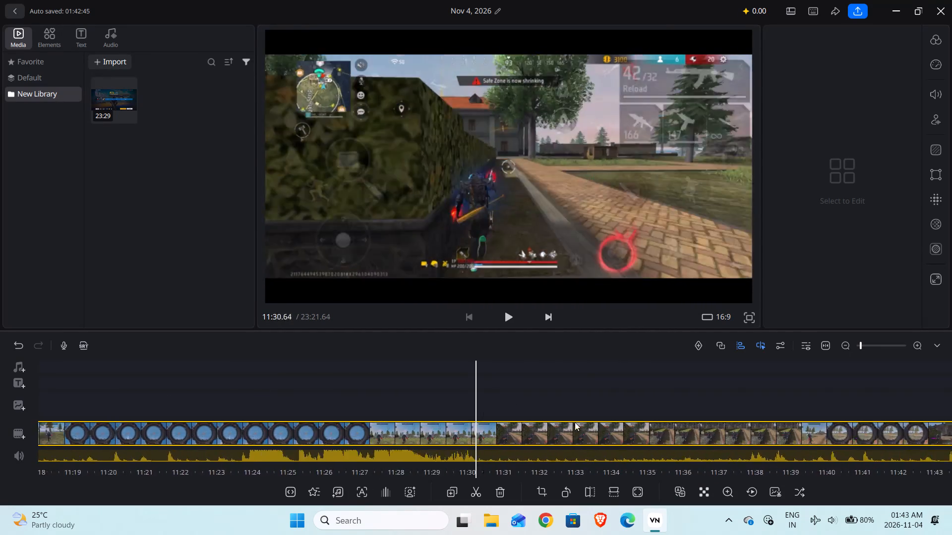
drag(575, 422, 0, 464)
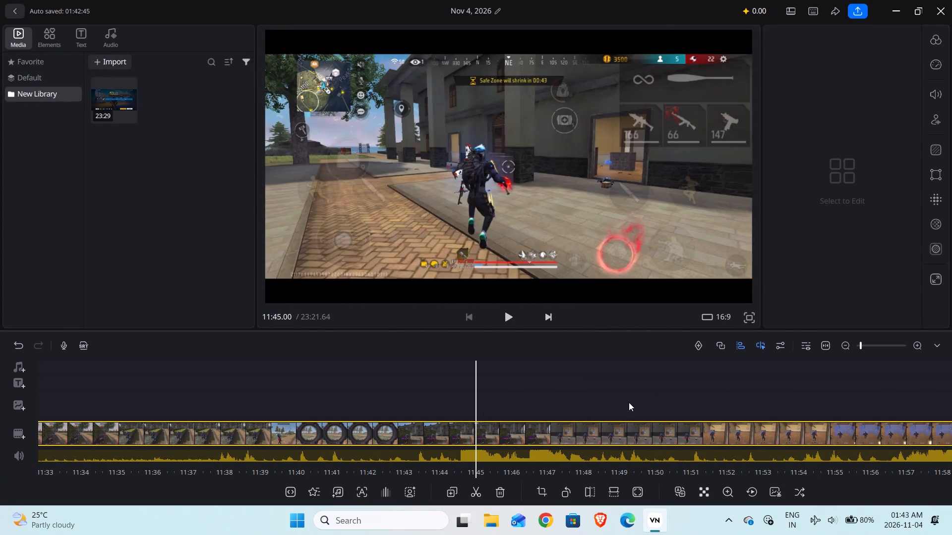
drag(629, 402, 77, 428)
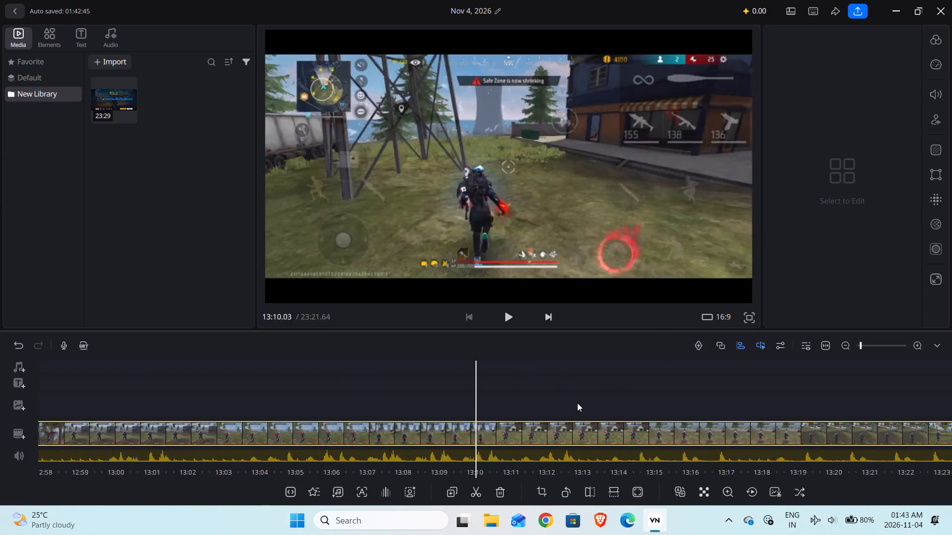
drag(579, 402, 308, 402)
drag(504, 404, 202, 403)
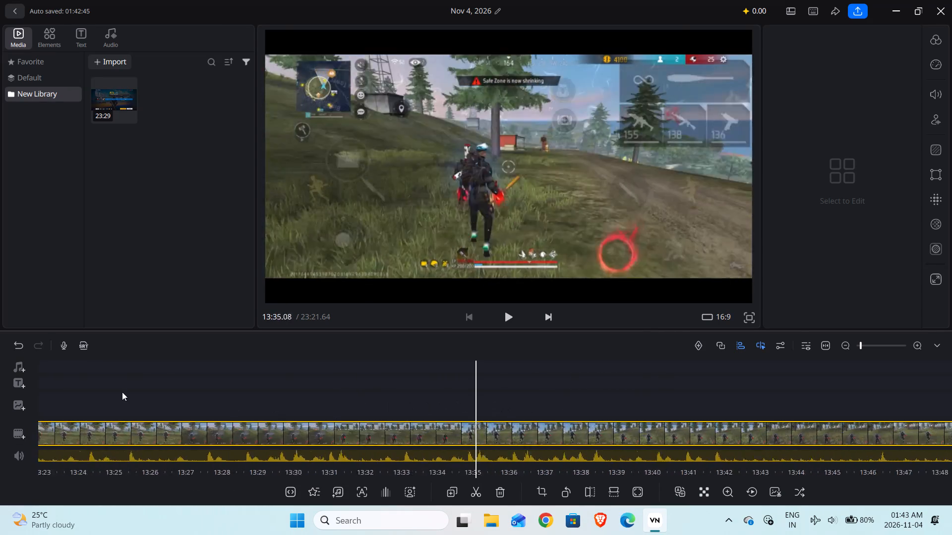
Examine the join at about 13:51 between the winning match's BOOYAH ending and the following clip's match results screen.
drag(543, 398, 505, 405)
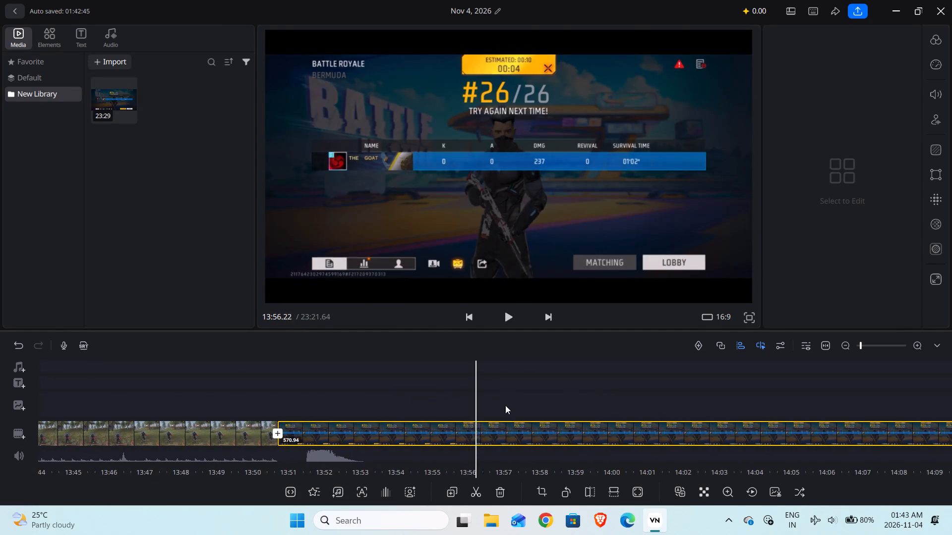
drag(505, 405, 141, 406)
drag(586, 387, 698, 400)
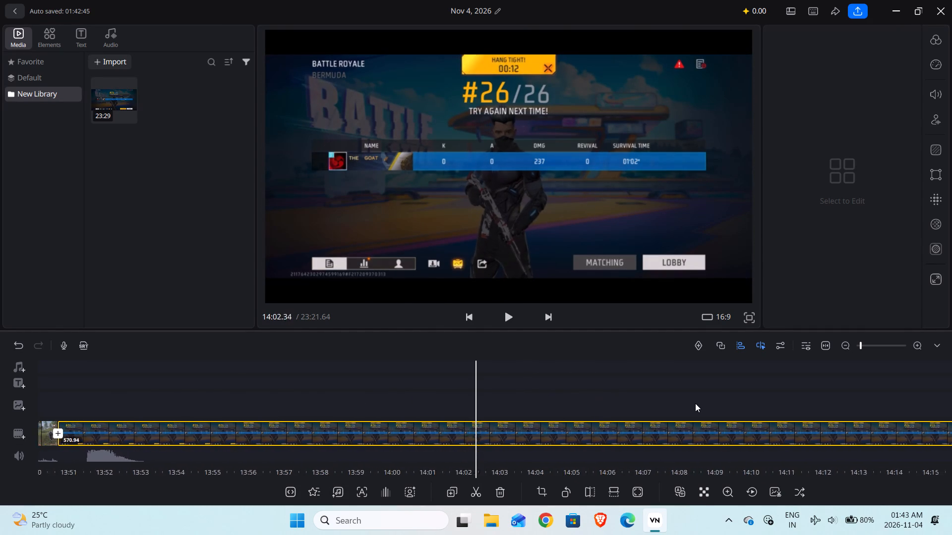
drag(228, 383, 588, 404)
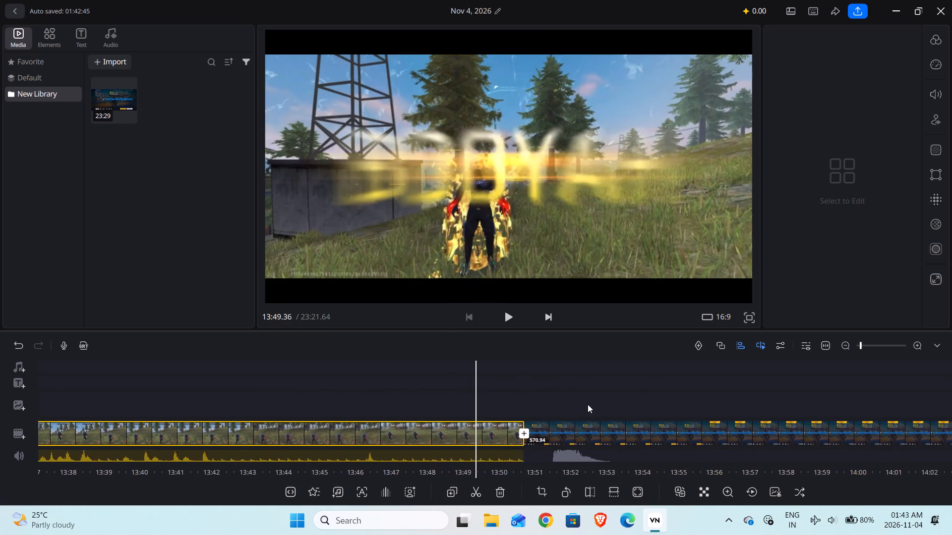
drag(588, 404, 350, 407)
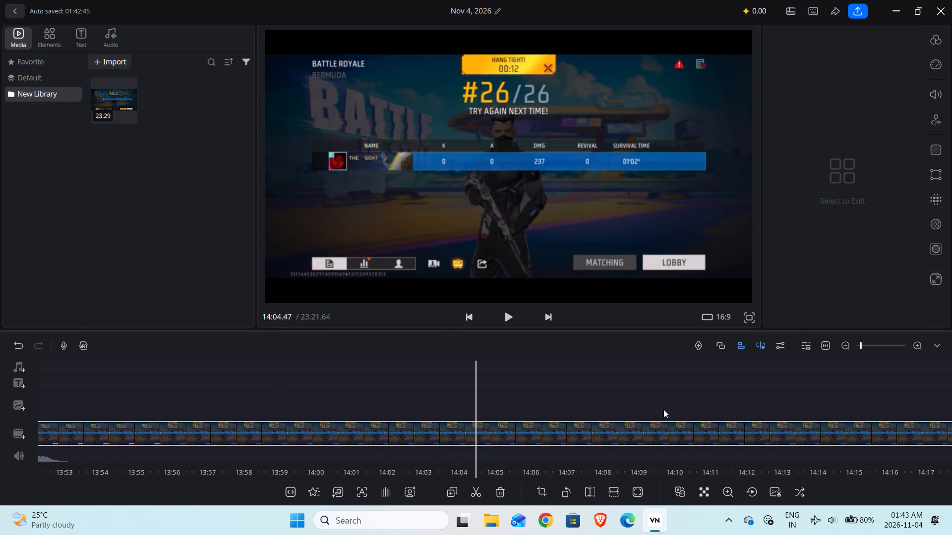
Scan the second clip from the match results screen through the pre-match waiting area to the parachute descent at about 15:20.
drag(663, 409, 144, 372)
drag(370, 374, 105, 383)
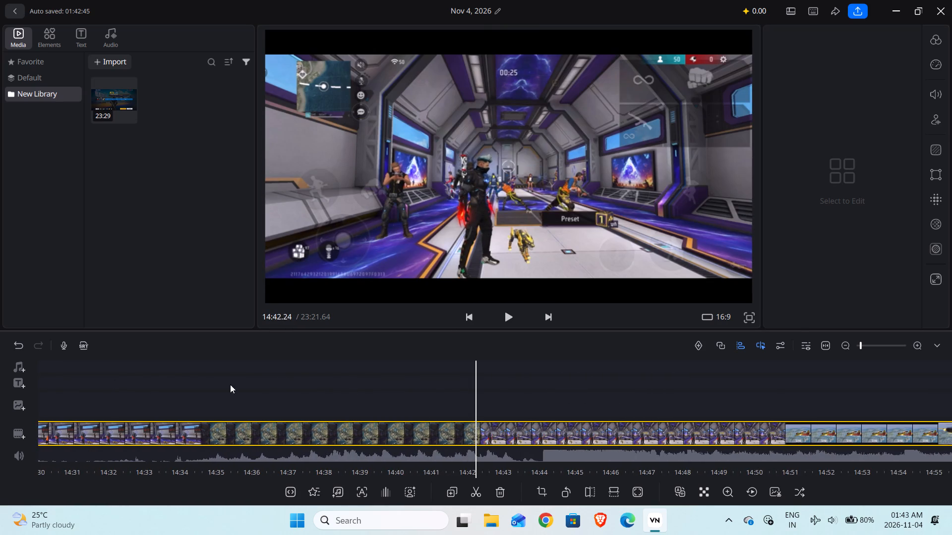
drag(340, 384, 44, 367)
drag(428, 385, 270, 385)
drag(485, 386, 282, 386)
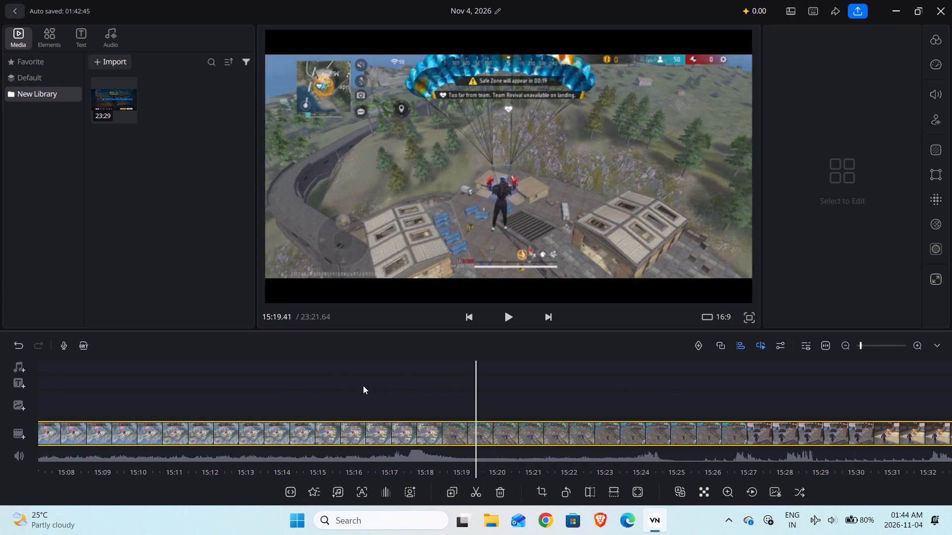
drag(473, 391, 429, 397)
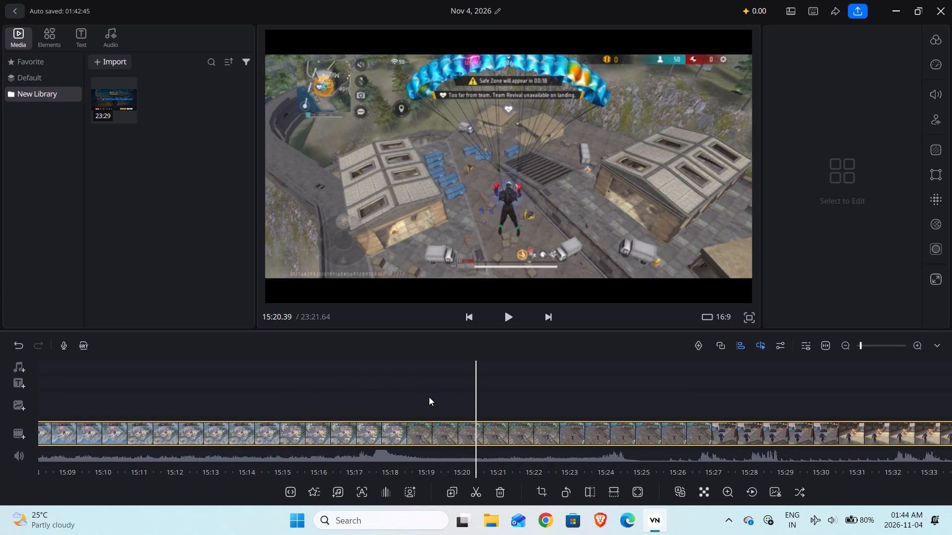
drag(429, 397, 432, 397)
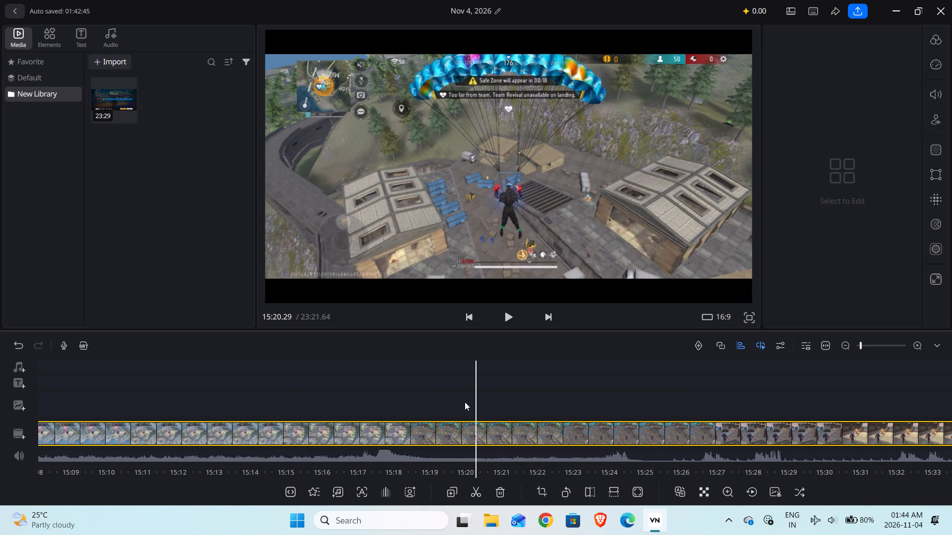
drag(465, 402, 457, 402)
drag(517, 393, 508, 387)
drag(508, 387, 506, 387)
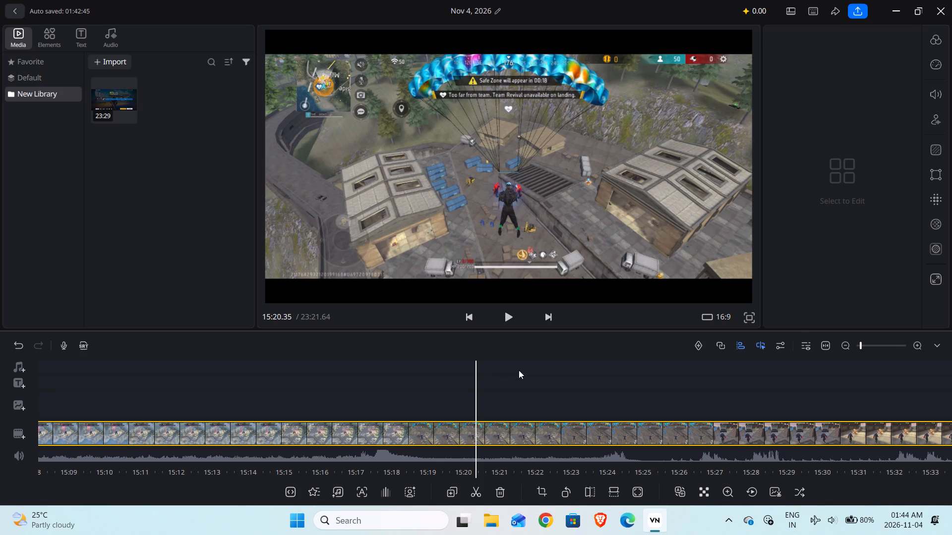
drag(529, 394, 513, 395)
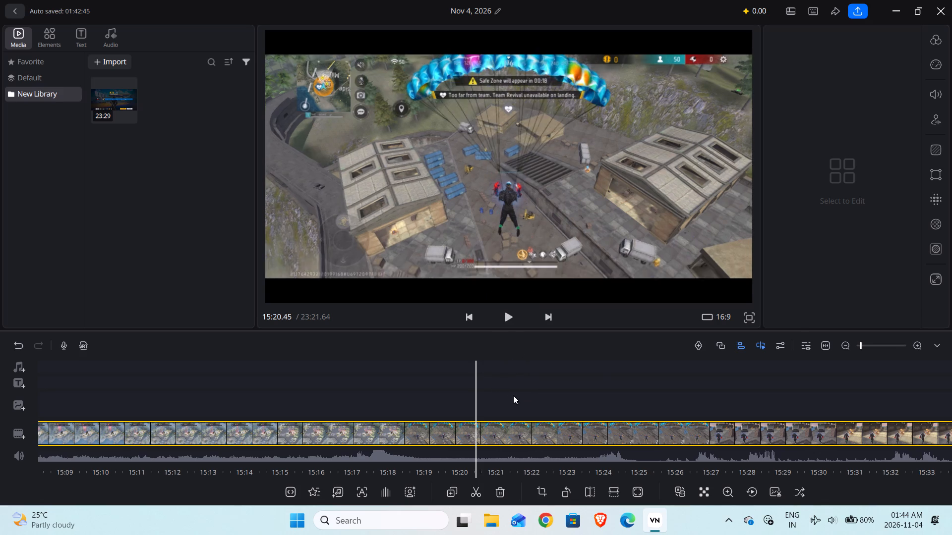
drag(513, 395, 478, 387)
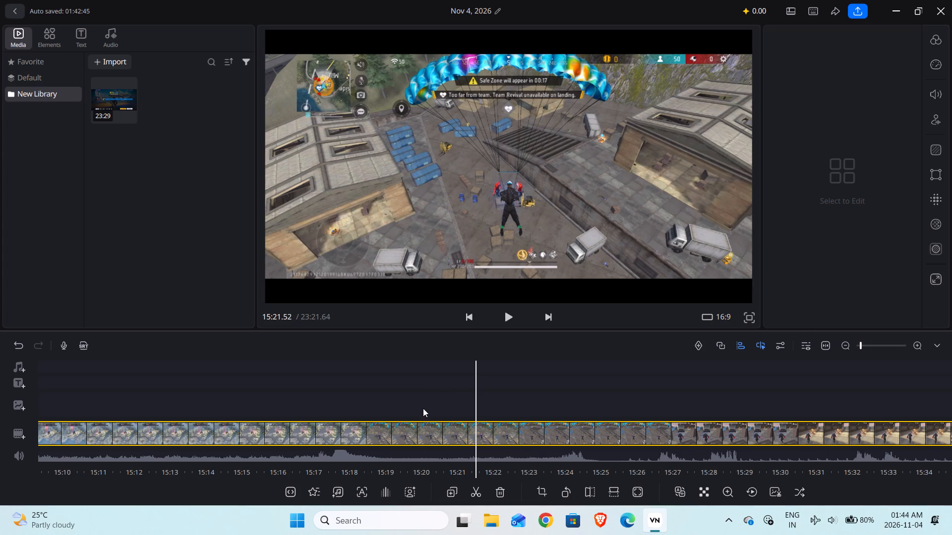
Split the second clip at 15:23.41, just before the parachute landing, and delete the results, waiting-area and descent segment before the split.
click(509, 324)
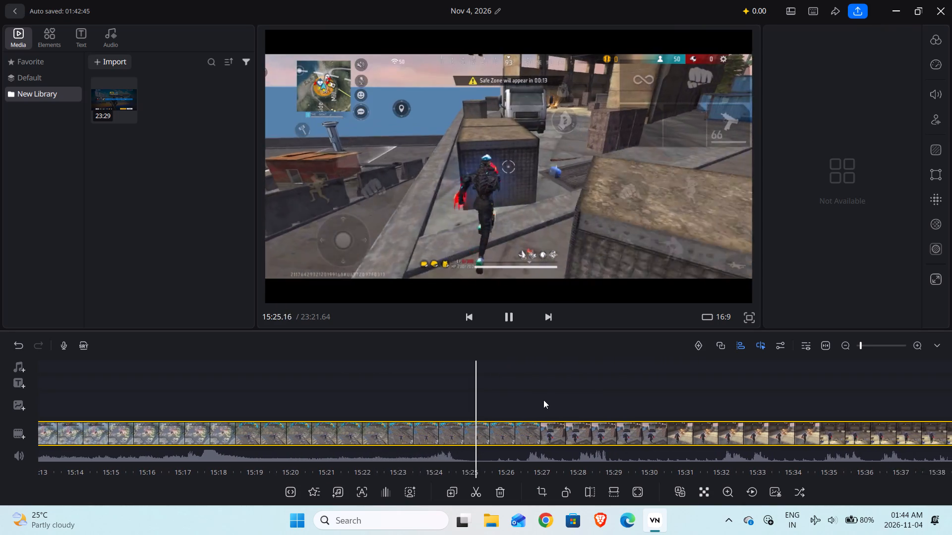
drag(543, 400, 381, 407)
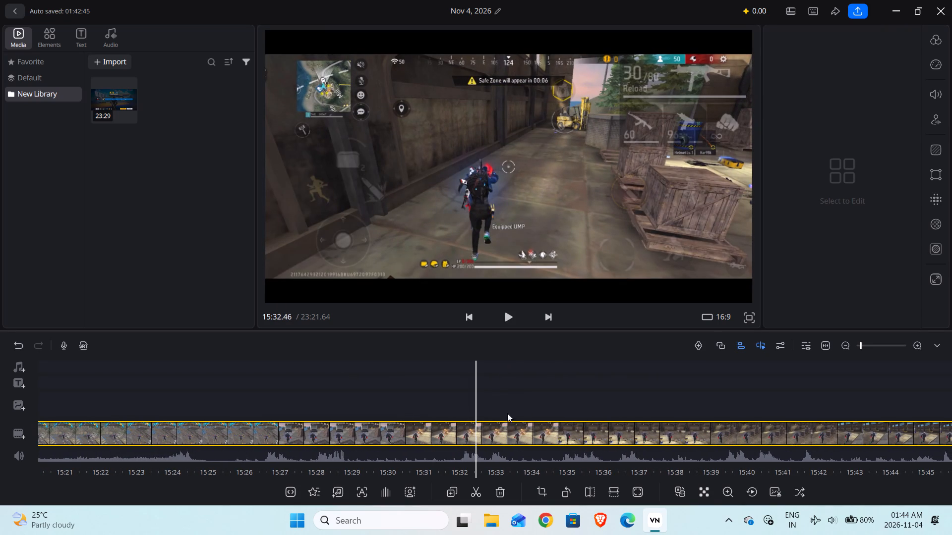
drag(424, 418, 534, 424)
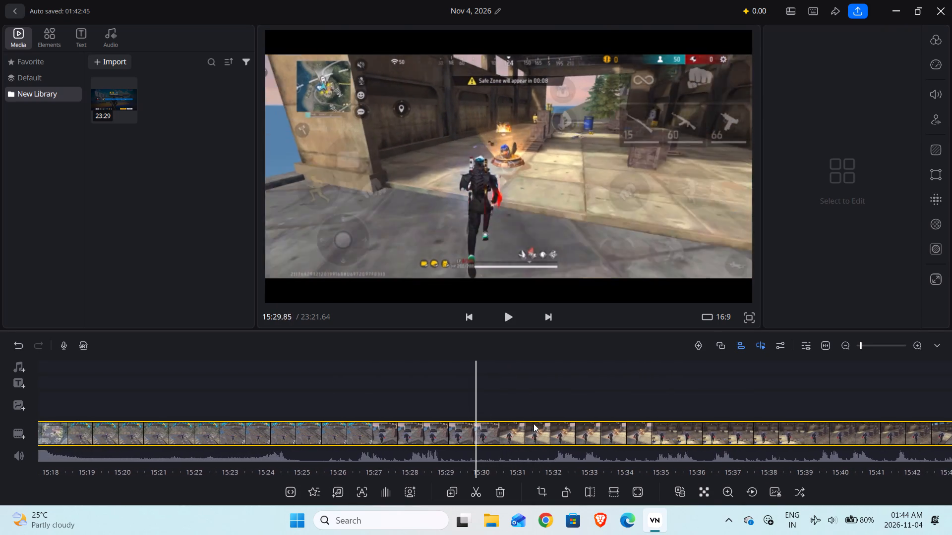
drag(534, 424, 623, 447)
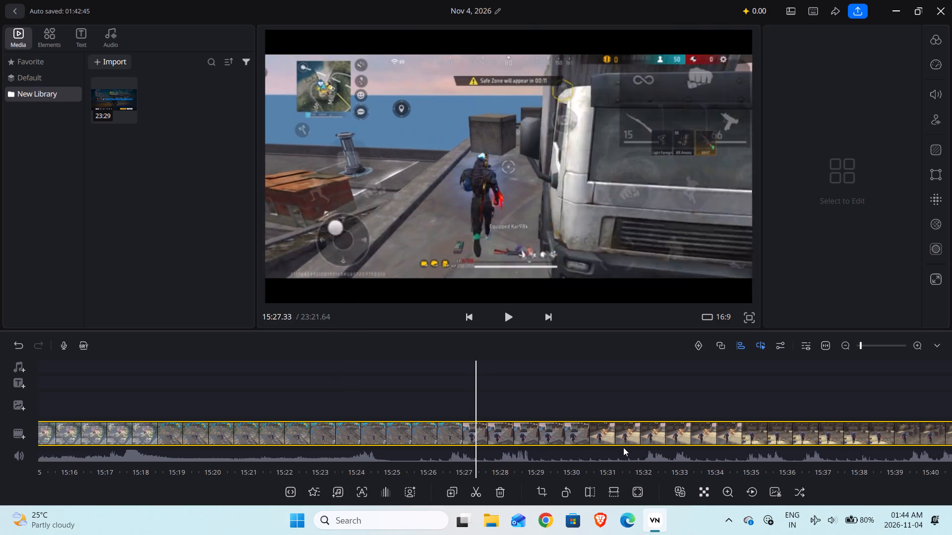
drag(623, 447, 662, 455)
drag(500, 396, 547, 401)
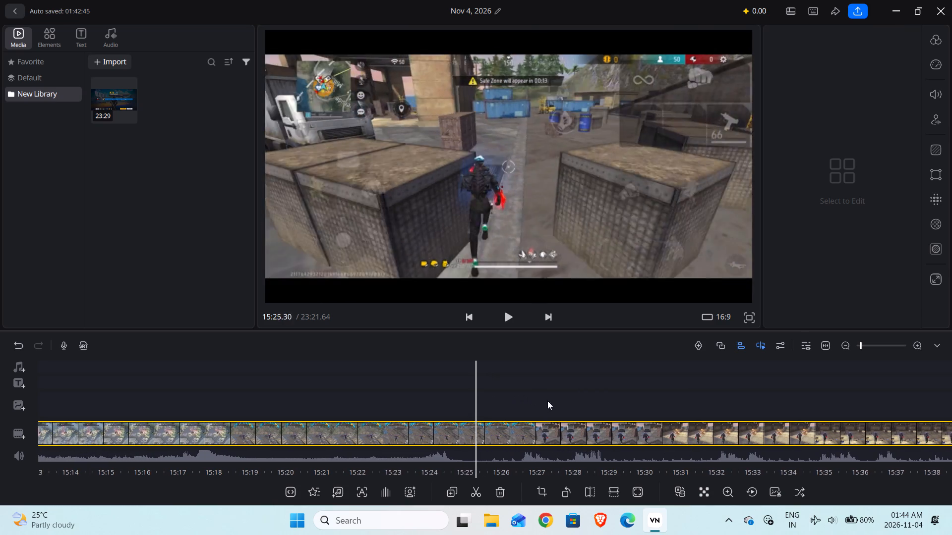
drag(547, 401, 631, 429)
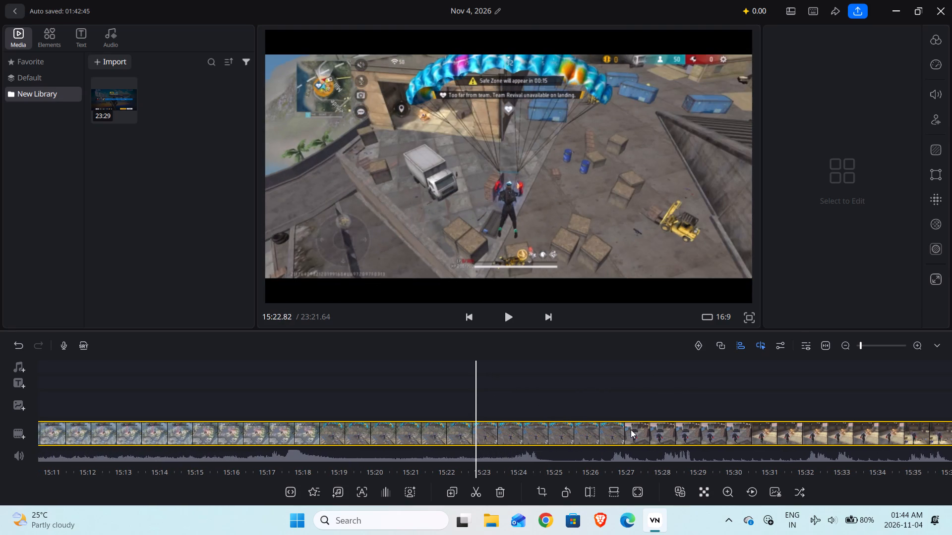
drag(631, 429, 609, 432)
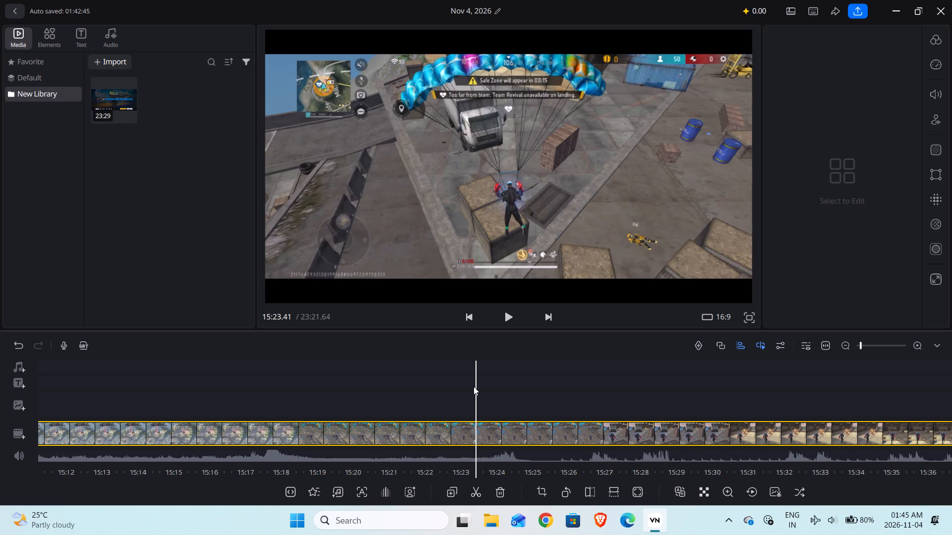
click(482, 489)
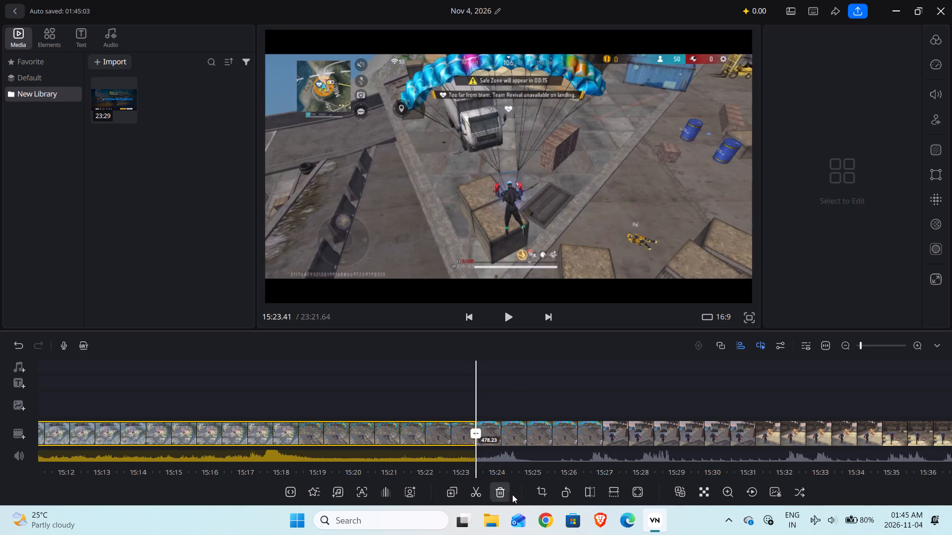
click(498, 494)
Preview the join after the BOOYAH ending at about 13:51 and extend the following clip's start until it lasts 478.71 seconds.
drag(465, 393, 482, 400)
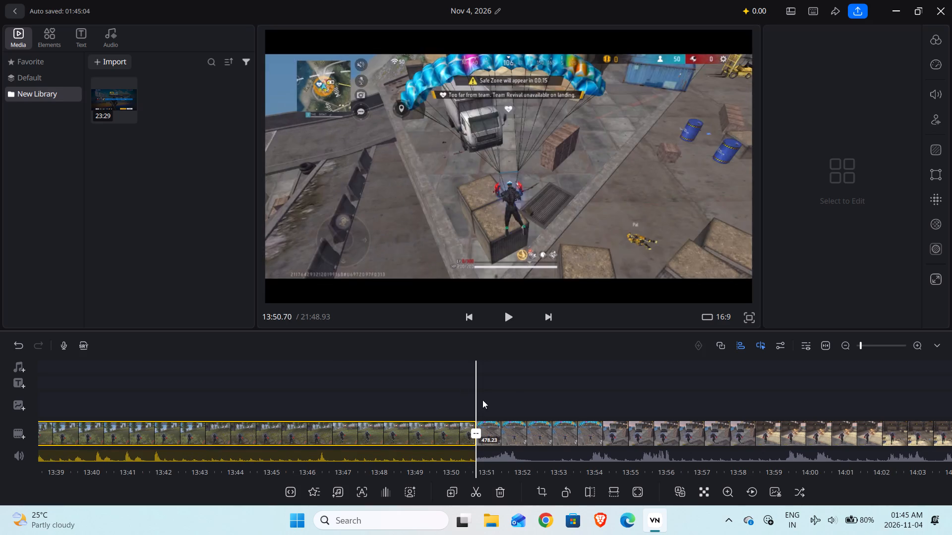
drag(482, 400, 494, 404)
click(505, 325)
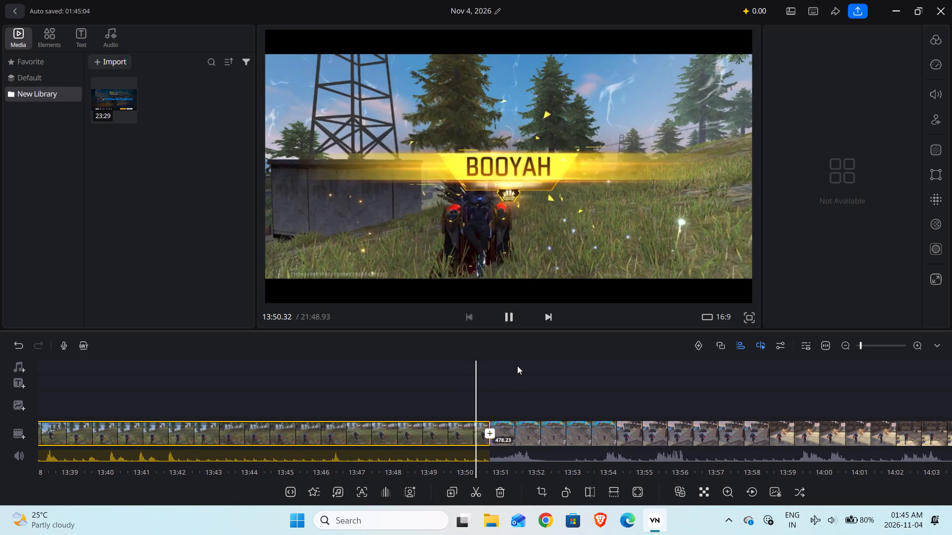
drag(507, 381, 518, 386)
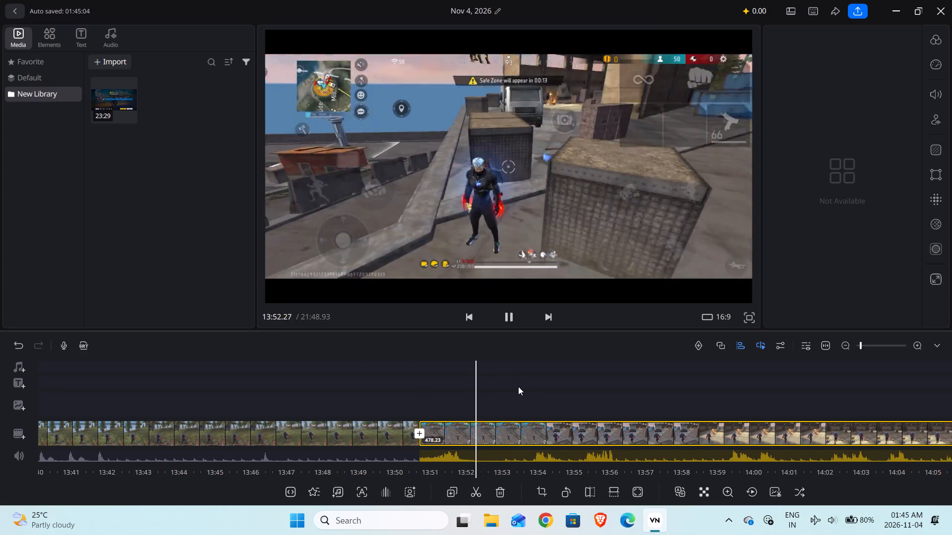
drag(518, 386, 566, 404)
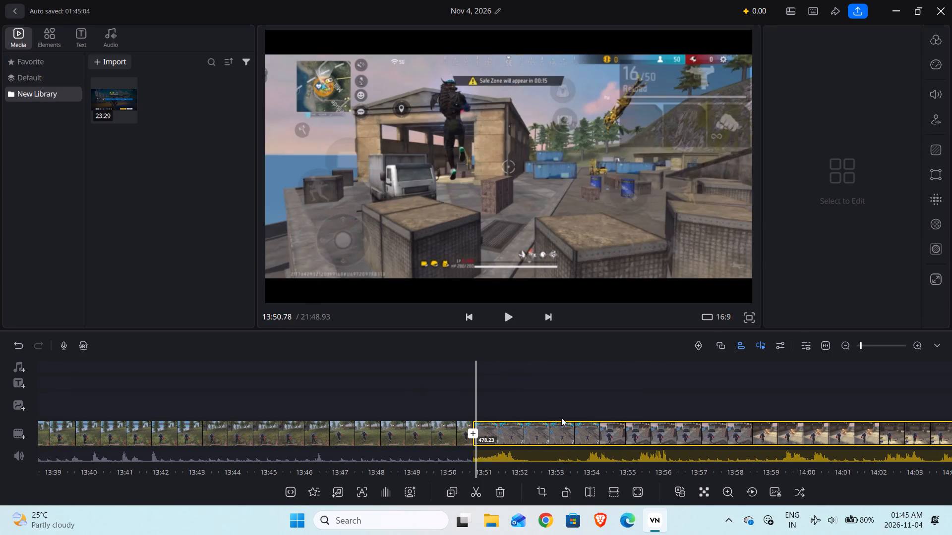
click(527, 439)
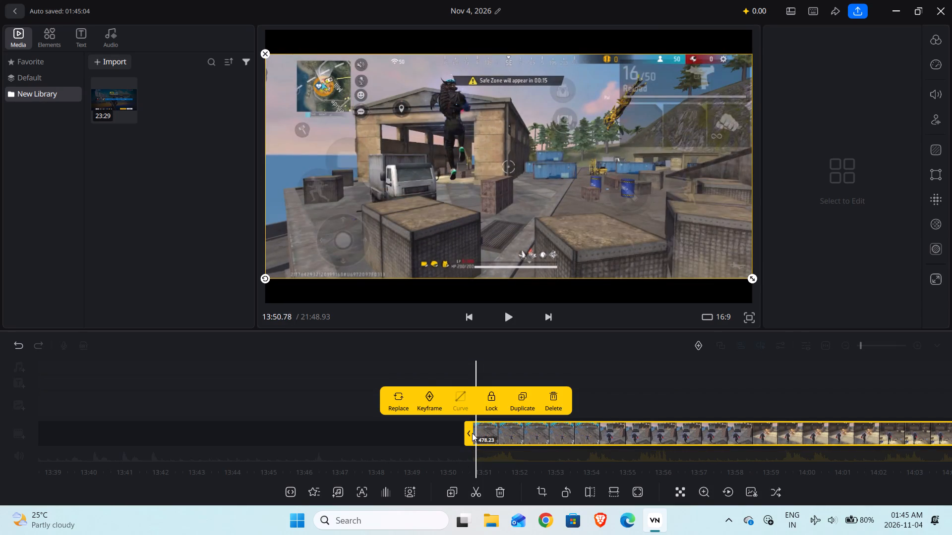
drag(472, 433, 466, 432)
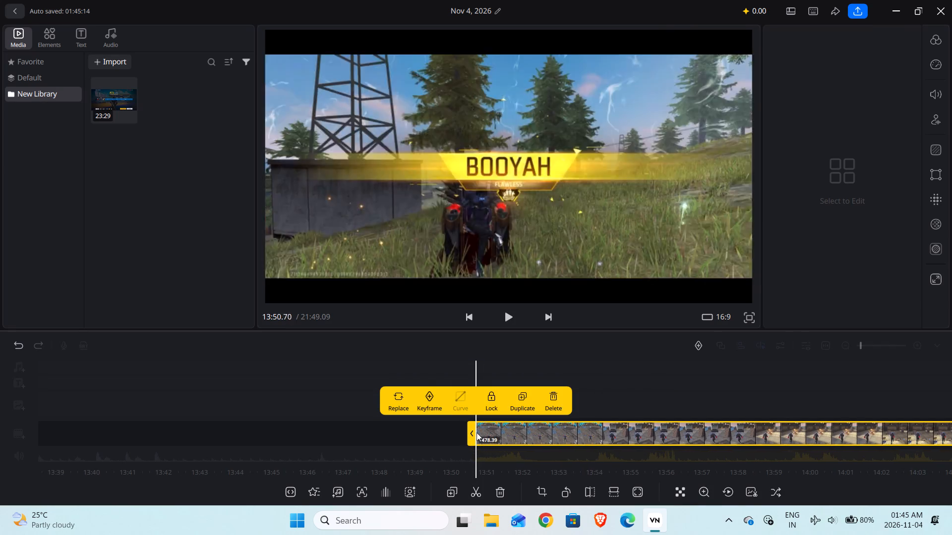
click(593, 387)
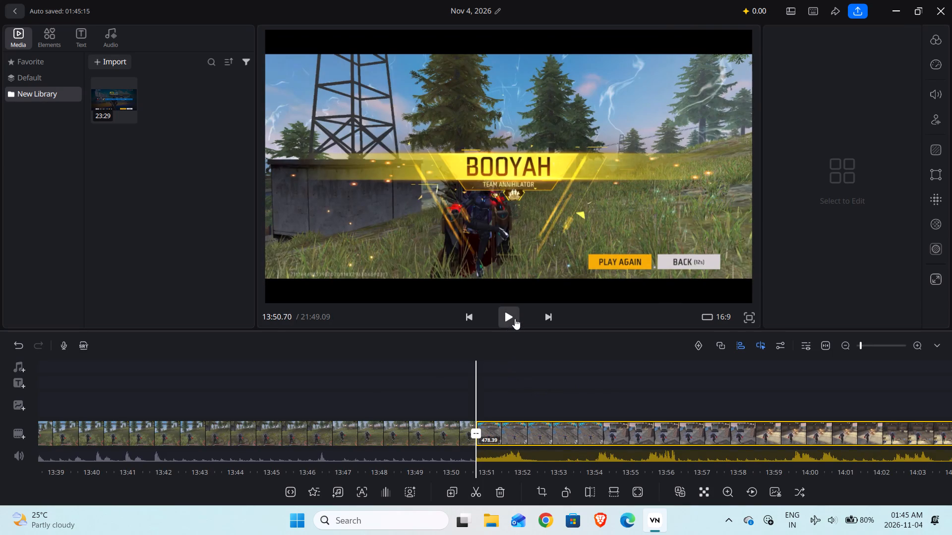
click(515, 319)
click(492, 428)
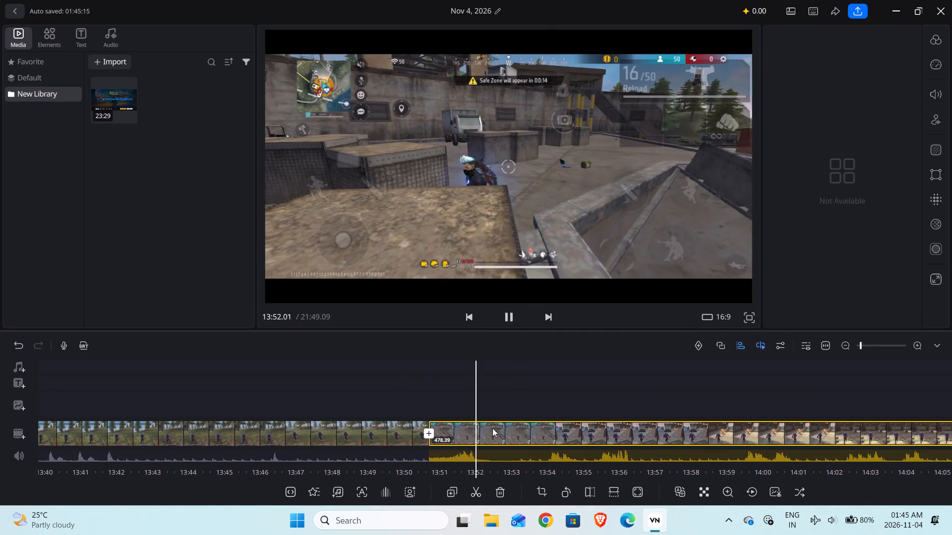
drag(424, 433, 417, 433)
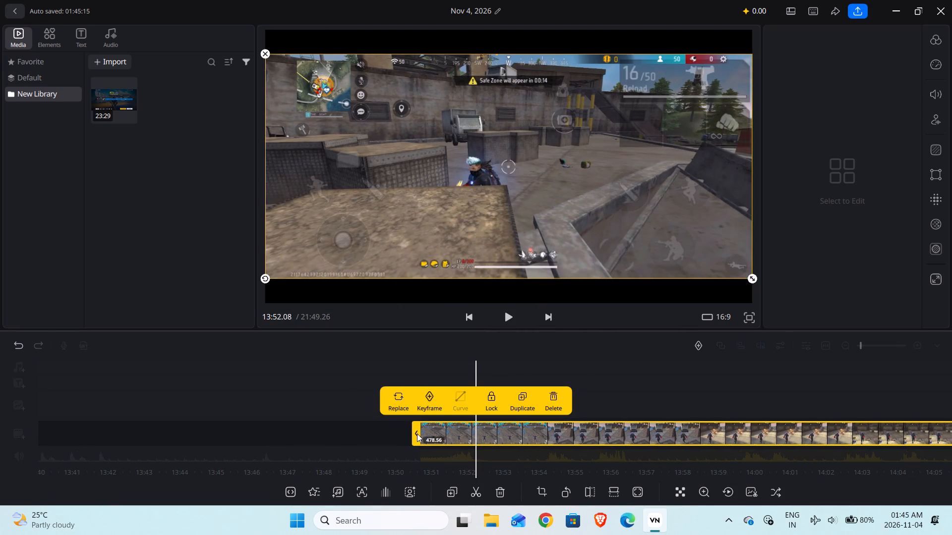
drag(417, 433, 413, 433)
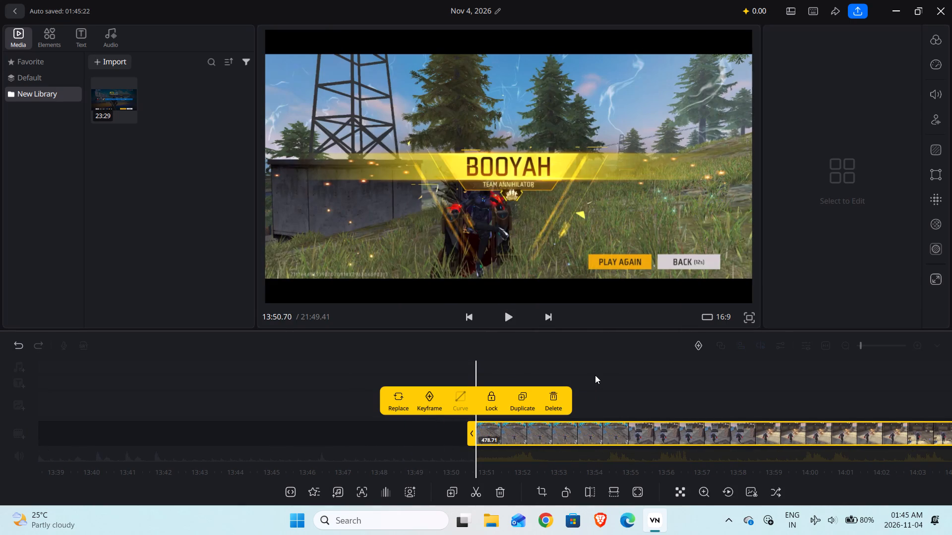
click(595, 375)
Split the second match's clip at about 13:57 and at 14:14.92, and delete the looting segment between the two splits.
drag(566, 388, 601, 394)
click(514, 320)
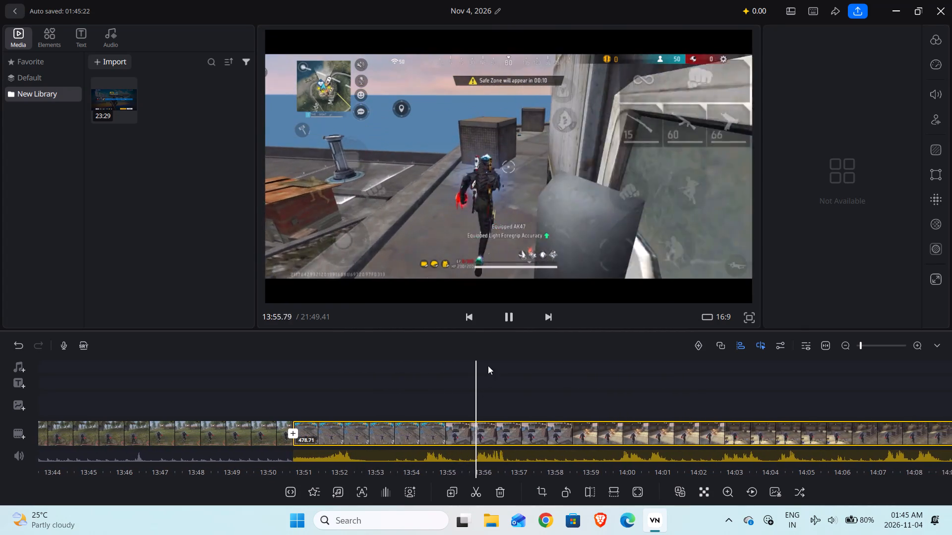
click(511, 317)
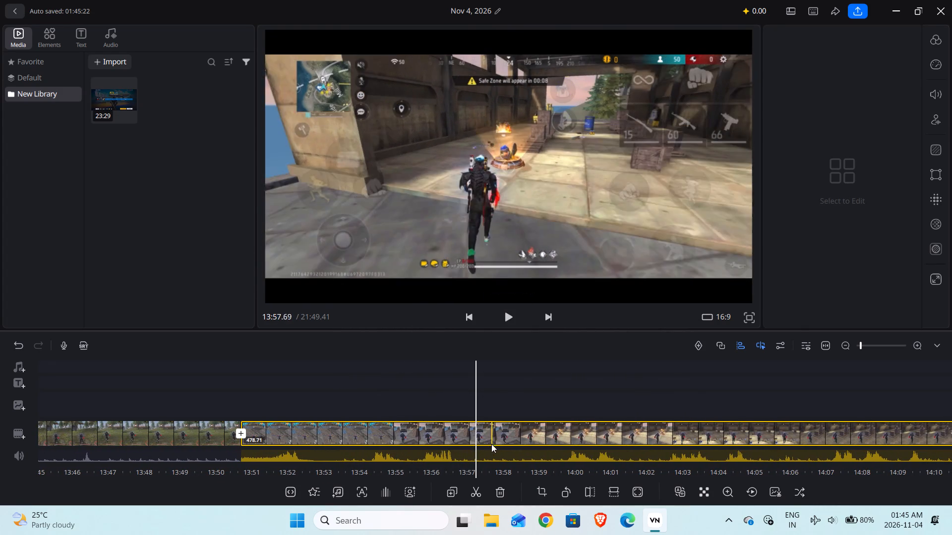
click(479, 499)
drag(543, 398, 456, 397)
drag(547, 398, 435, 389)
drag(543, 396, 413, 396)
drag(510, 402, 404, 399)
drag(539, 402, 416, 402)
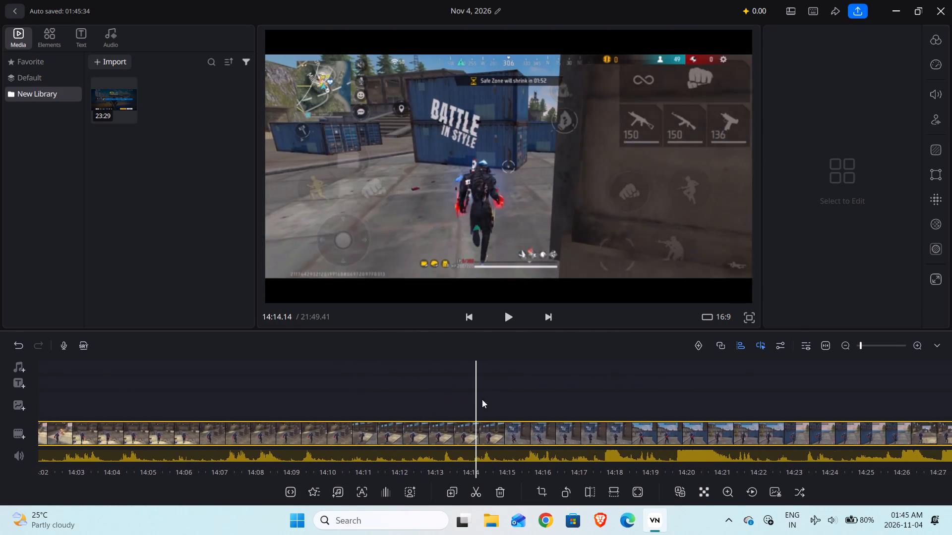
drag(448, 398, 404, 404)
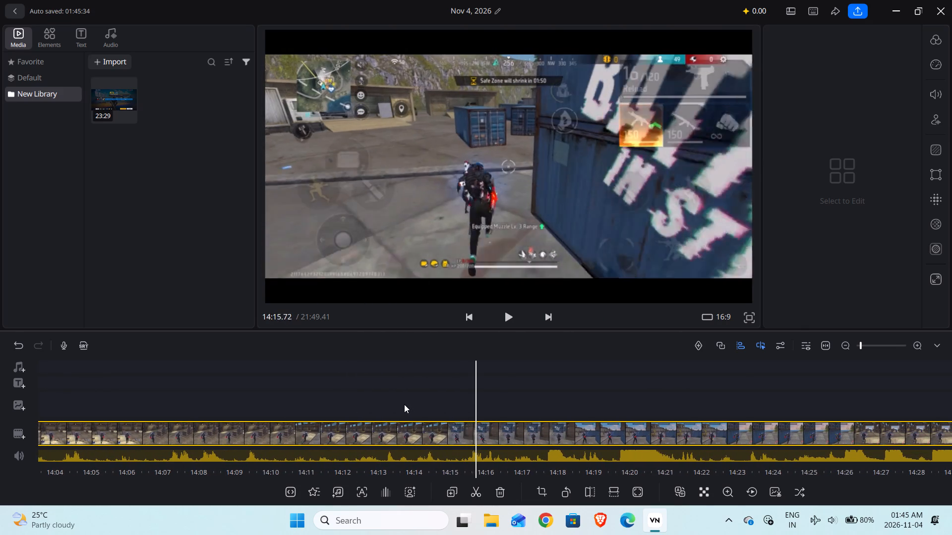
drag(511, 408, 481, 407)
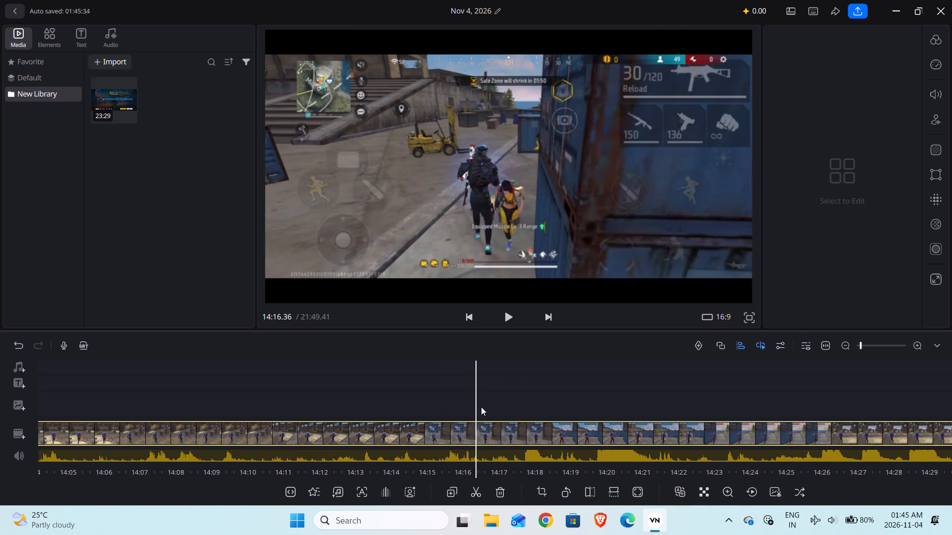
drag(481, 407, 518, 416)
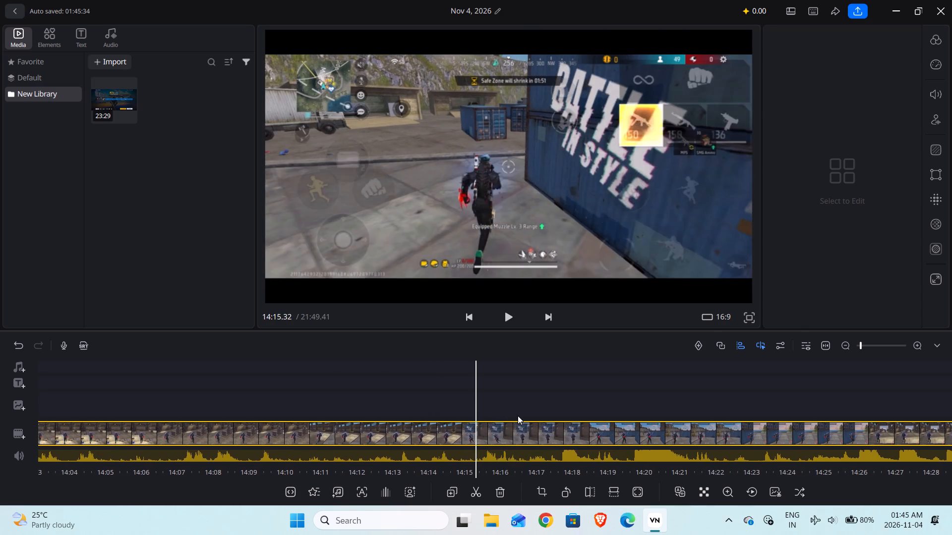
drag(518, 416, 531, 431)
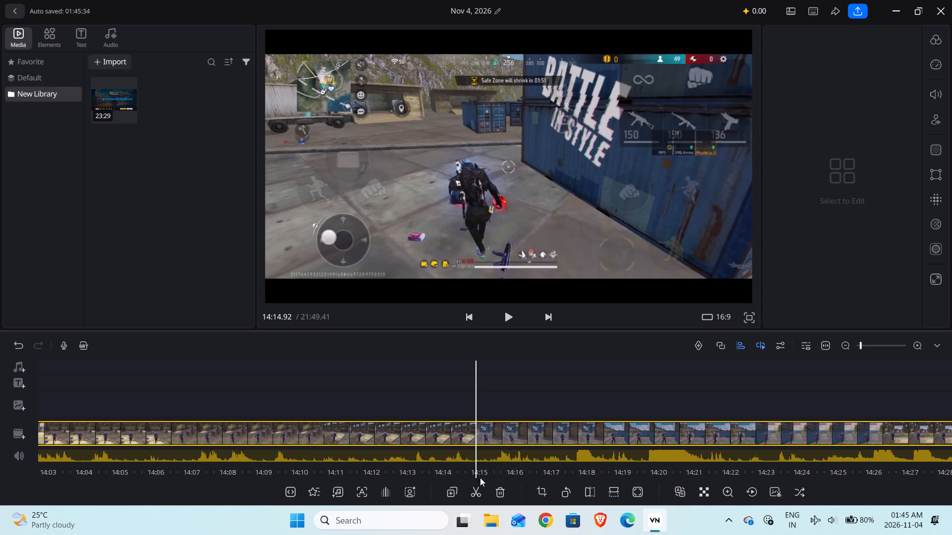
click(478, 490)
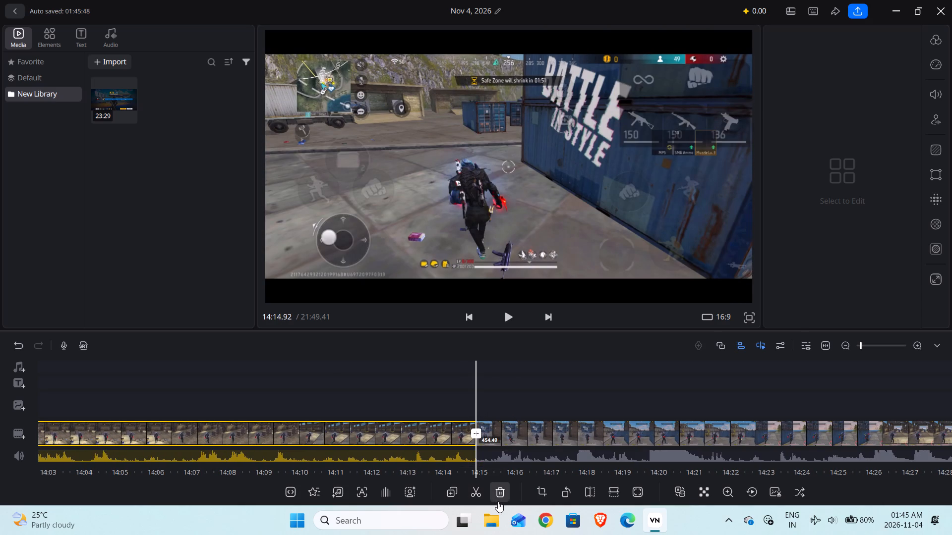
click(498, 501)
drag(453, 412, 482, 414)
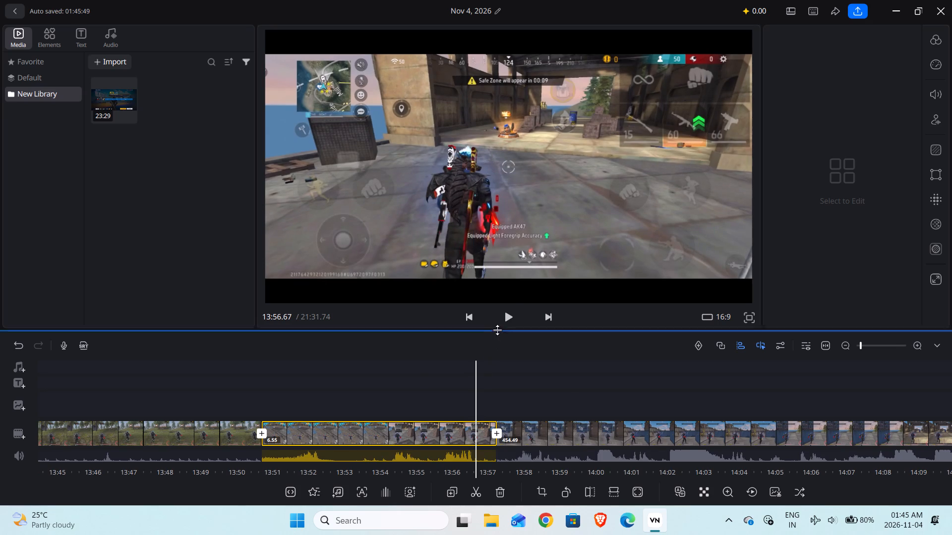
click(507, 317)
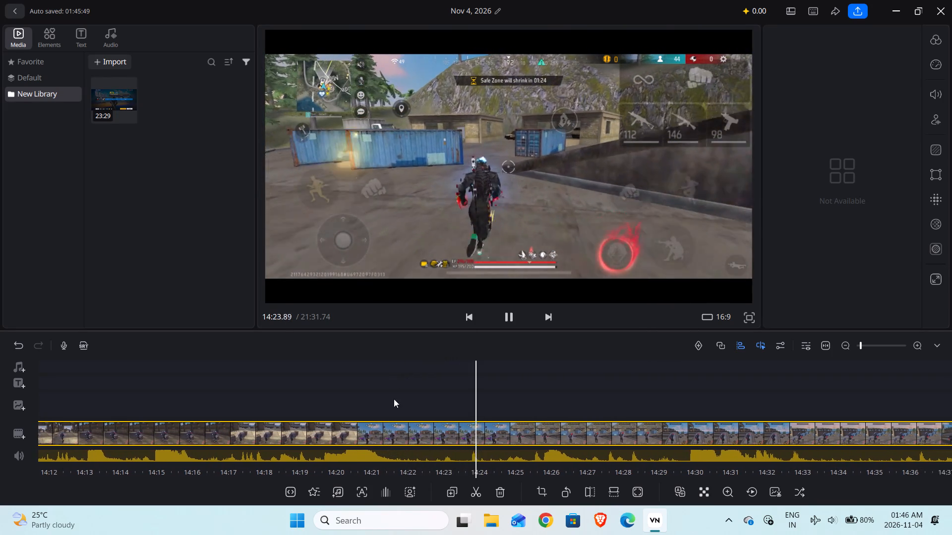
drag(485, 373, 544, 376)
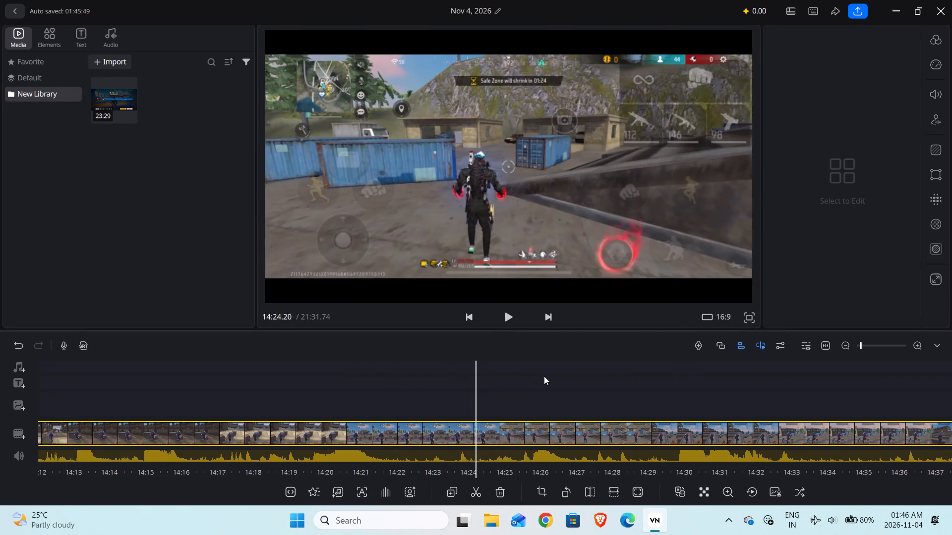
drag(544, 376, 680, 399)
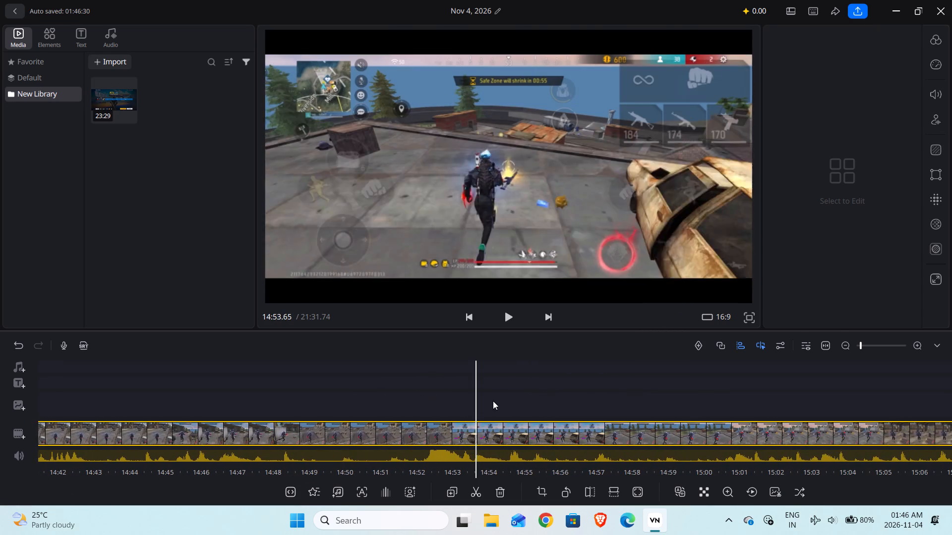
drag(494, 401, 356, 383)
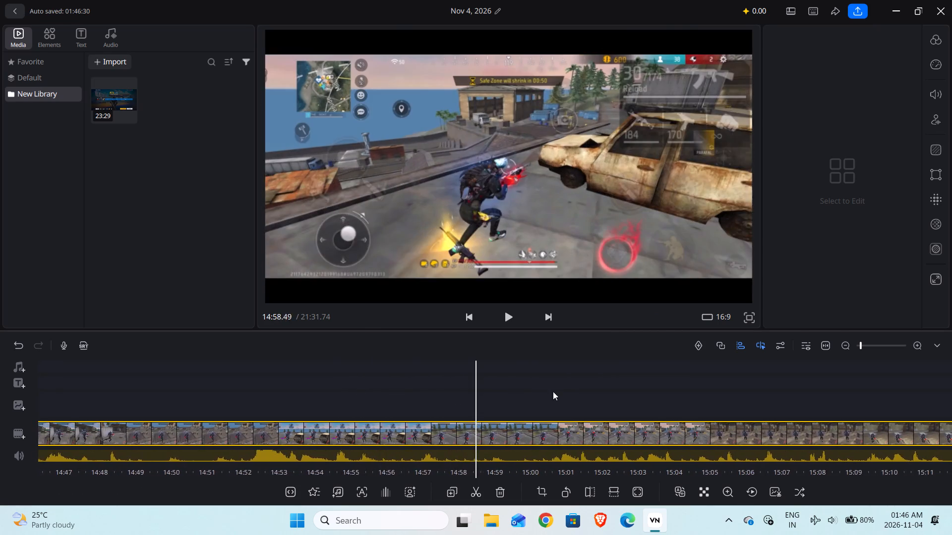
drag(553, 391, 347, 386)
drag(524, 397, 419, 397)
drag(535, 401, 447, 392)
drag(546, 394, 409, 383)
drag(571, 390, 455, 392)
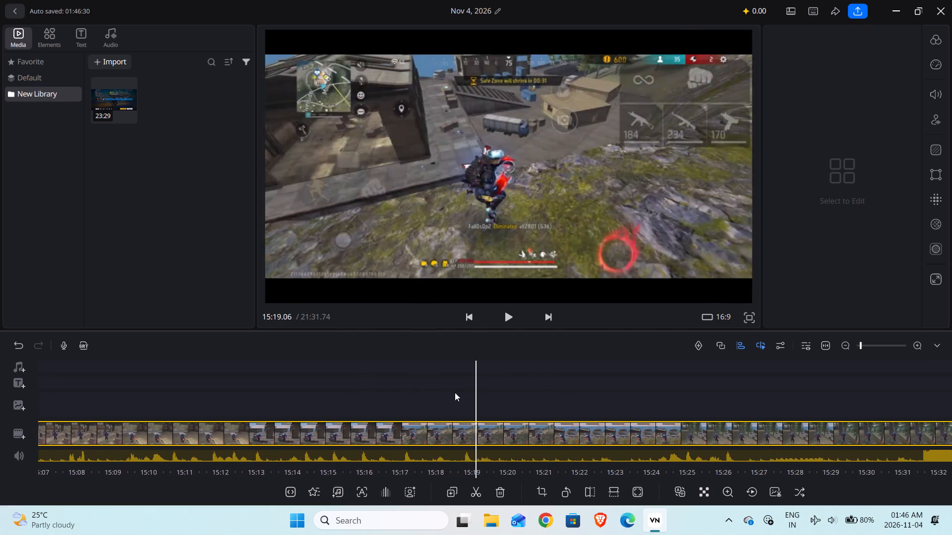
drag(455, 392, 451, 392)
drag(586, 402, 435, 400)
drag(578, 402, 413, 400)
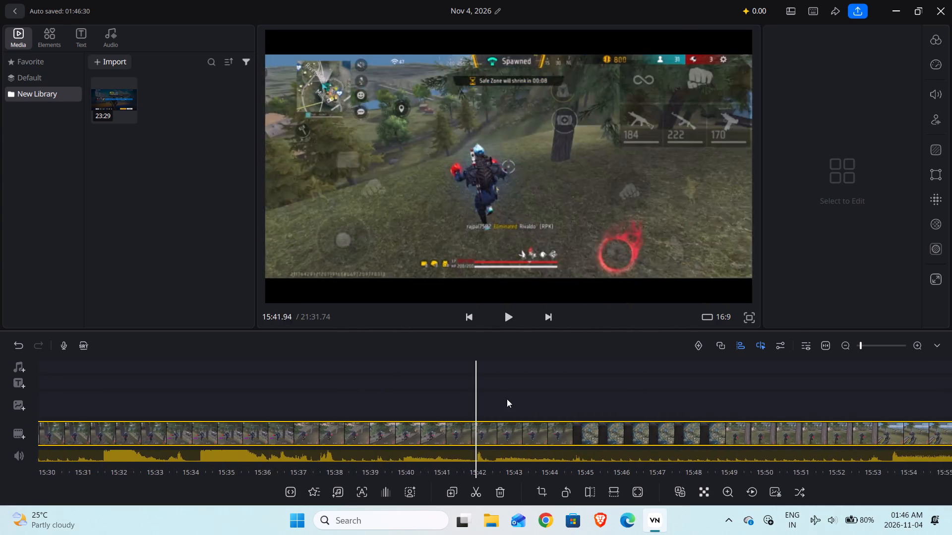
drag(471, 401, 599, 404)
drag(488, 404, 594, 409)
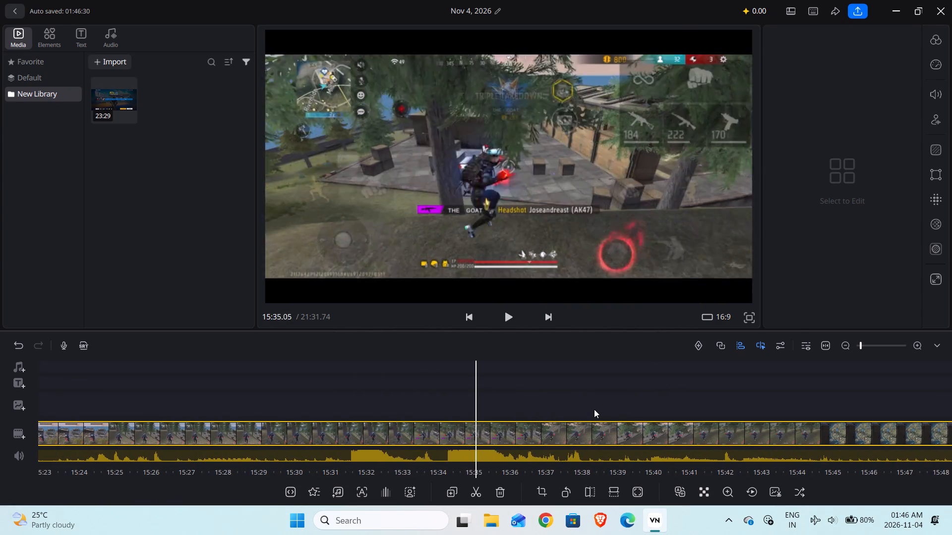
drag(594, 409, 688, 410)
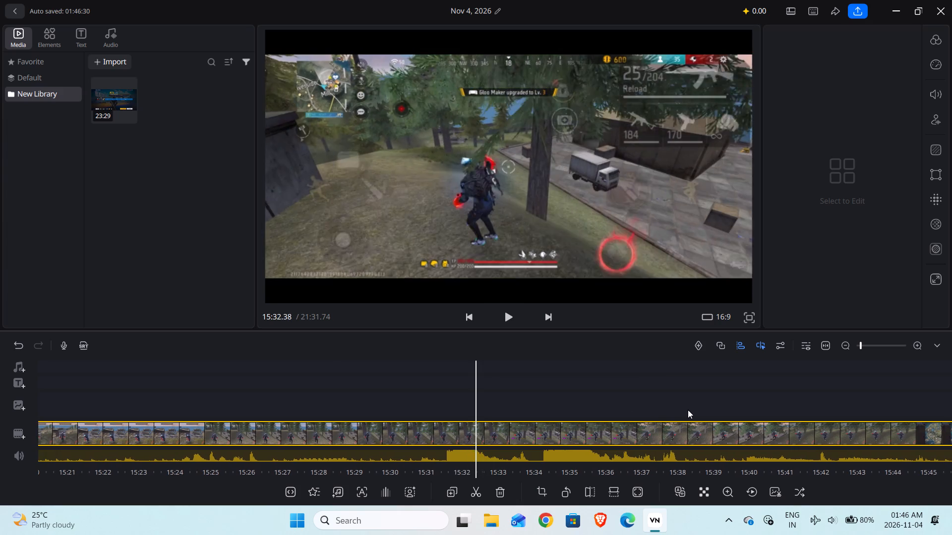
drag(688, 410, 723, 420)
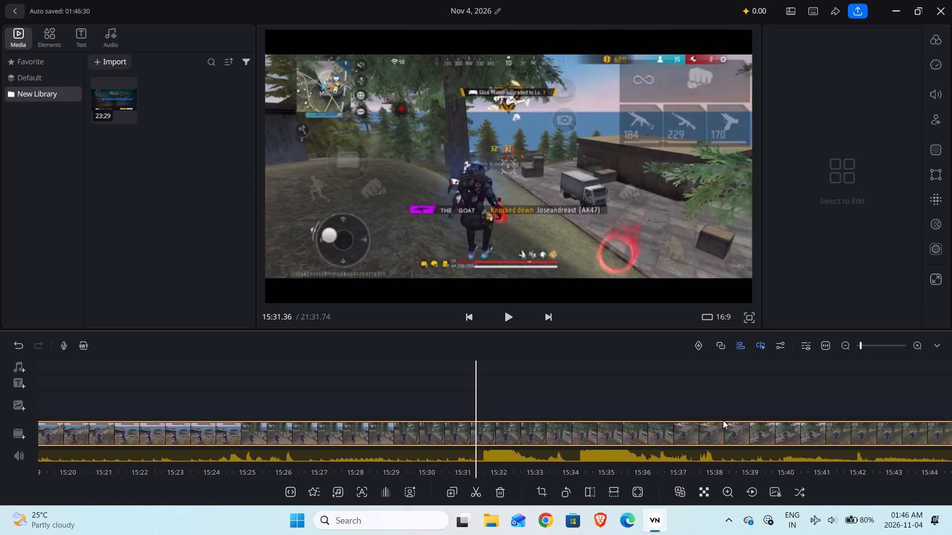
drag(723, 420, 679, 430)
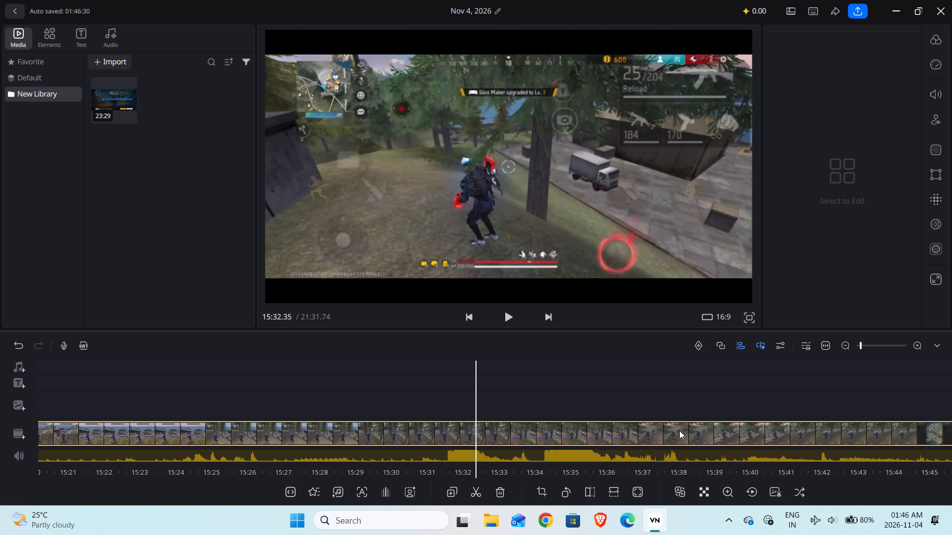
drag(679, 430, 673, 426)
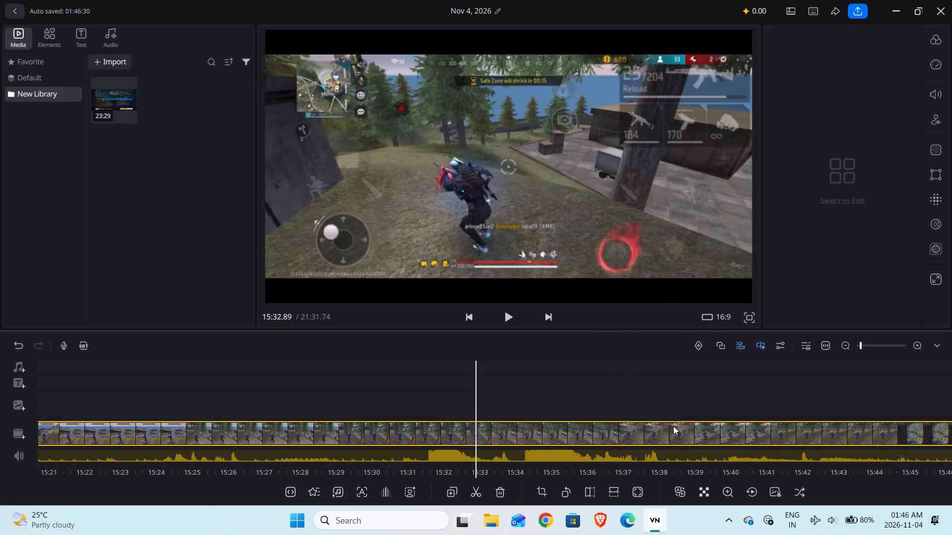
drag(673, 426, 737, 432)
drag(485, 386, 503, 386)
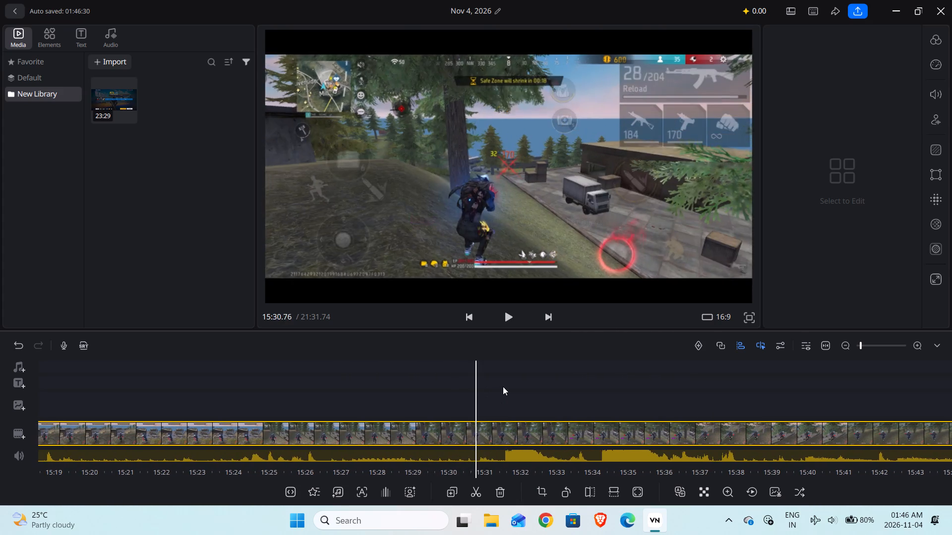
drag(503, 386, 588, 402)
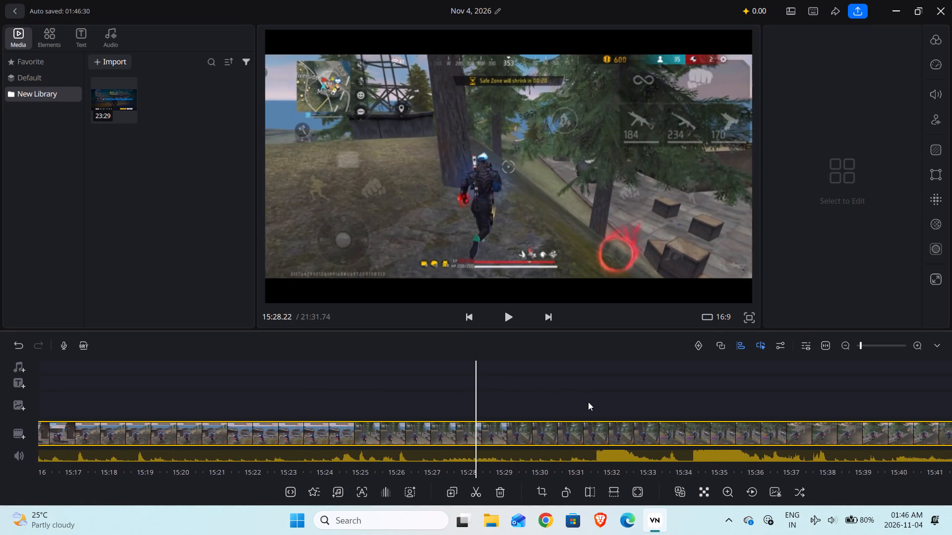
drag(588, 402, 577, 401)
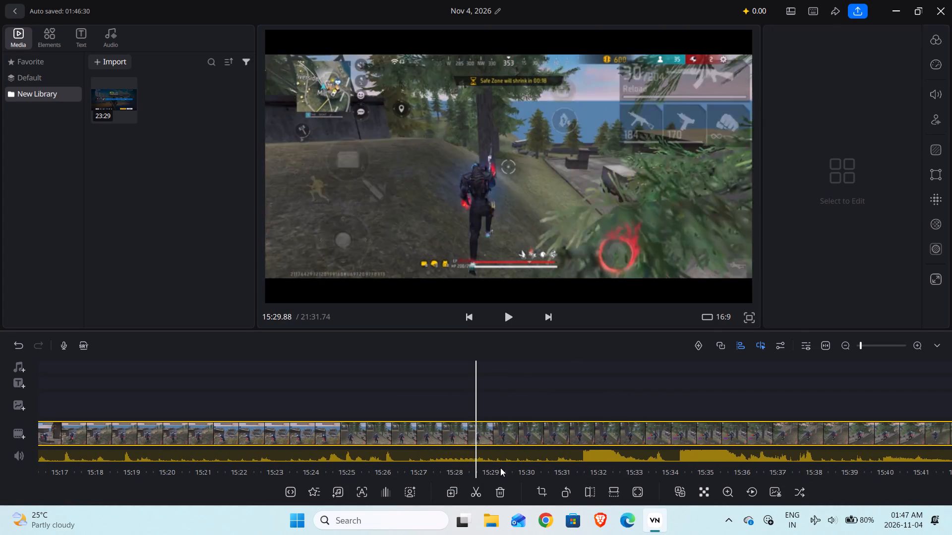
click(484, 495)
click(502, 490)
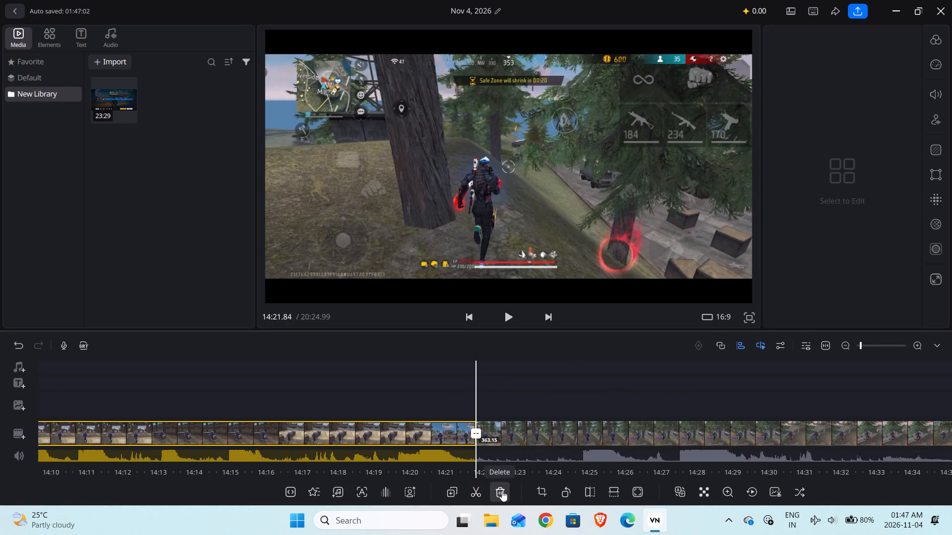
Play the second match across the new join and split its clip at 14:30.74, shortly after the triple takedown.
drag(461, 388, 507, 398)
click(510, 318)
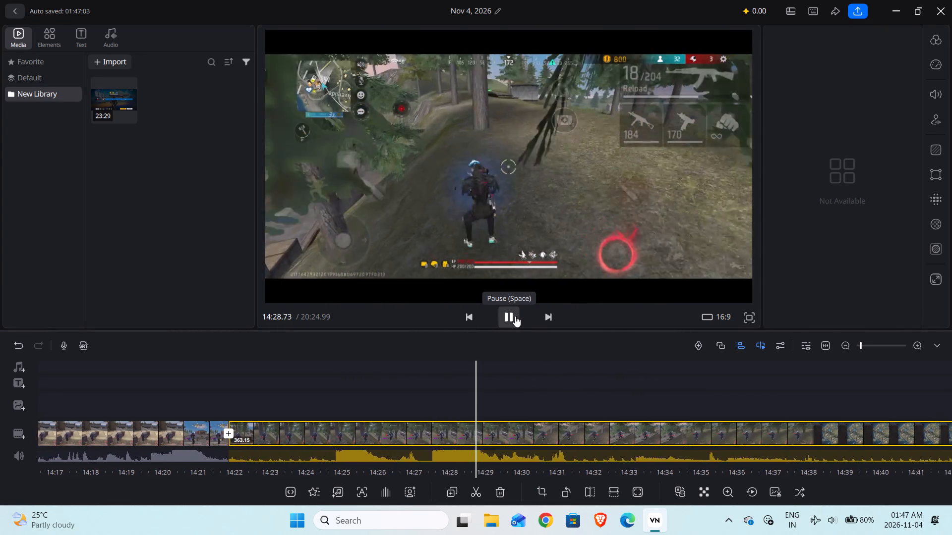
click(515, 316)
click(515, 316)
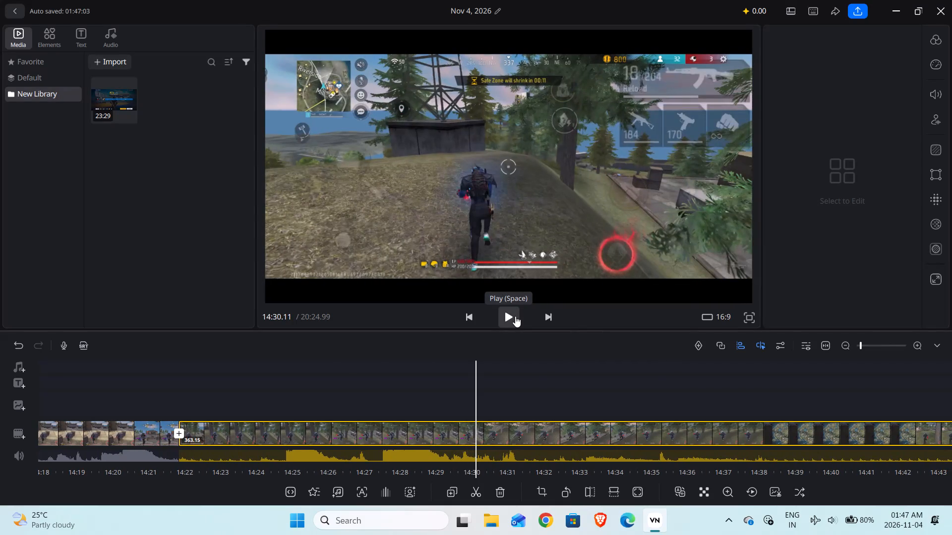
drag(476, 378, 490, 378)
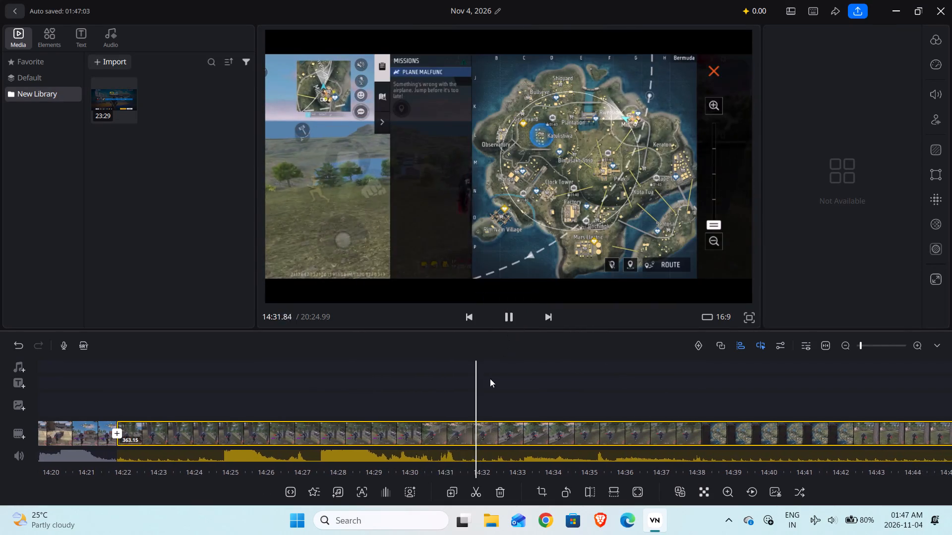
drag(490, 378, 608, 388)
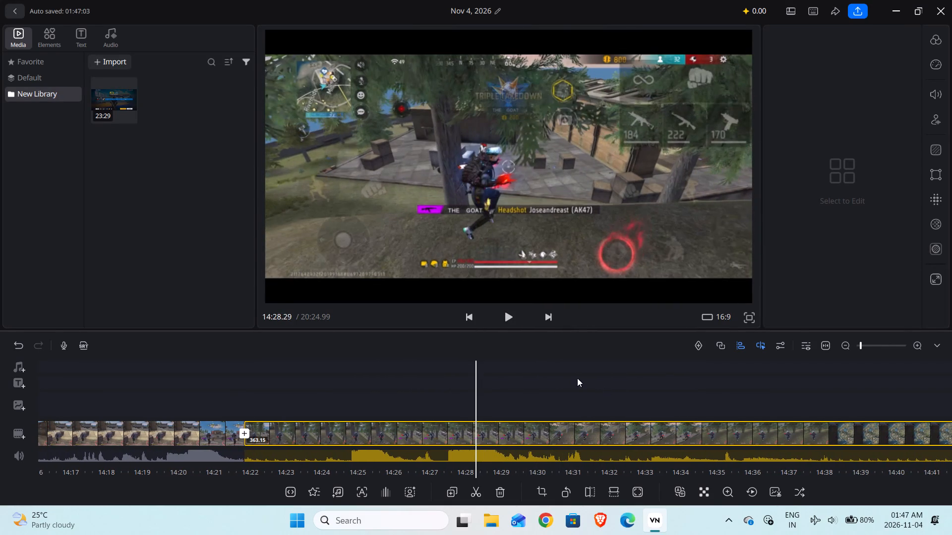
click(506, 323)
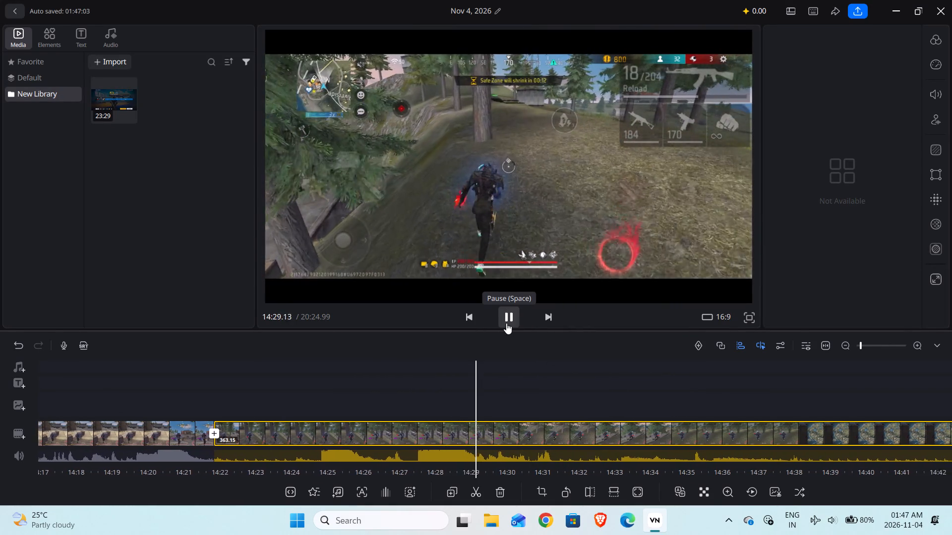
click(506, 323)
drag(484, 359, 505, 364)
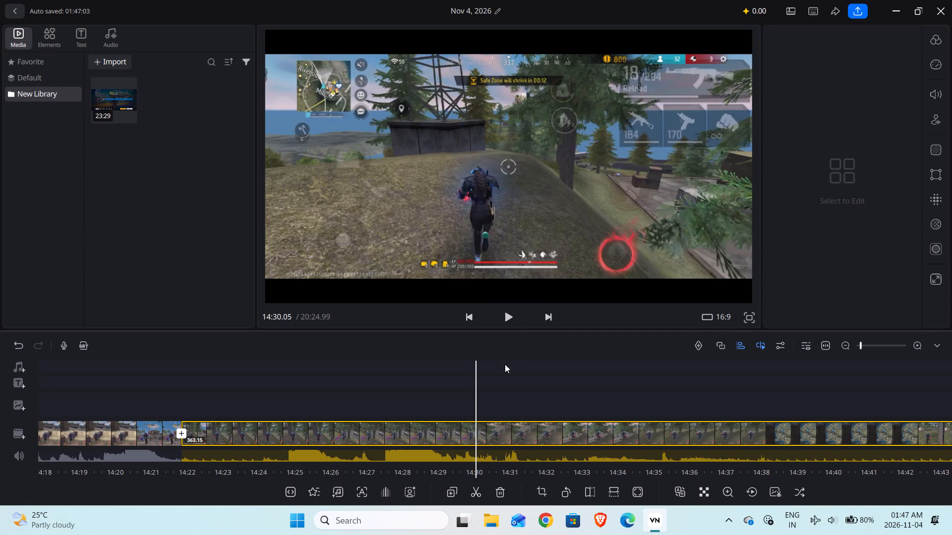
drag(505, 364, 514, 365)
drag(497, 367, 529, 374)
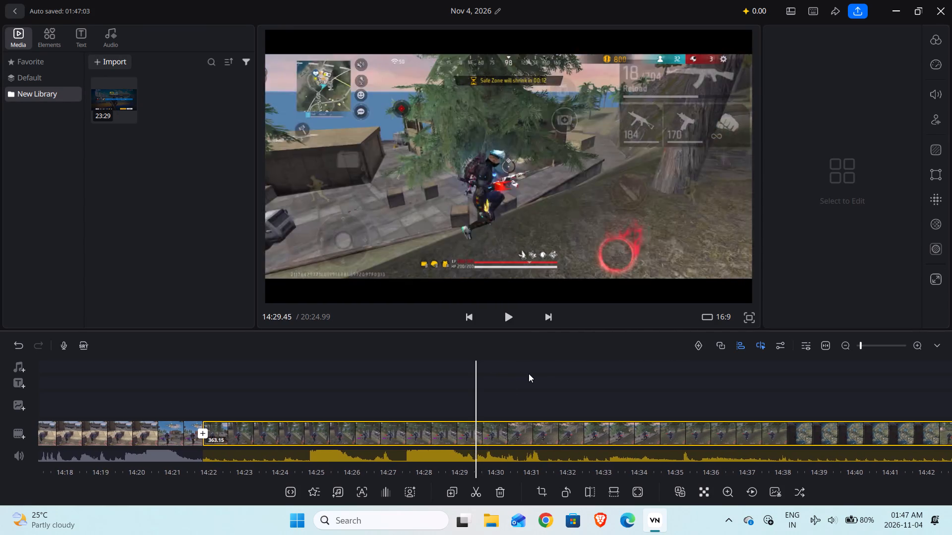
drag(529, 374, 531, 374)
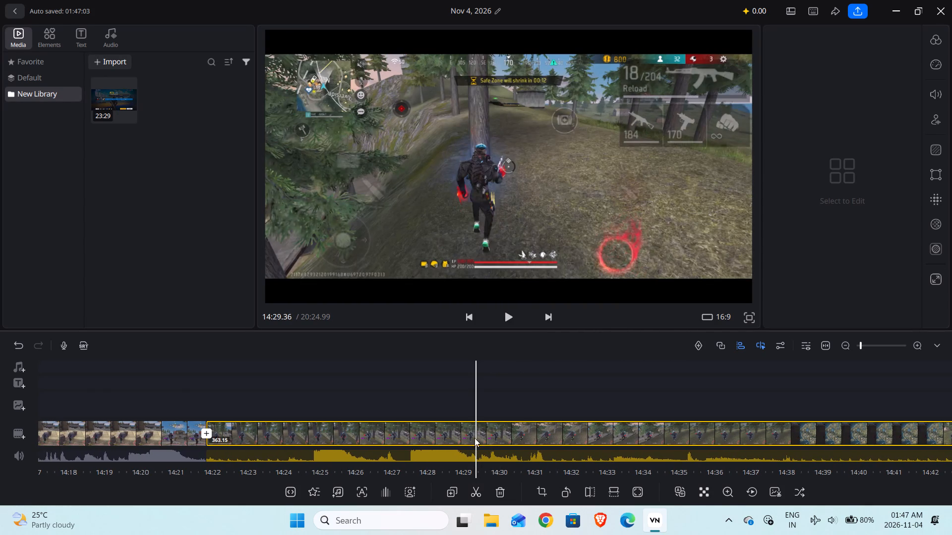
drag(475, 411, 538, 412)
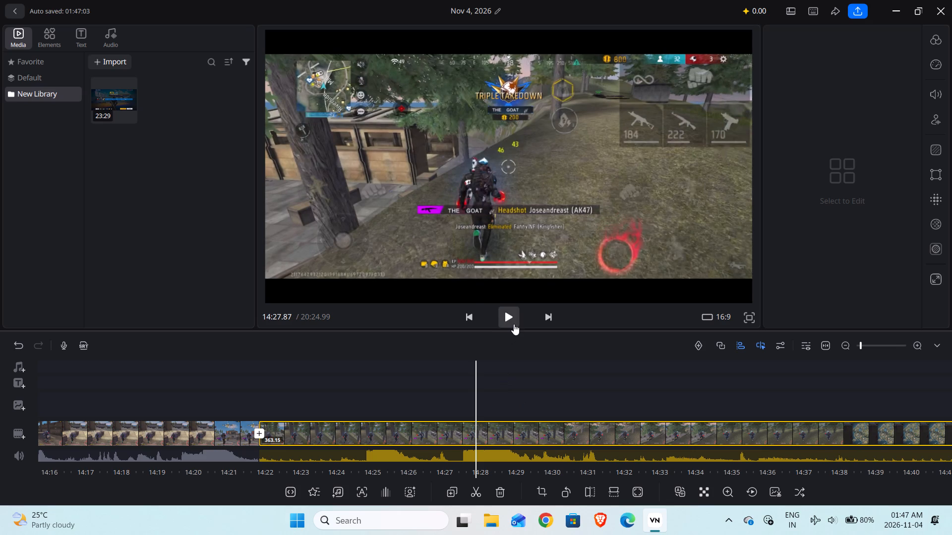
click(514, 324)
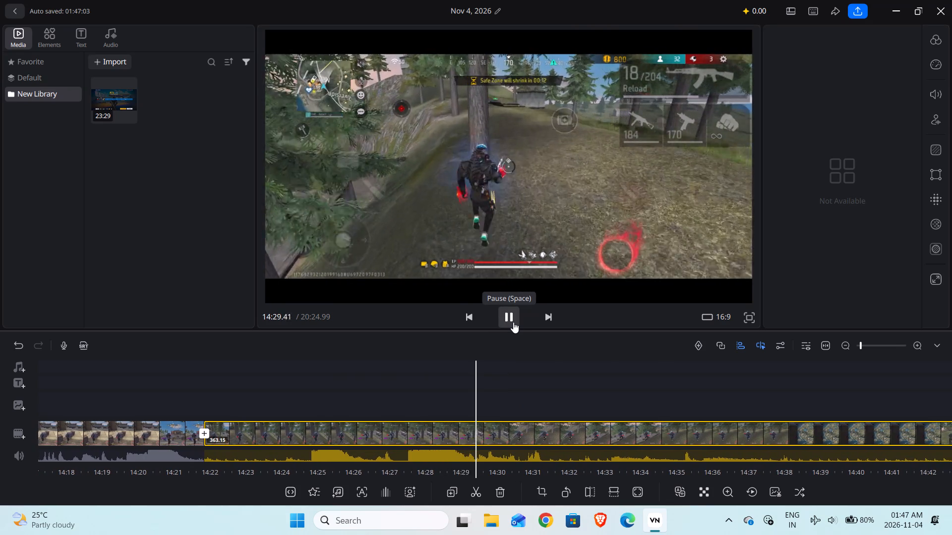
click(513, 322)
click(513, 322)
click(513, 322)
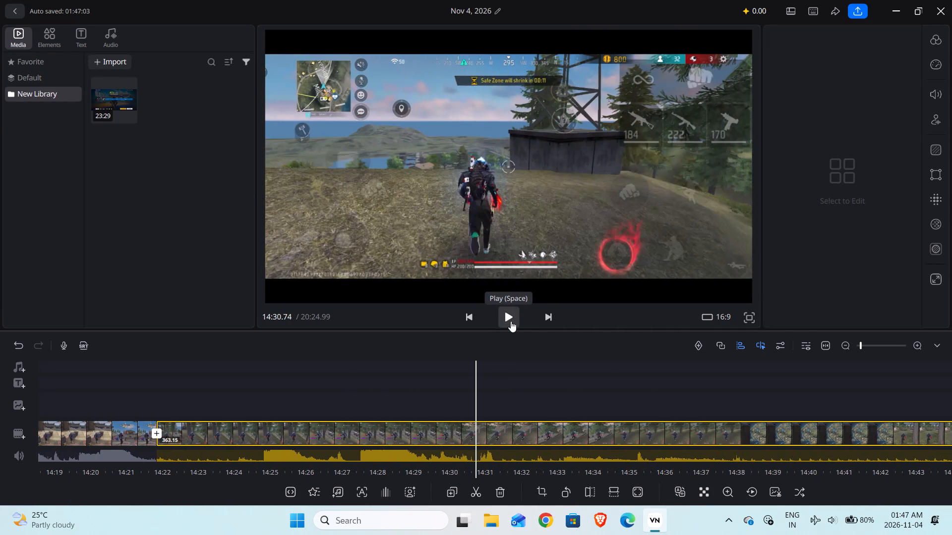
click(477, 501)
Split the clip again at 15:00.50, in the grass before the house, and delete the map and travel segment between 14:30.74 and that split.
drag(525, 397, 478, 393)
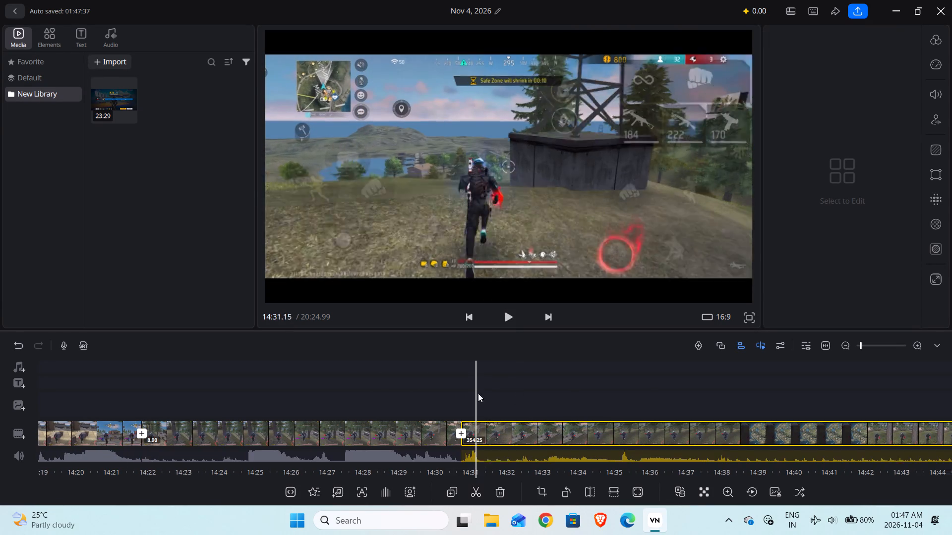
drag(478, 393, 435, 393)
drag(525, 400, 415, 385)
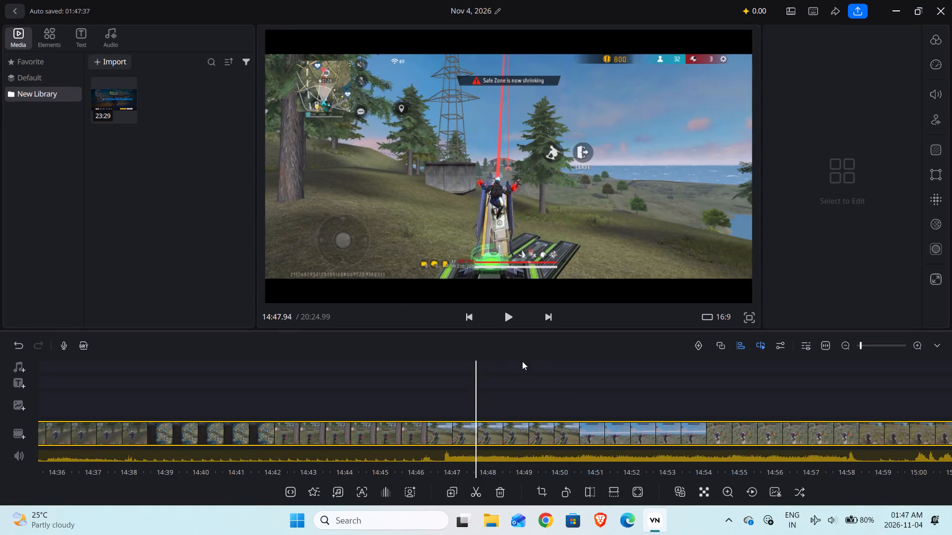
drag(563, 386, 444, 391)
drag(560, 388, 479, 391)
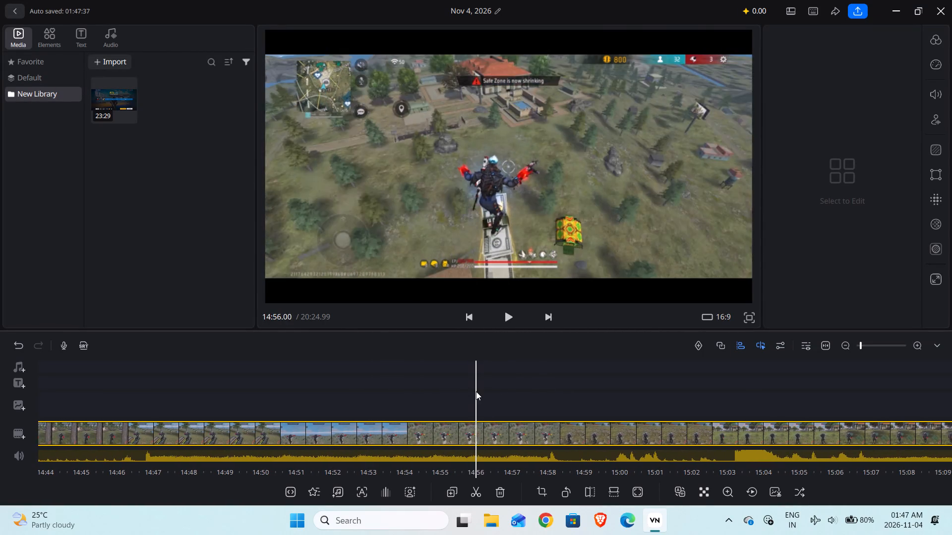
drag(524, 387, 457, 379)
drag(543, 375, 509, 375)
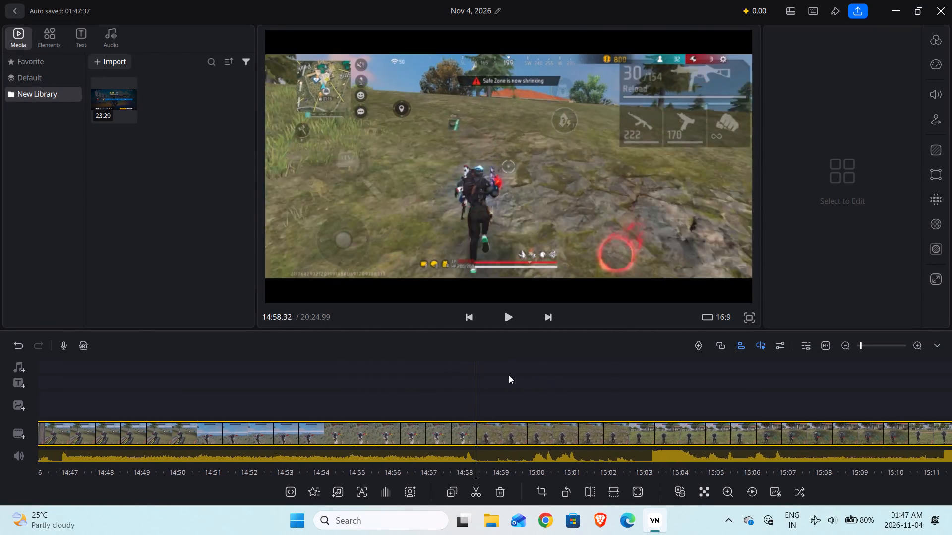
drag(509, 375, 442, 375)
drag(465, 369, 424, 369)
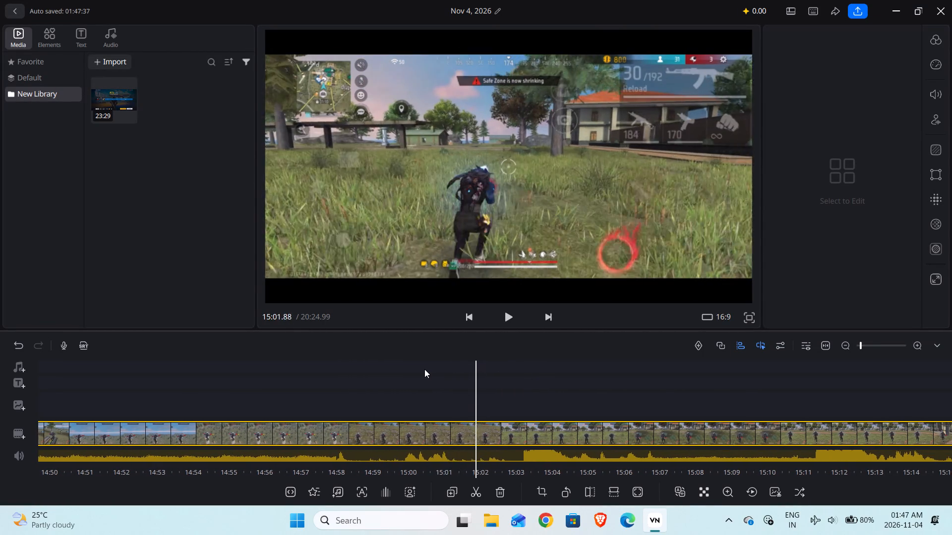
drag(424, 369, 474, 362)
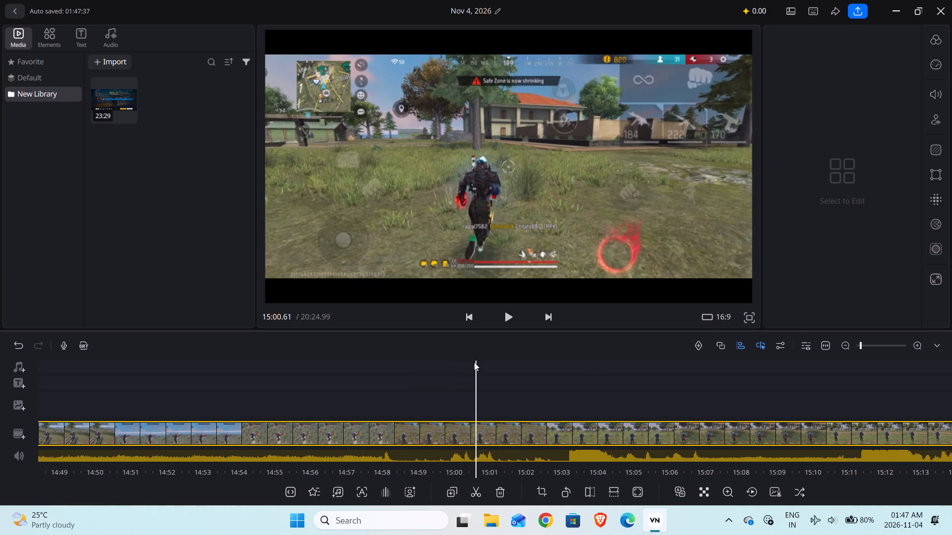
drag(474, 362, 478, 362)
click(480, 493)
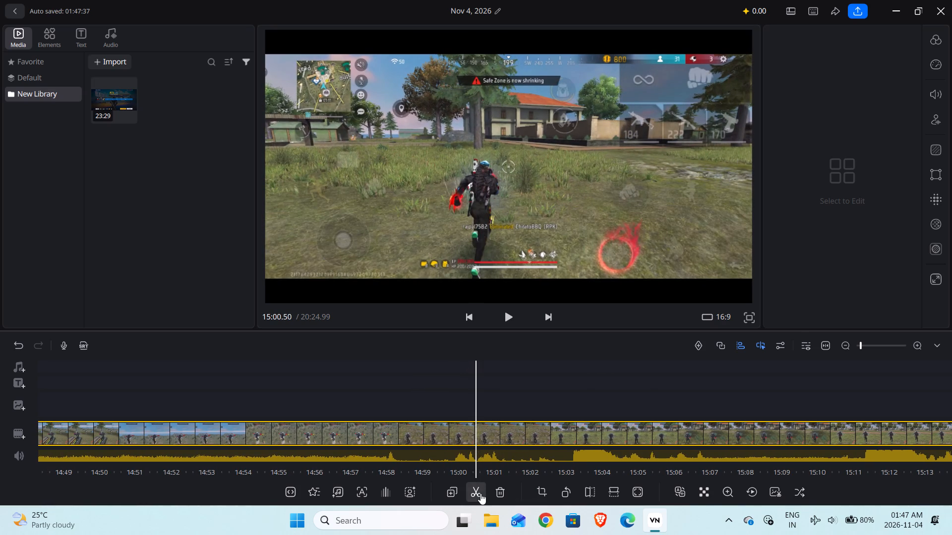
click(503, 491)
Play the second match across the new join and split its clip at 14:36.08, shortly after the AK47 knockdown in the grass.
drag(464, 383, 504, 387)
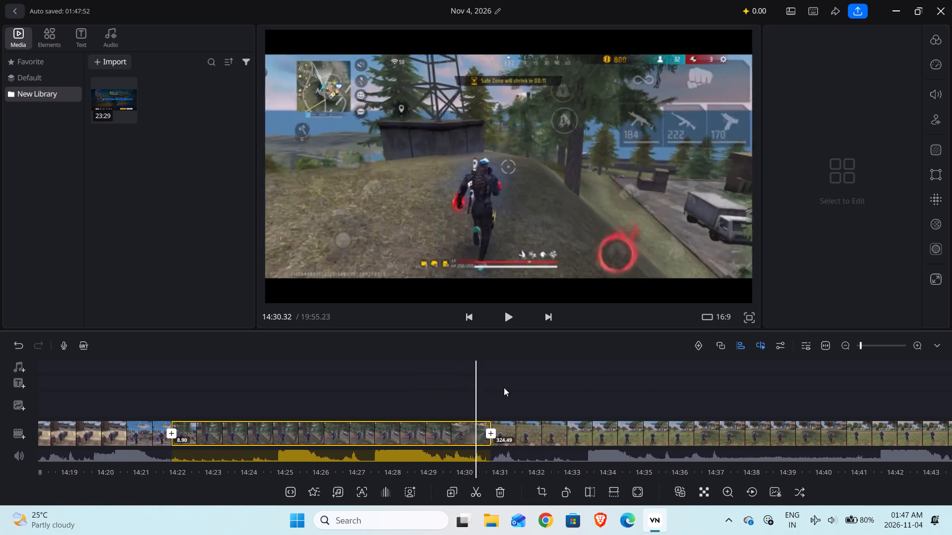
drag(504, 387, 513, 387)
click(510, 316)
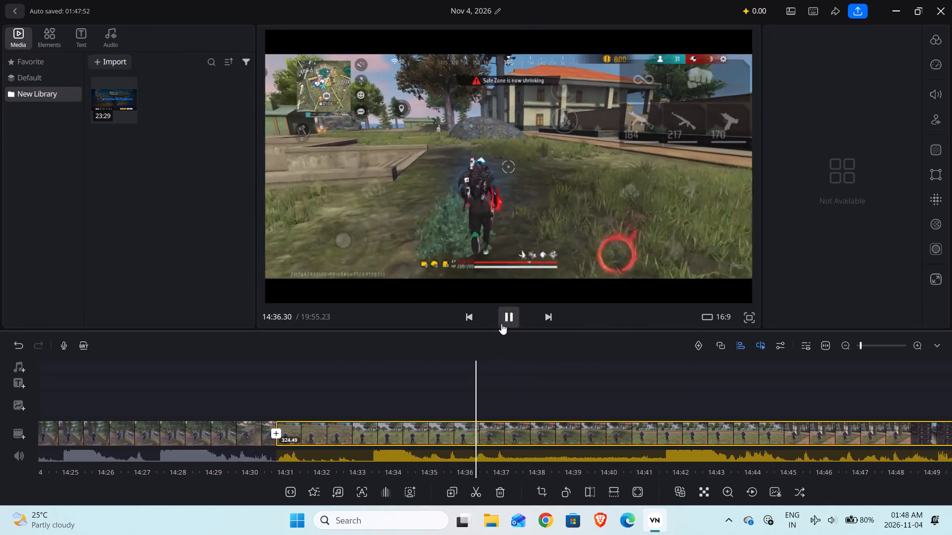
click(505, 321)
drag(479, 387, 574, 391)
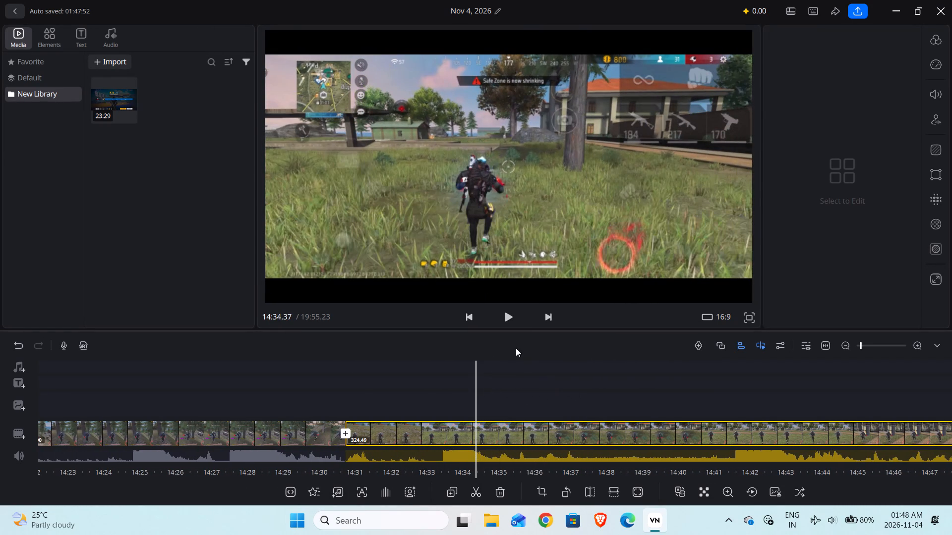
click(512, 323)
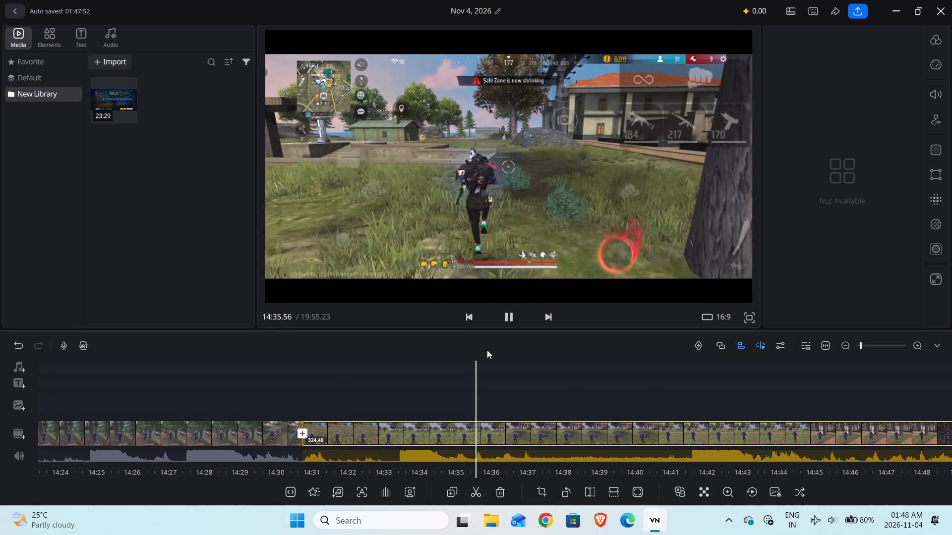
drag(488, 351, 533, 362)
drag(466, 388, 588, 406)
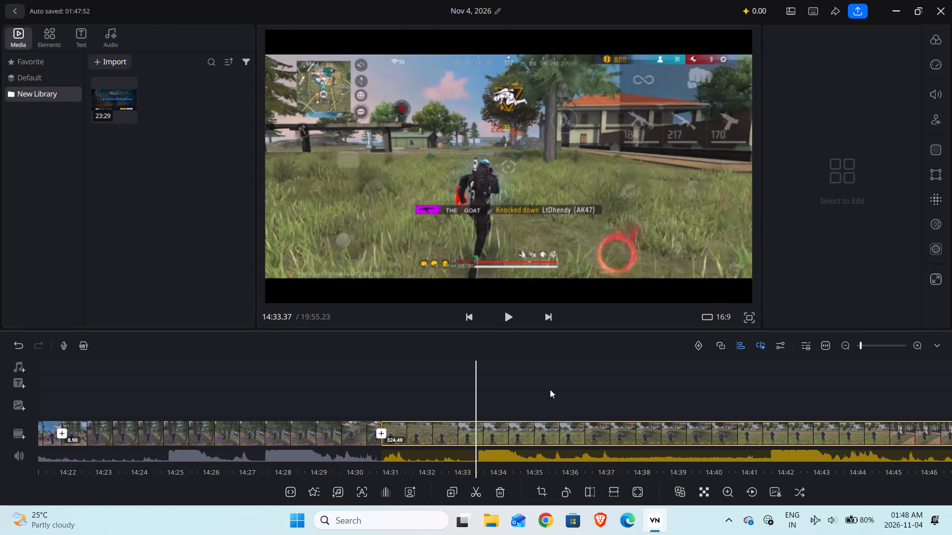
click(510, 319)
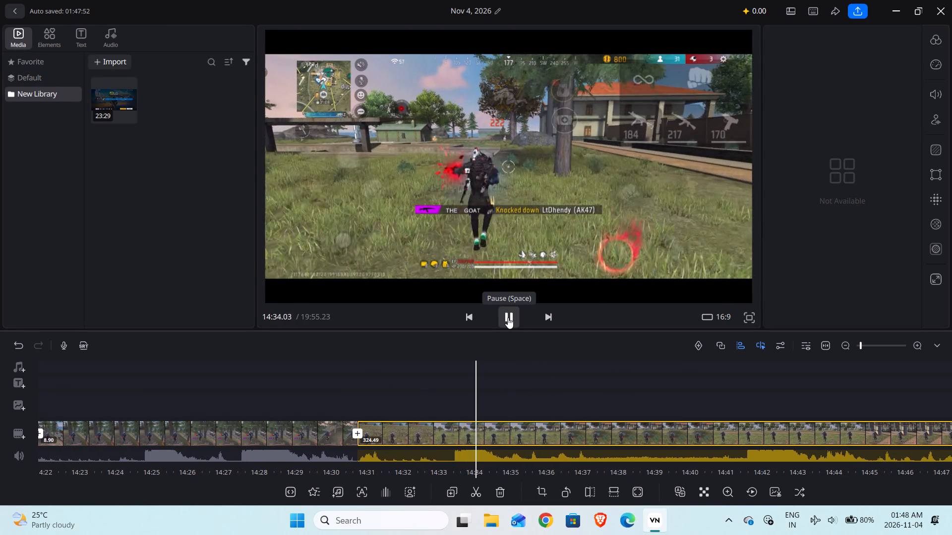
click(508, 318)
click(508, 318)
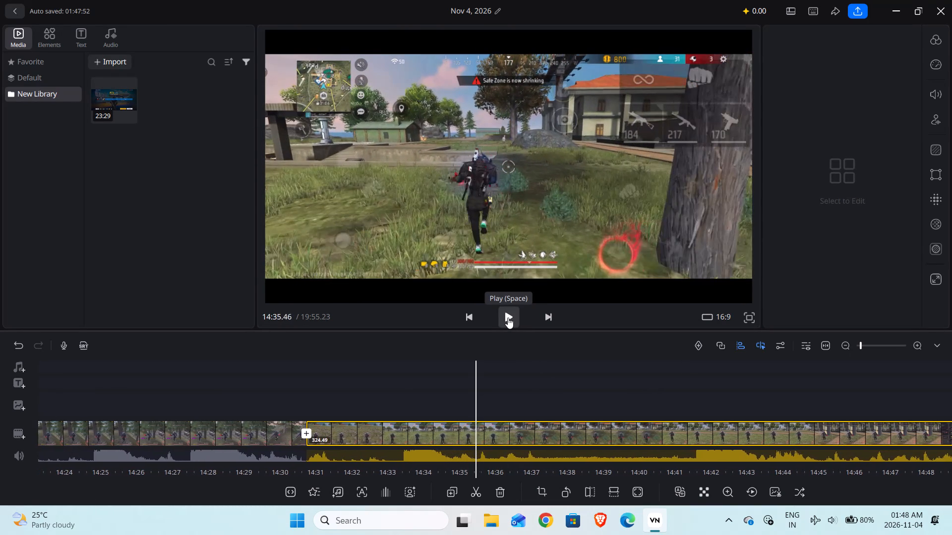
click(508, 318)
click(476, 496)
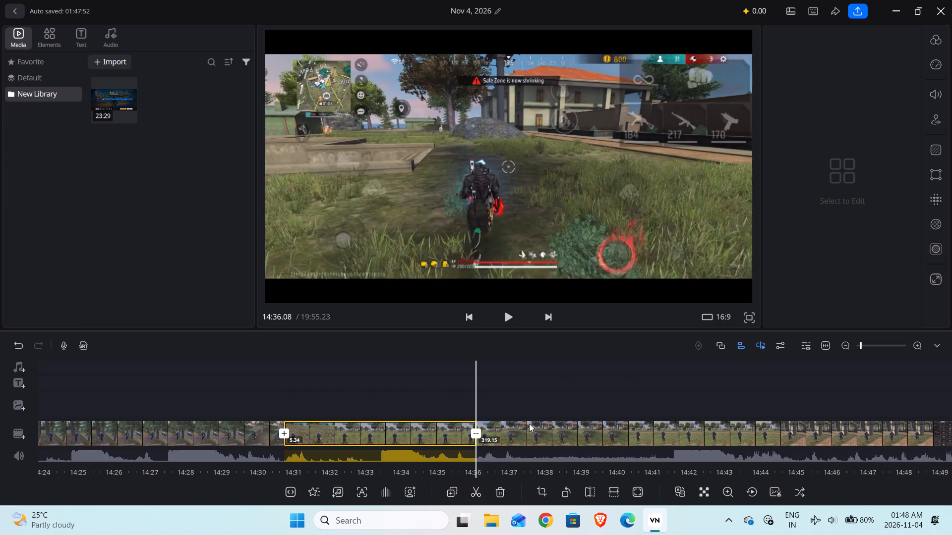
Split the remaining clip at 14:49.72, as the player runs along the house wall, and delete the segment from 14:36.08 to that split.
drag(532, 408, 436, 405)
drag(562, 387, 423, 390)
drag(545, 380, 497, 383)
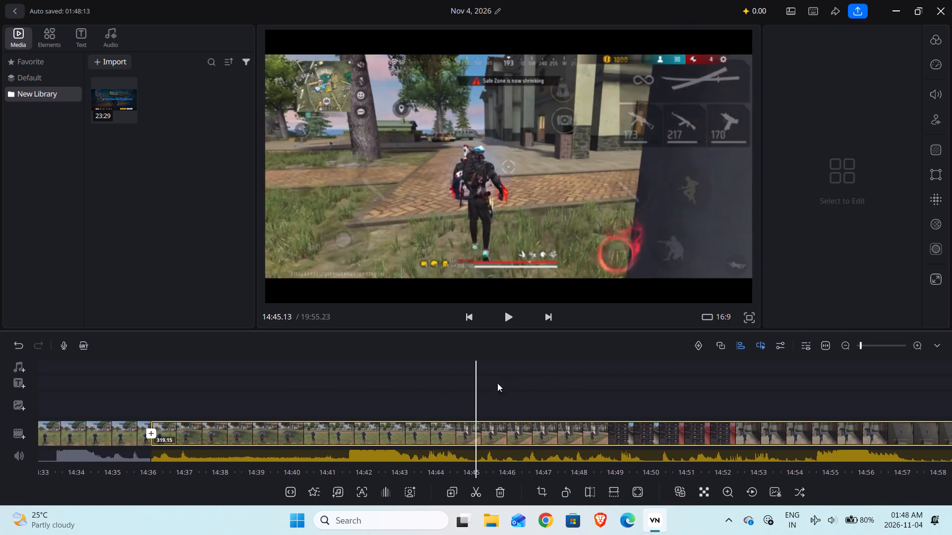
drag(497, 383, 421, 382)
drag(528, 383, 435, 386)
drag(518, 384, 492, 386)
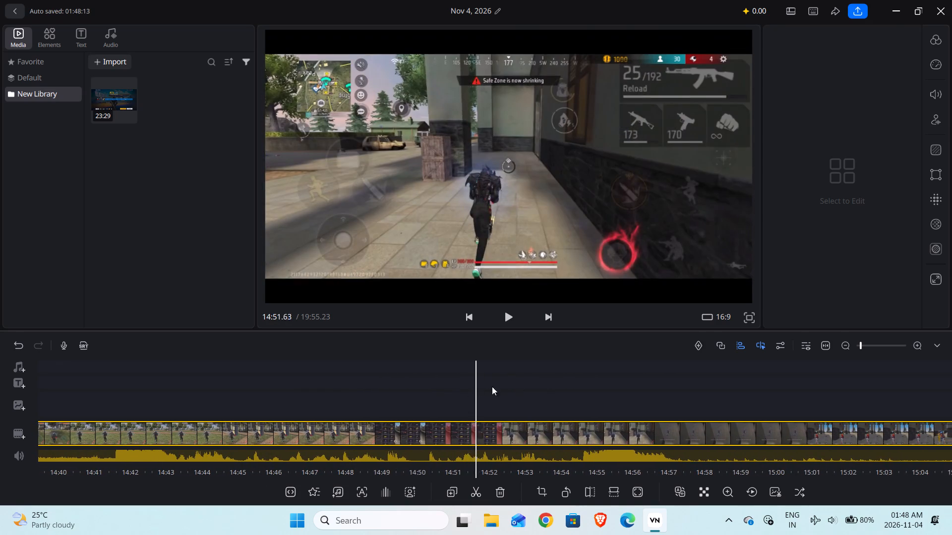
drag(492, 386, 486, 390)
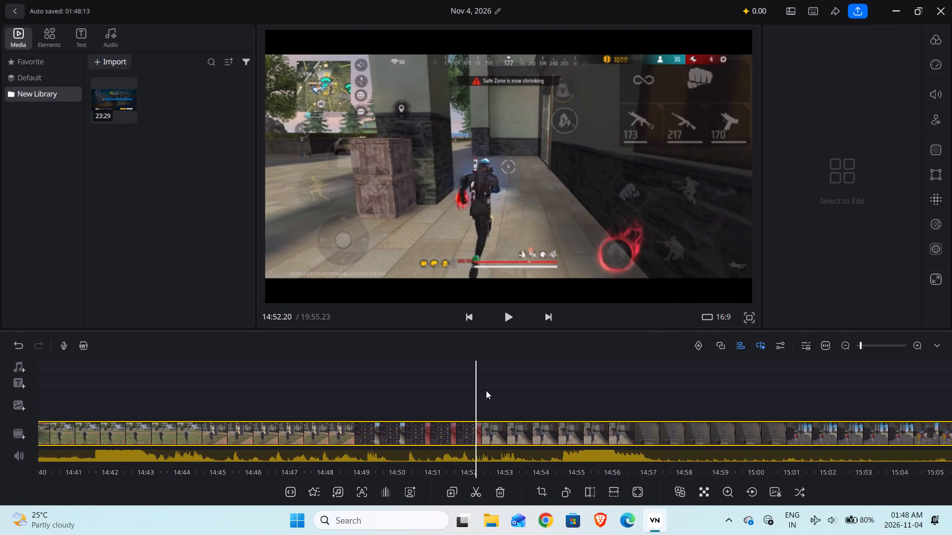
drag(486, 390, 507, 392)
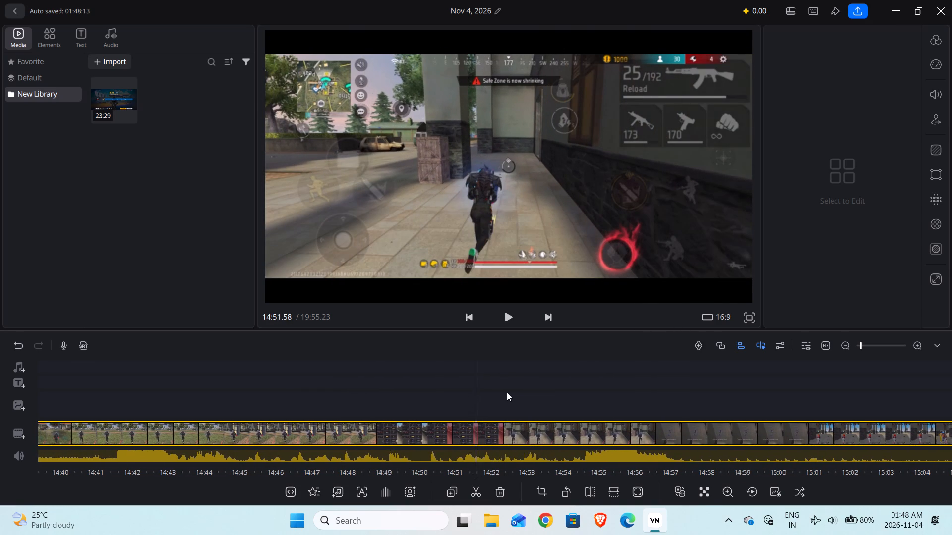
drag(501, 397, 527, 400)
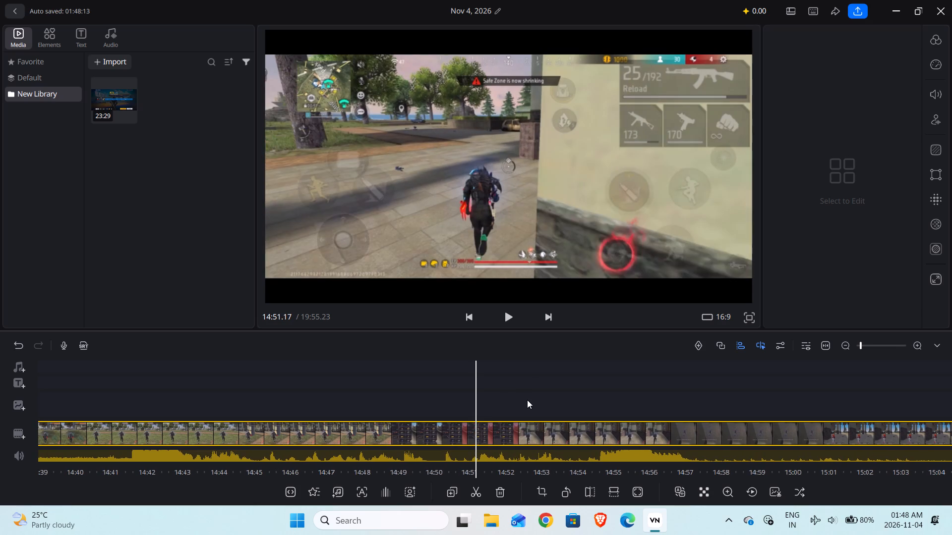
drag(527, 400, 571, 411)
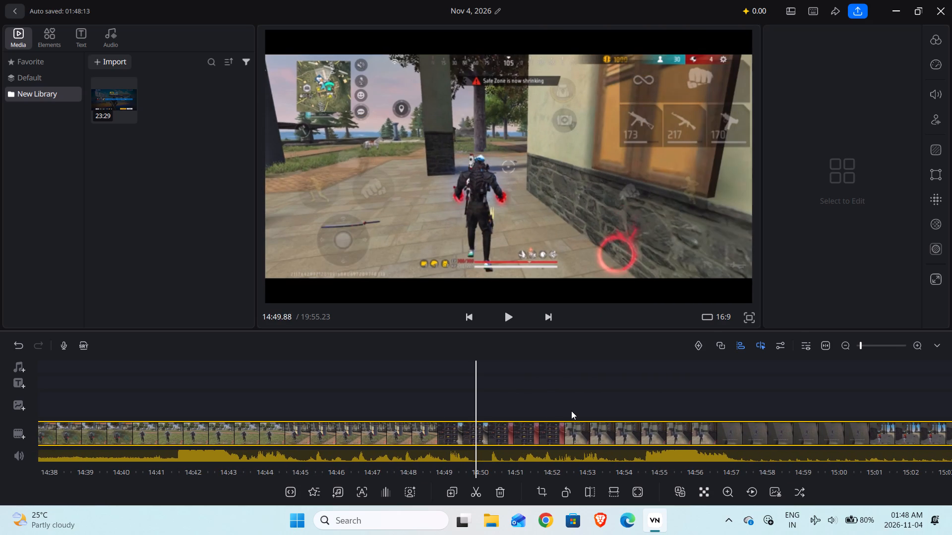
drag(571, 411, 560, 409)
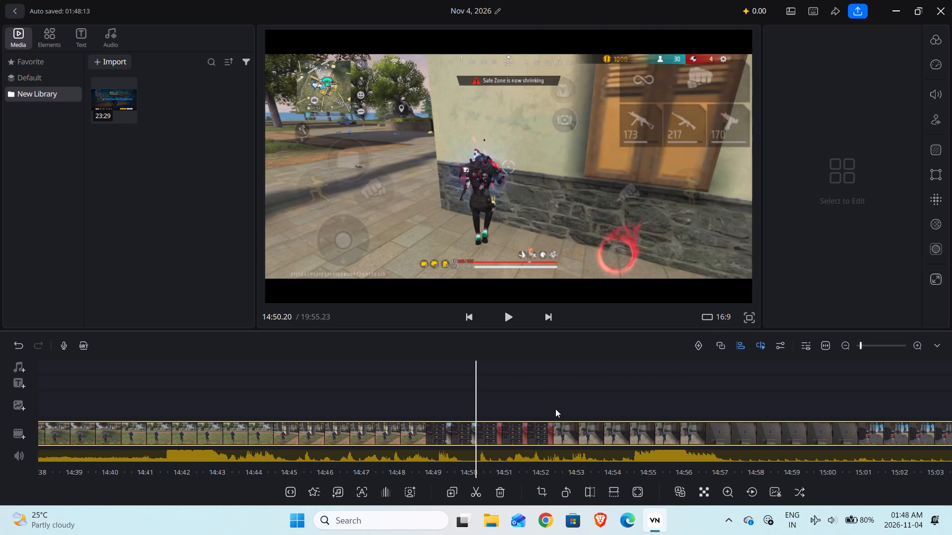
drag(483, 403, 540, 409)
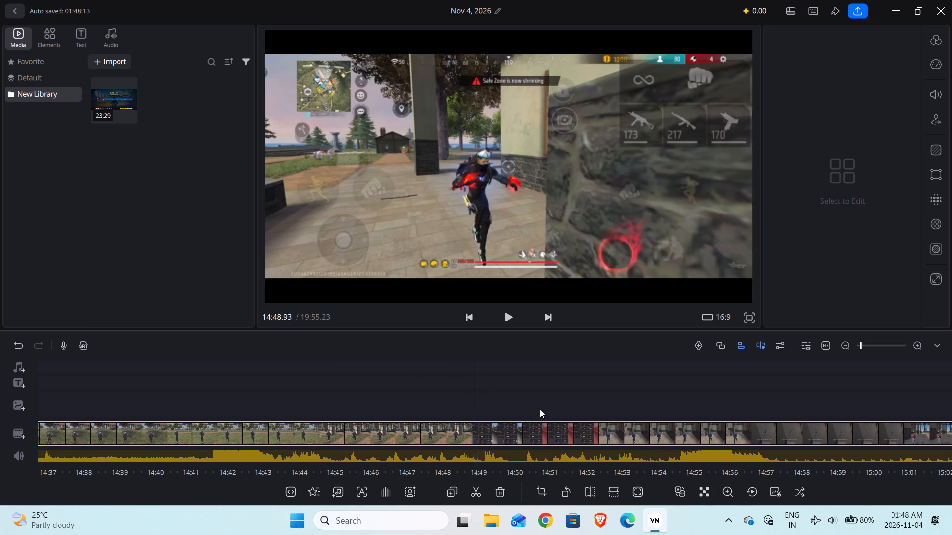
drag(540, 409, 520, 411)
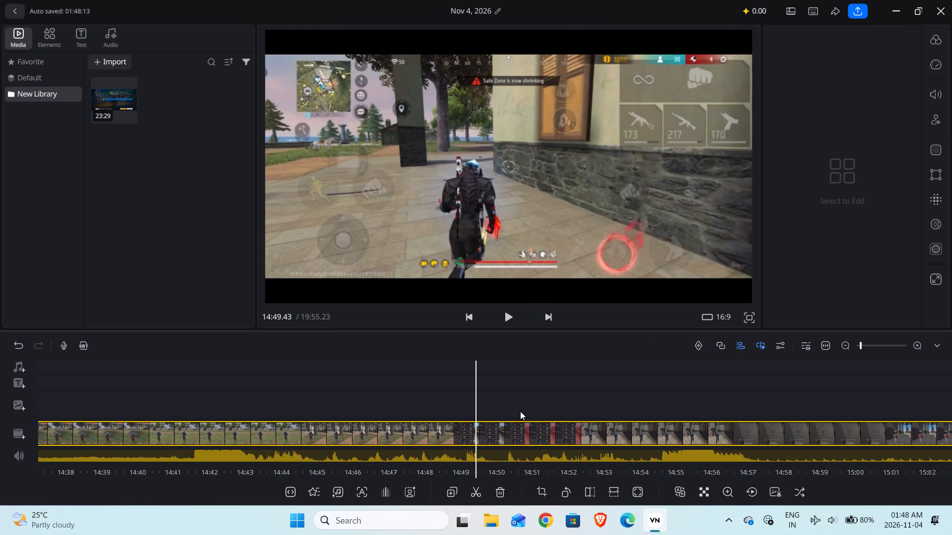
drag(520, 411, 545, 419)
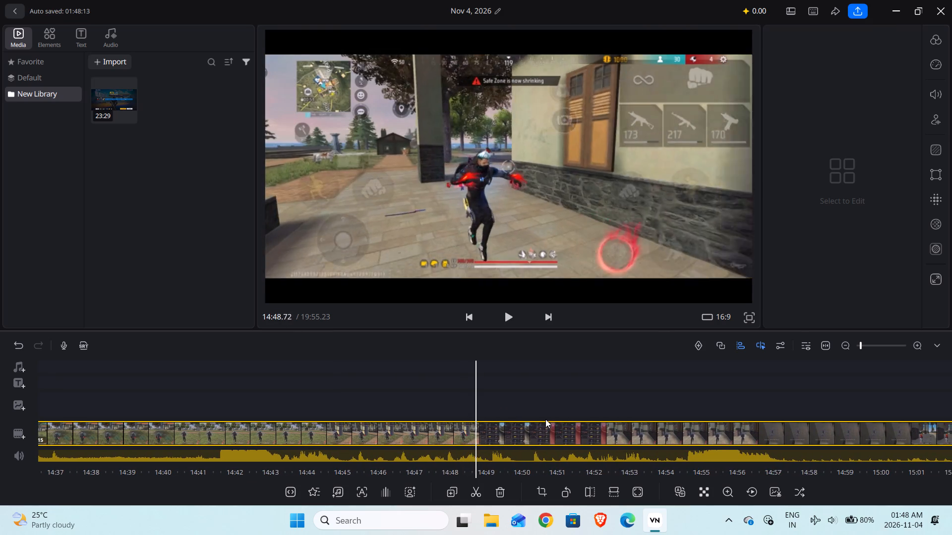
drag(545, 419, 516, 417)
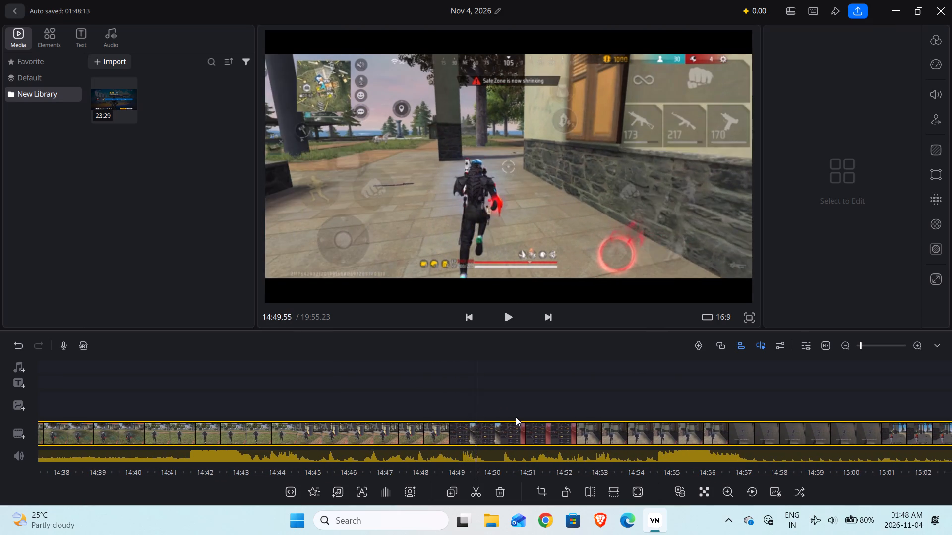
drag(516, 417, 510, 417)
click(476, 488)
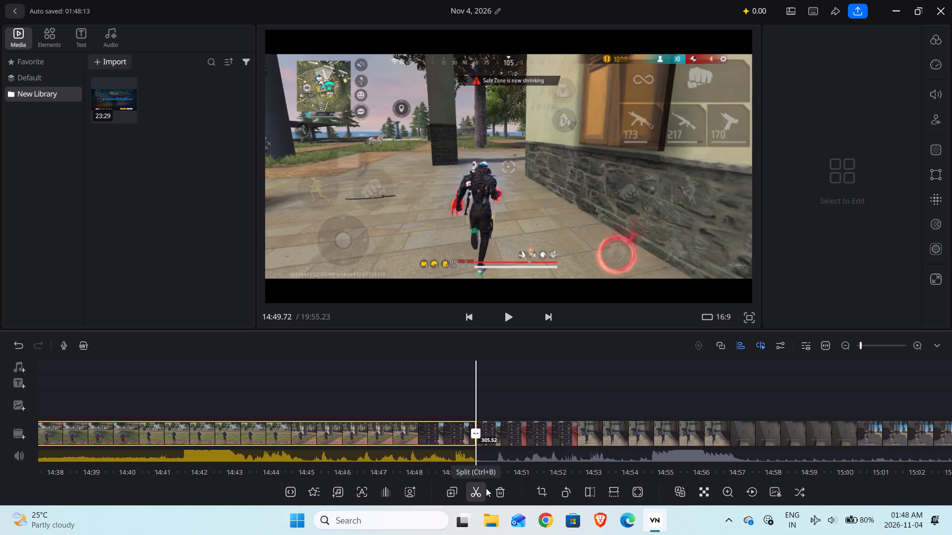
click(503, 489)
Play the final fight across the new join and split the clip at 14:42.00, just after the player is eliminated.
drag(447, 393, 517, 399)
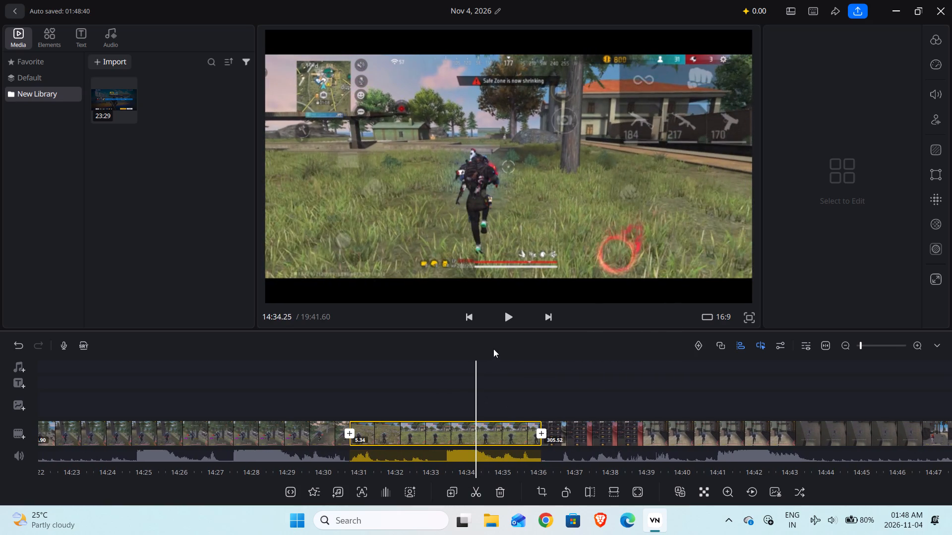
click(508, 319)
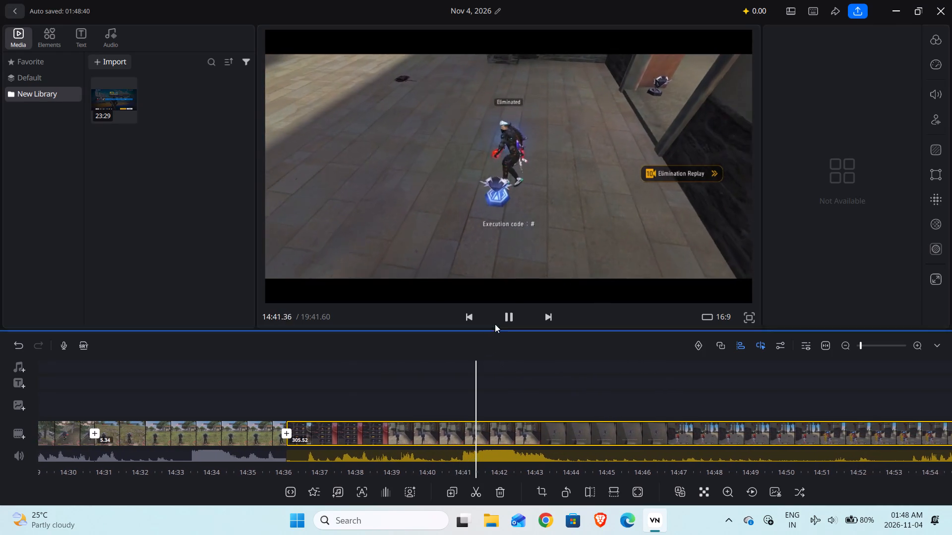
click(505, 318)
drag(478, 362, 510, 367)
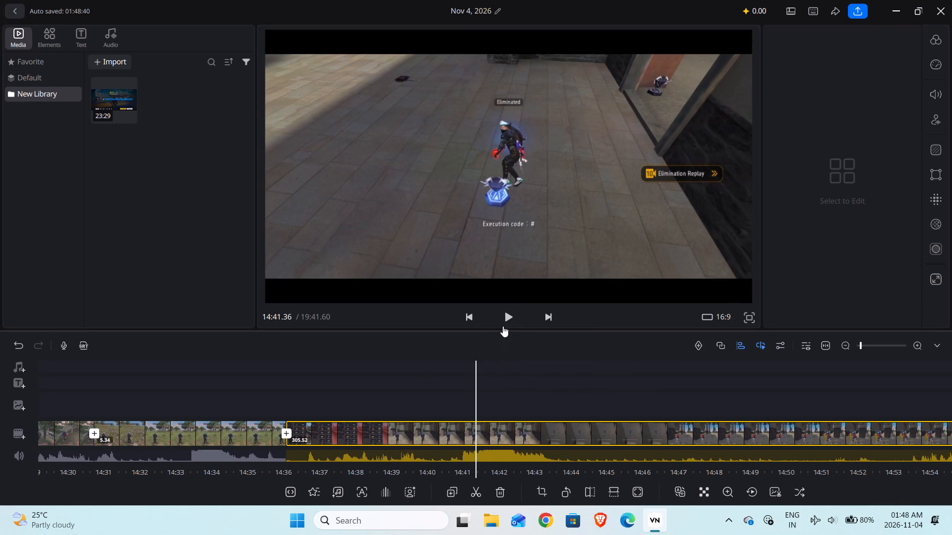
drag(479, 394, 509, 397)
click(508, 322)
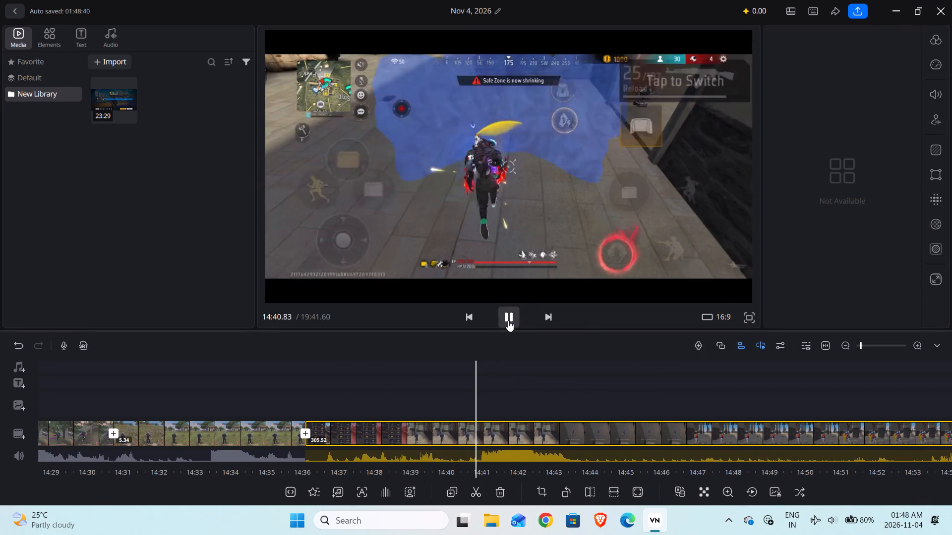
click(508, 321)
drag(488, 401, 524, 405)
drag(523, 403, 553, 403)
click(510, 321)
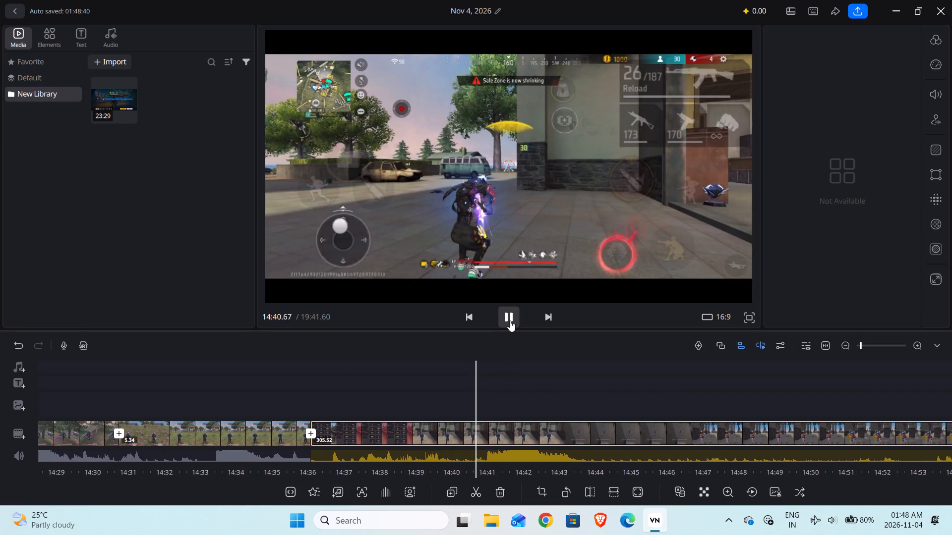
click(510, 321)
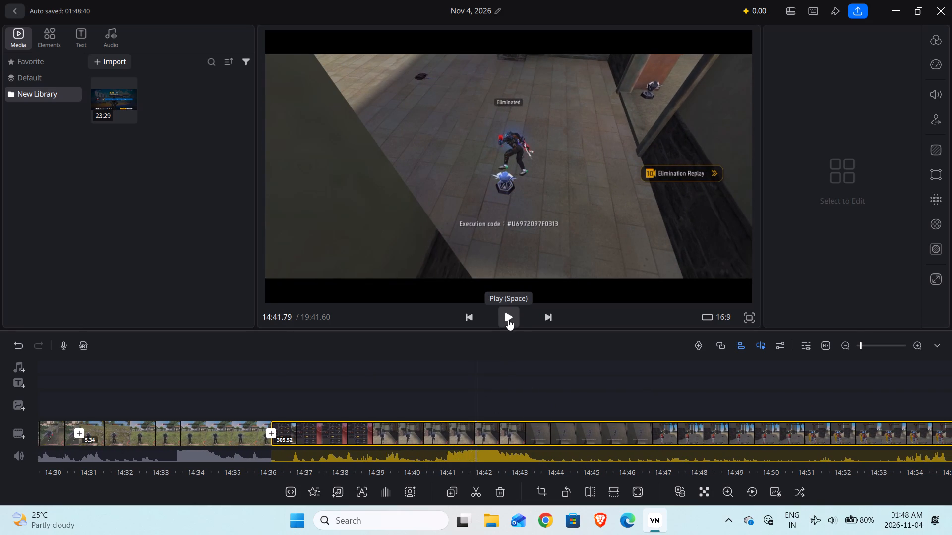
double_click(508, 320)
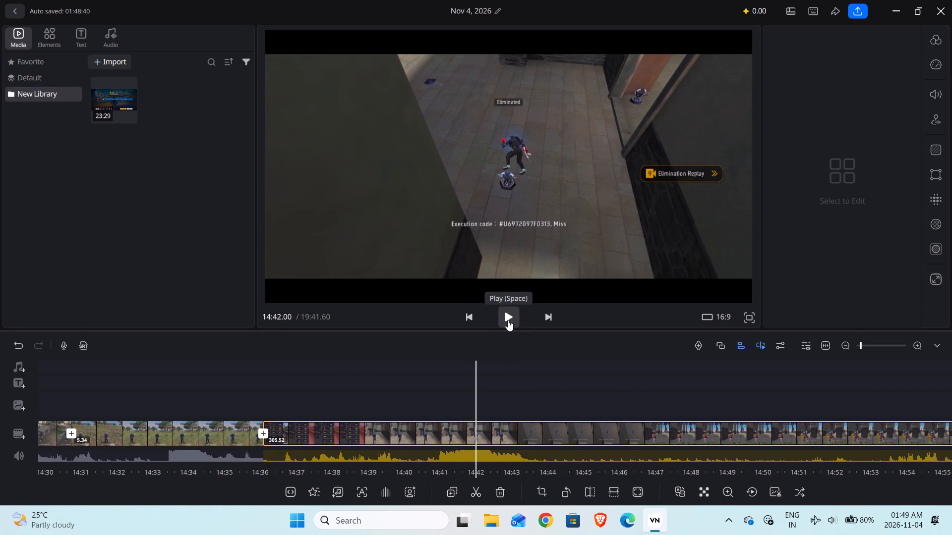
click(479, 495)
Split the clip at 16:19.89, just before the parachute landing on the dock, and delete the spectating, lobby and flight segment from 14:42.00.
drag(524, 403, 497, 400)
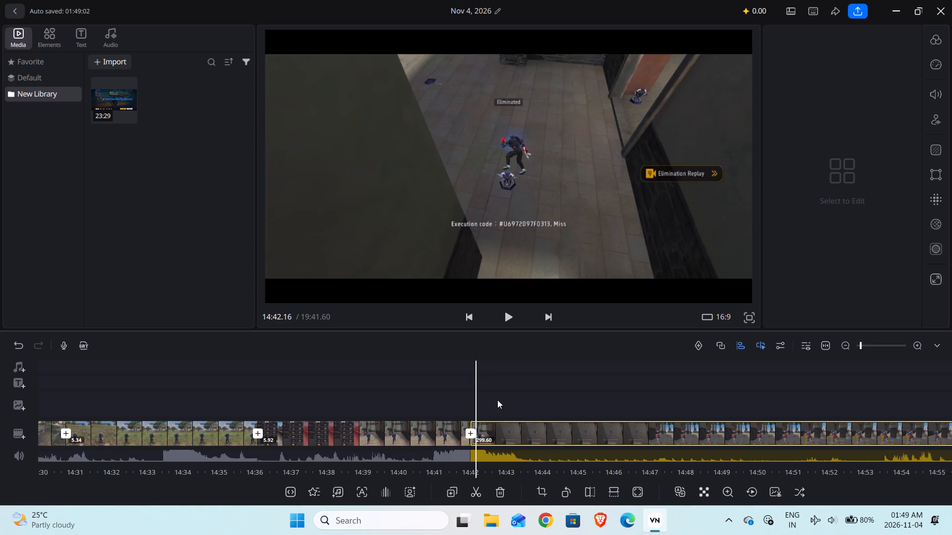
drag(497, 400, 441, 396)
drag(587, 391, 460, 391)
drag(578, 382, 404, 380)
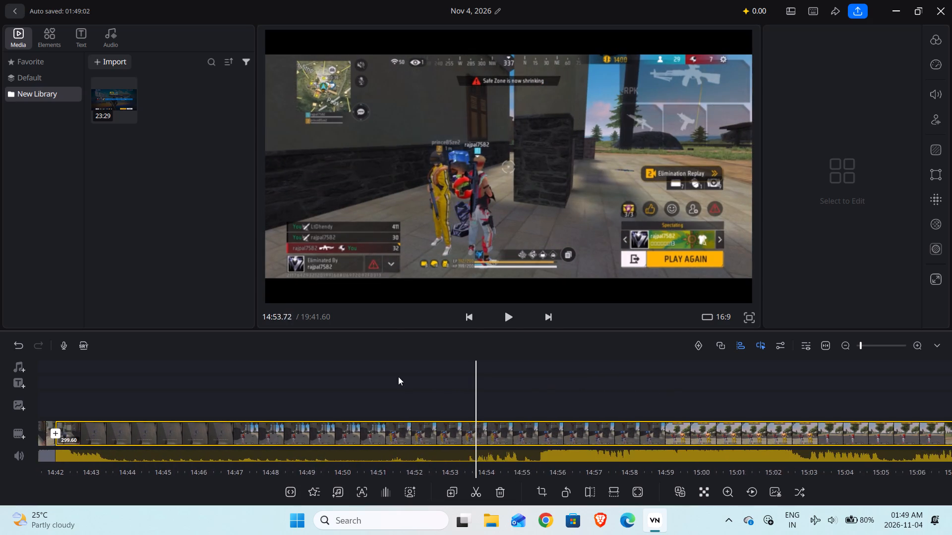
drag(551, 376, 379, 391)
drag(551, 407, 392, 416)
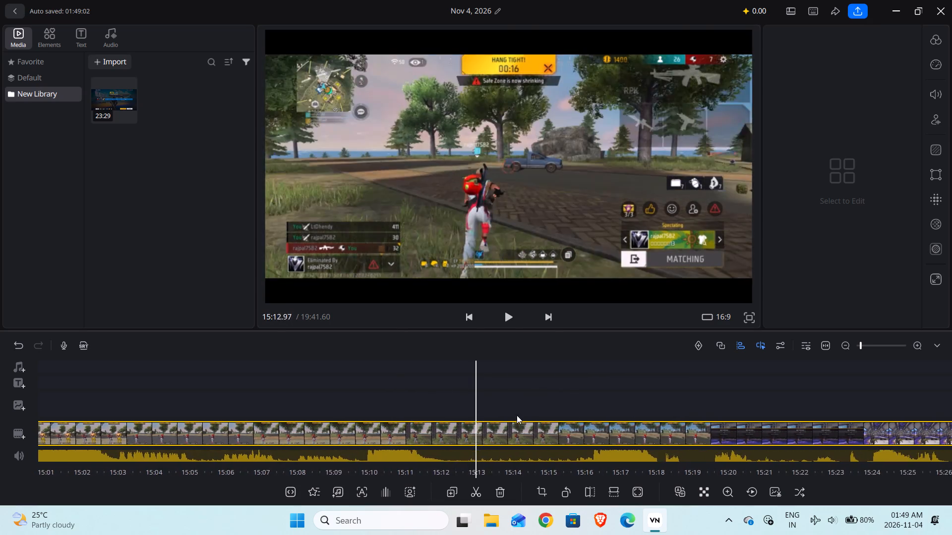
drag(530, 415, 407, 408)
drag(523, 401, 403, 403)
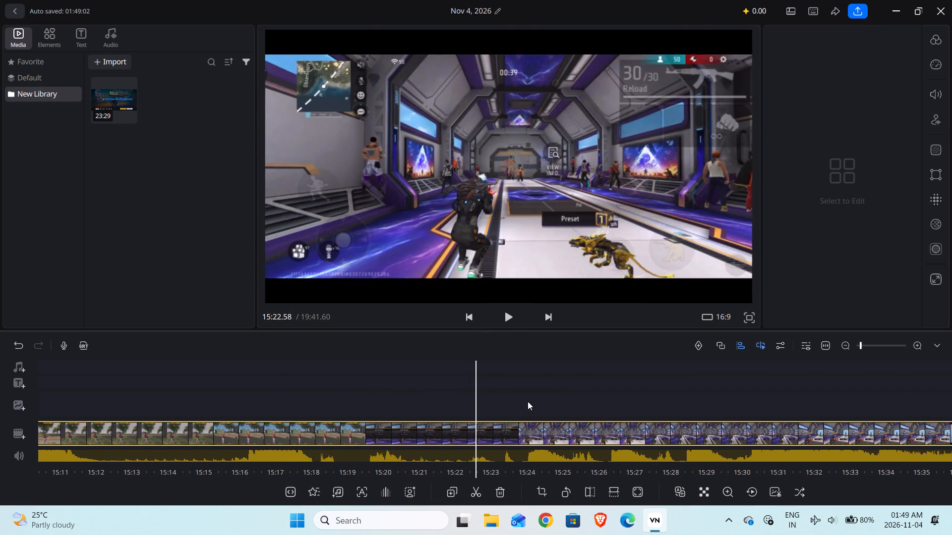
drag(555, 400, 434, 408)
drag(560, 398, 437, 398)
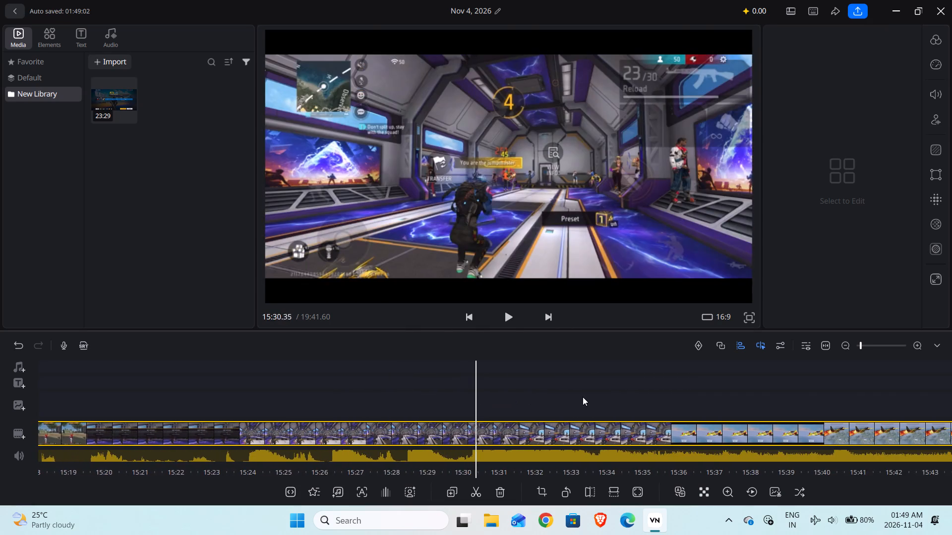
drag(585, 397, 400, 398)
drag(553, 406, 416, 405)
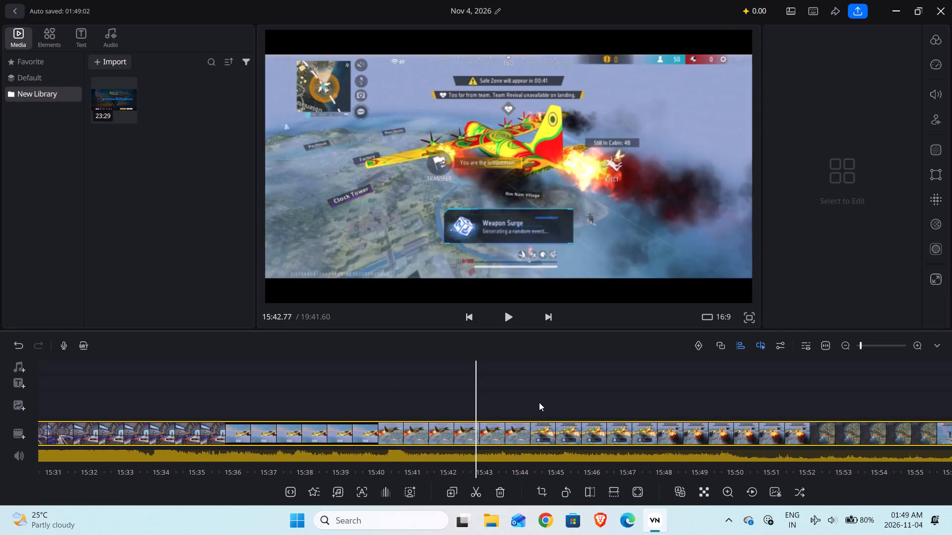
drag(543, 402, 435, 404)
drag(566, 398, 443, 404)
drag(564, 400, 554, 406)
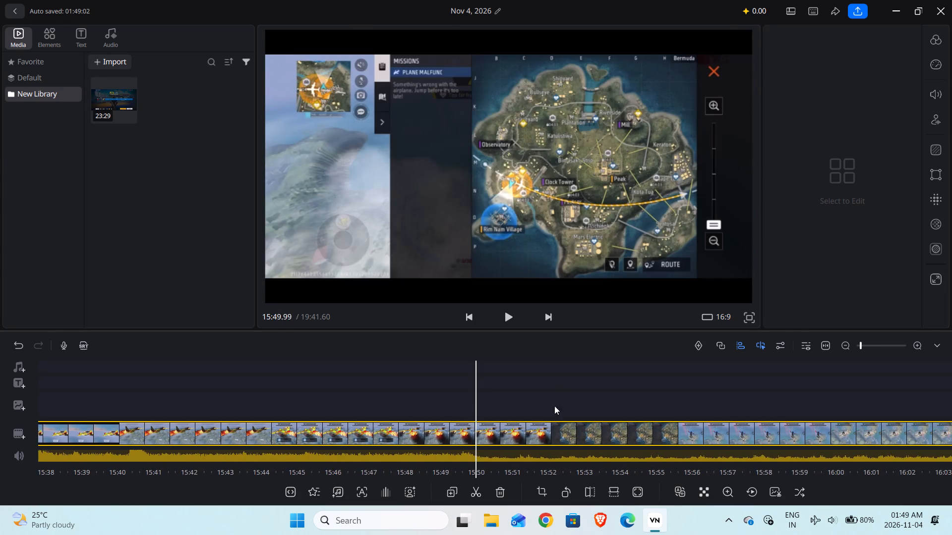
drag(554, 406, 459, 410)
drag(592, 405, 439, 411)
drag(588, 404, 577, 406)
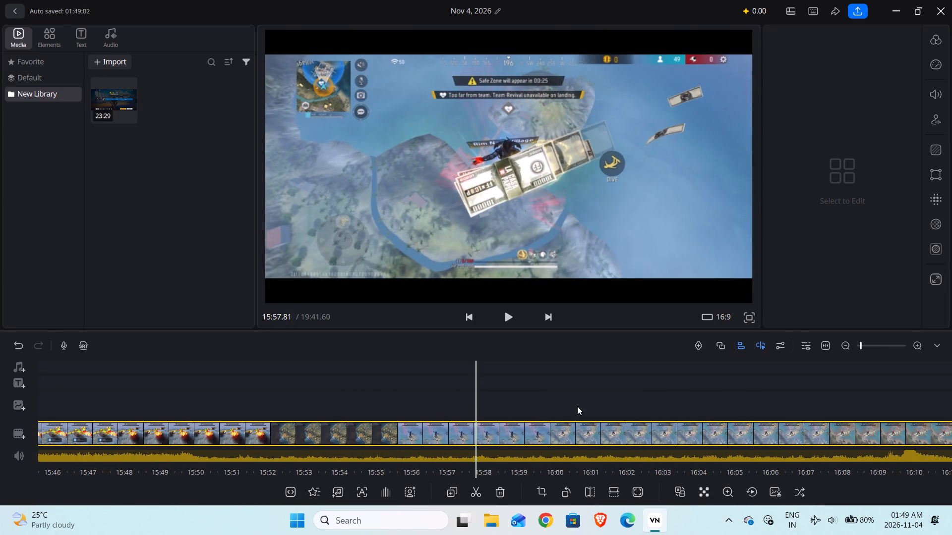
drag(577, 406, 440, 404)
drag(544, 399, 476, 395)
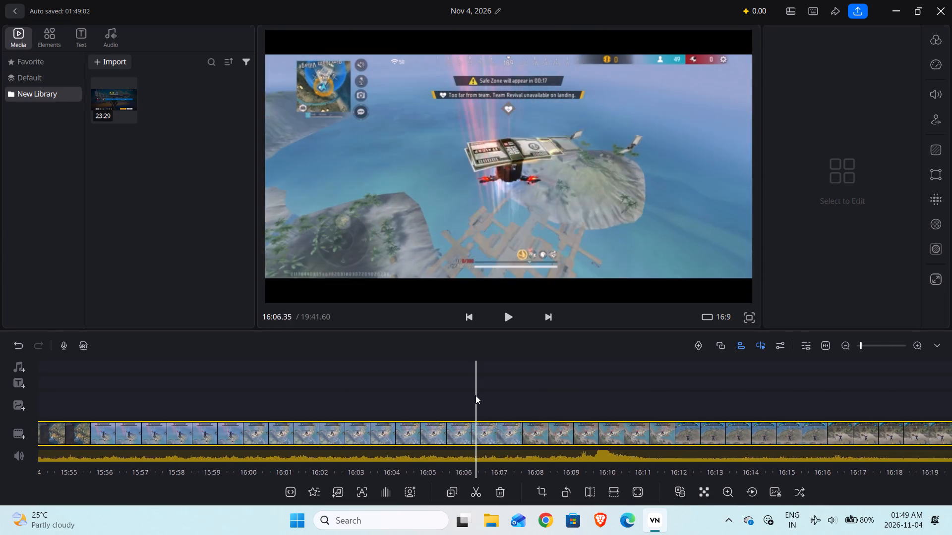
drag(476, 395, 434, 391)
drag(533, 393, 487, 394)
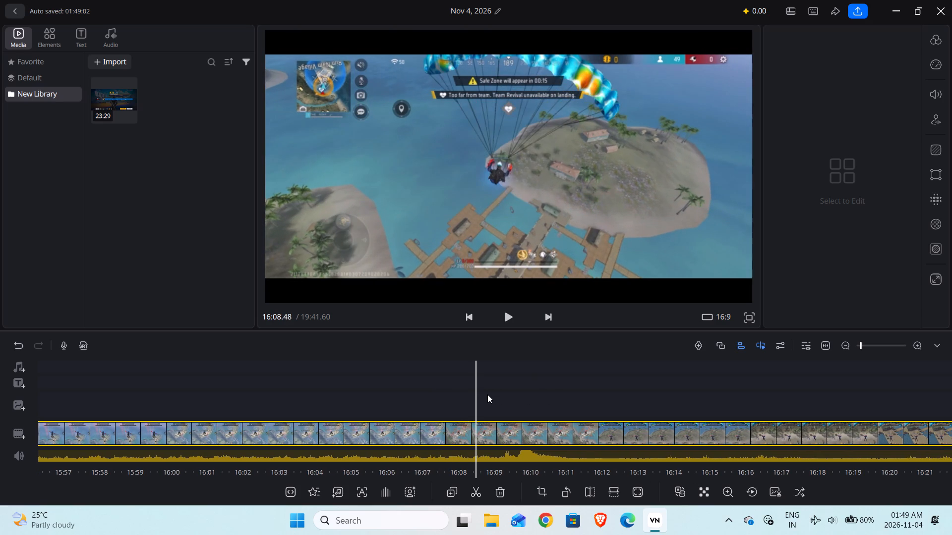
drag(487, 394, 473, 394)
drag(551, 397, 535, 400)
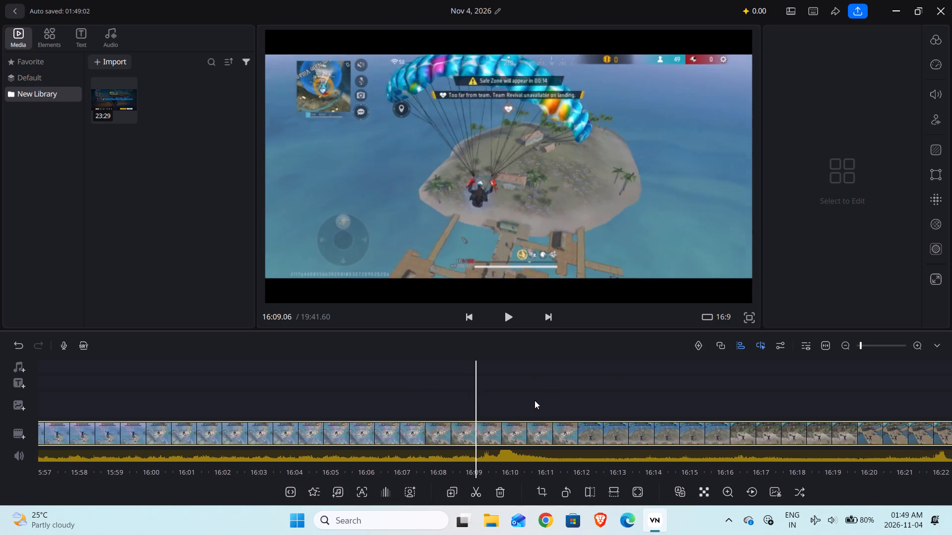
drag(535, 400, 495, 404)
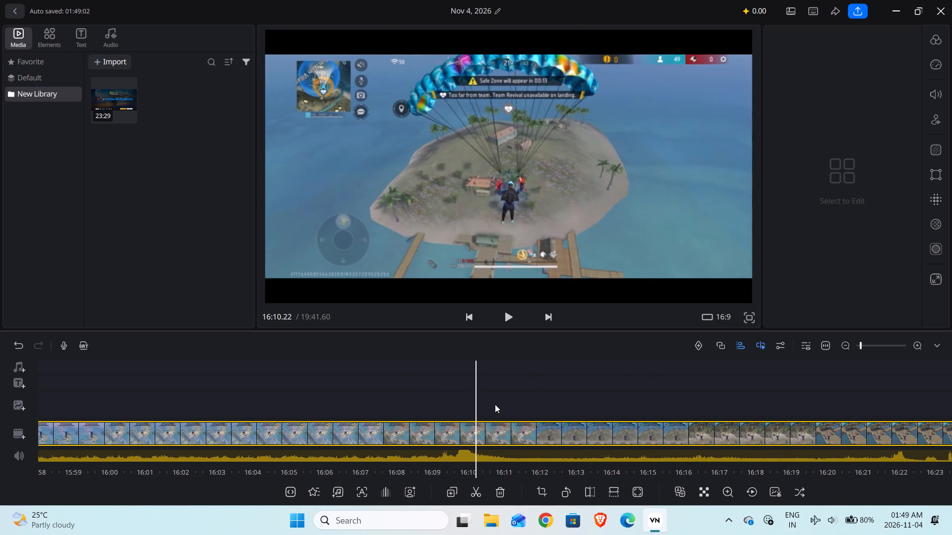
drag(495, 404, 476, 404)
drag(550, 400, 487, 404)
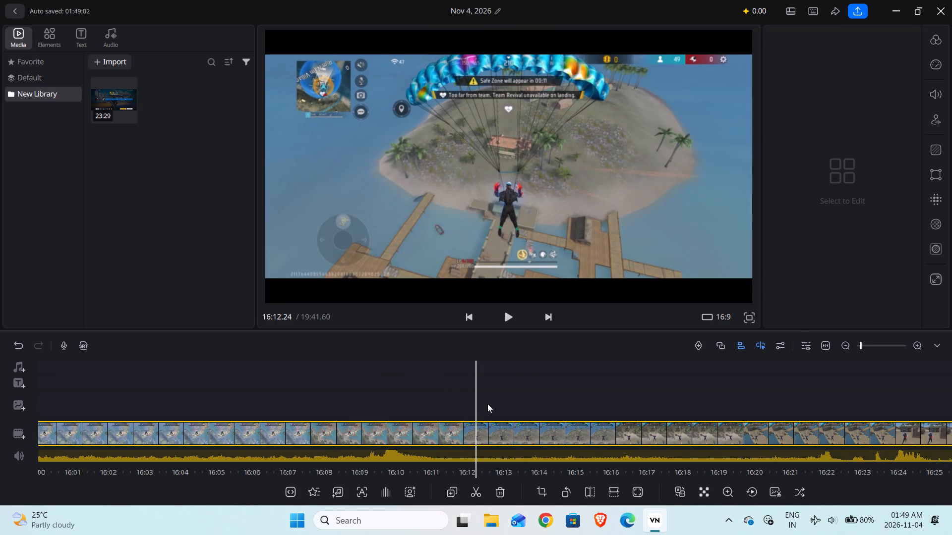
drag(487, 404, 486, 404)
drag(558, 397, 547, 398)
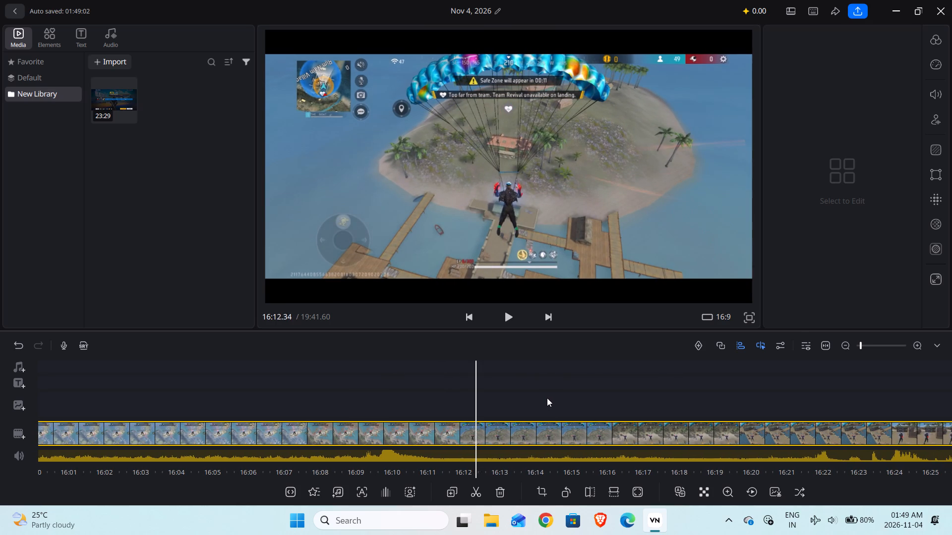
drag(547, 398, 504, 400)
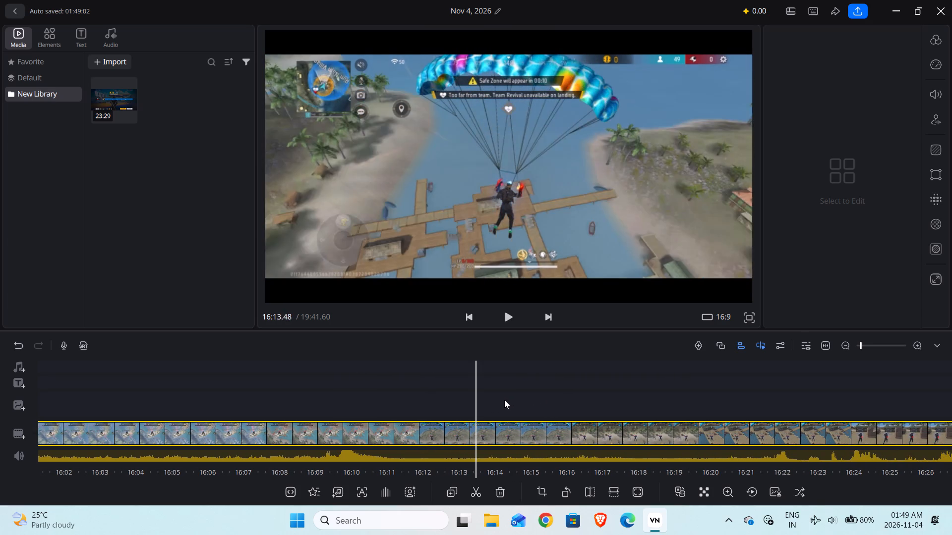
drag(504, 400, 491, 400)
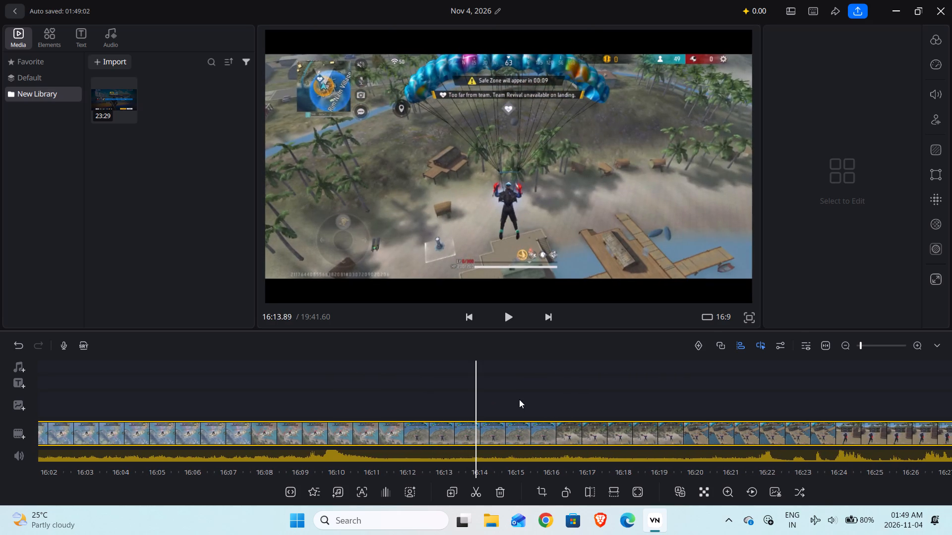
drag(549, 394, 509, 394)
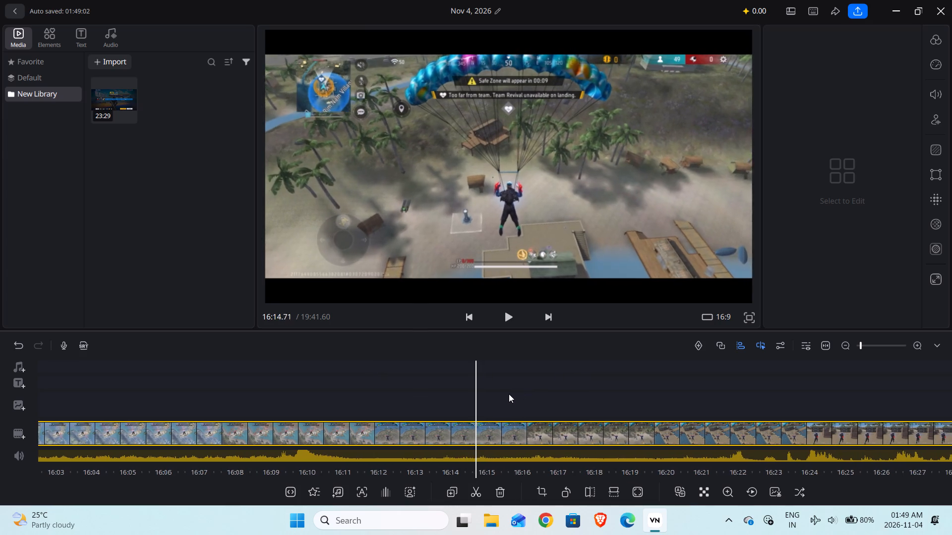
drag(509, 394, 494, 395)
drag(554, 389, 512, 389)
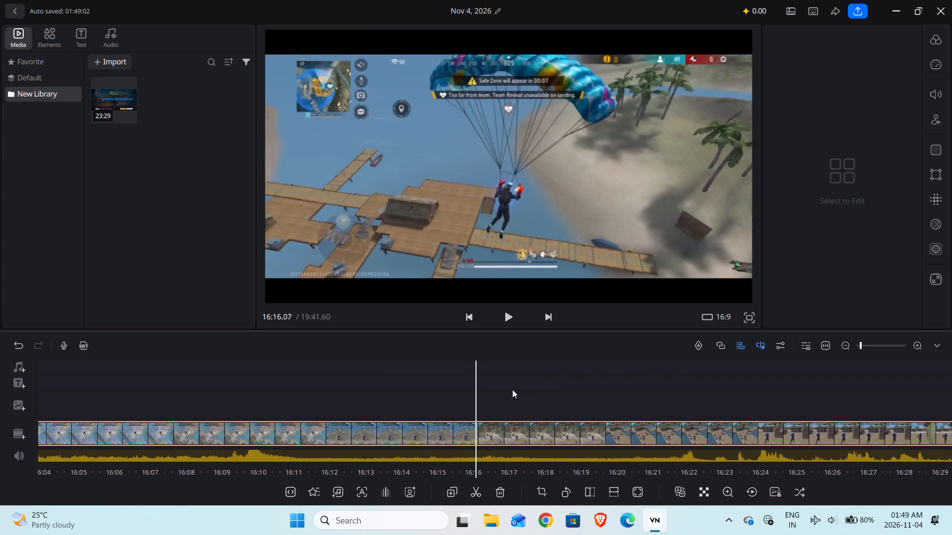
drag(512, 389, 491, 393)
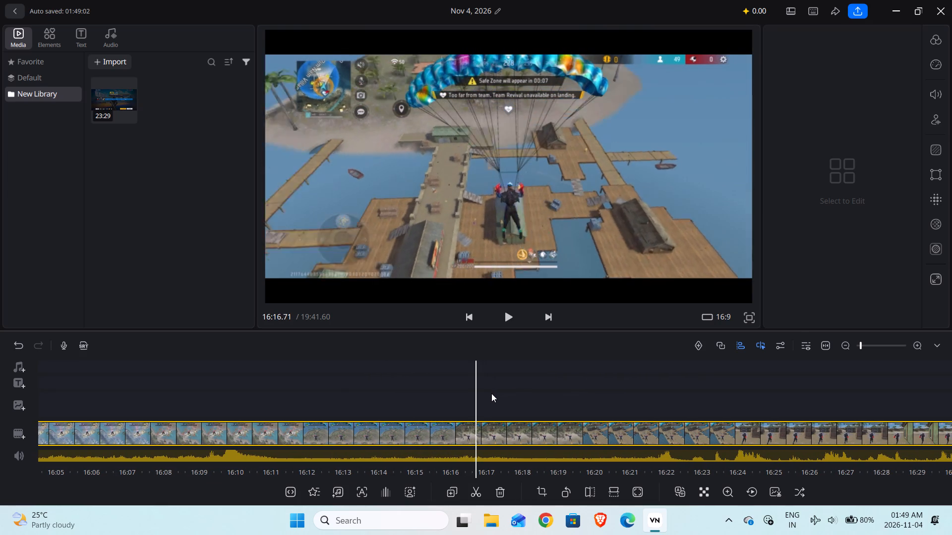
drag(491, 393, 482, 393)
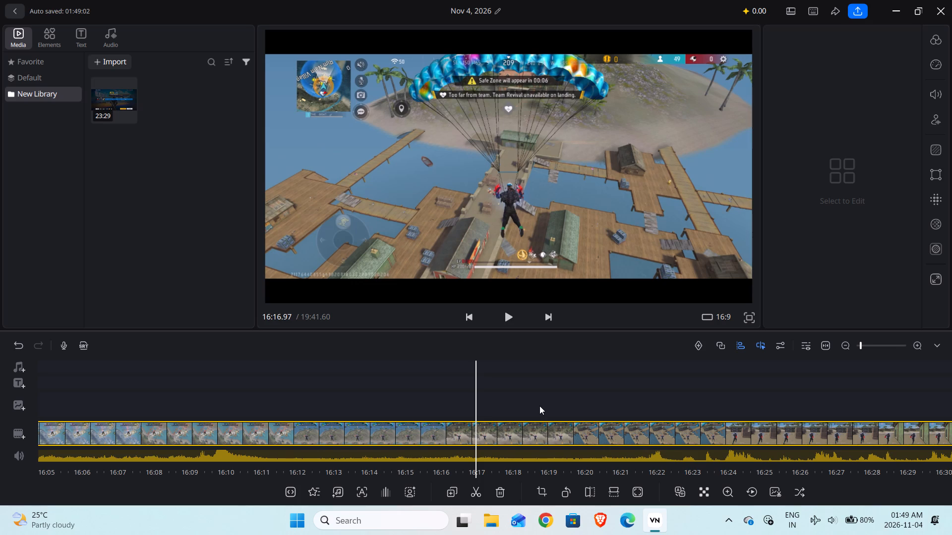
drag(537, 407, 515, 407)
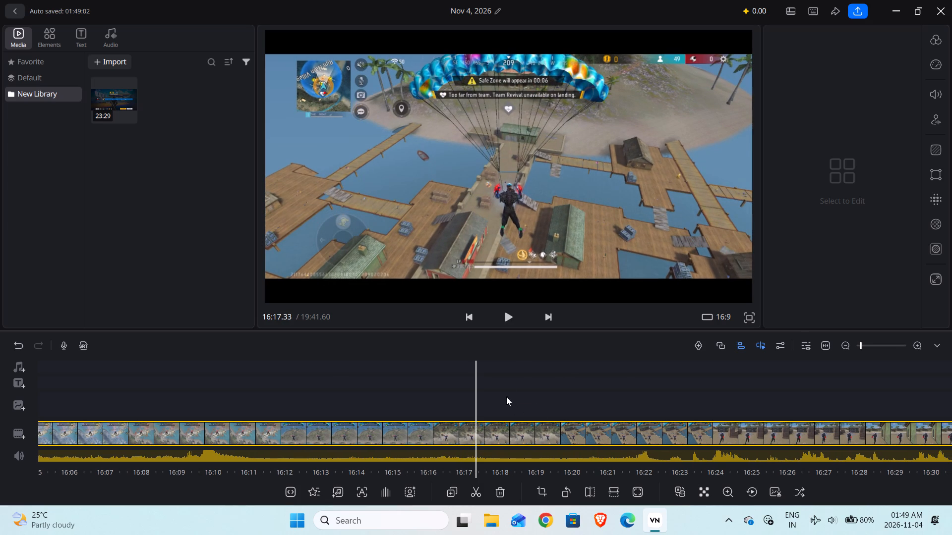
drag(555, 384, 532, 386)
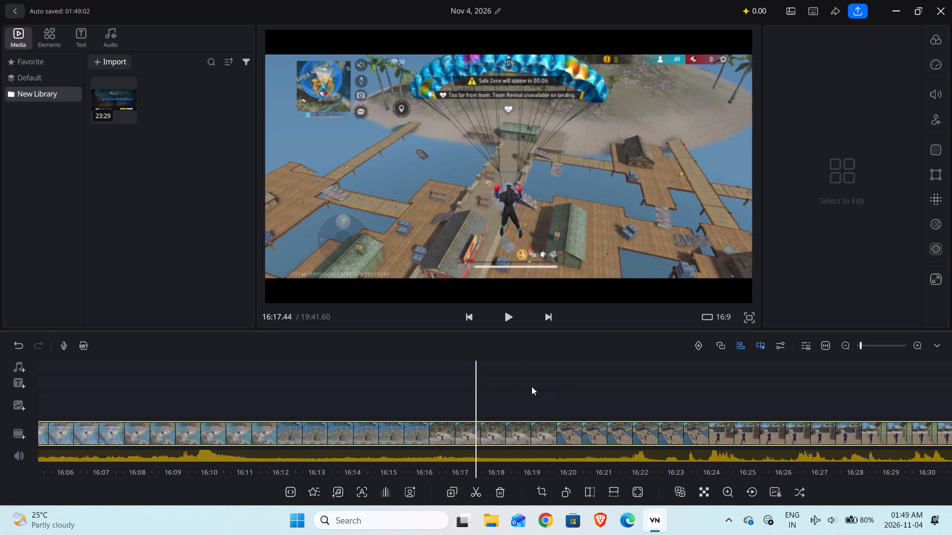
drag(532, 386, 439, 368)
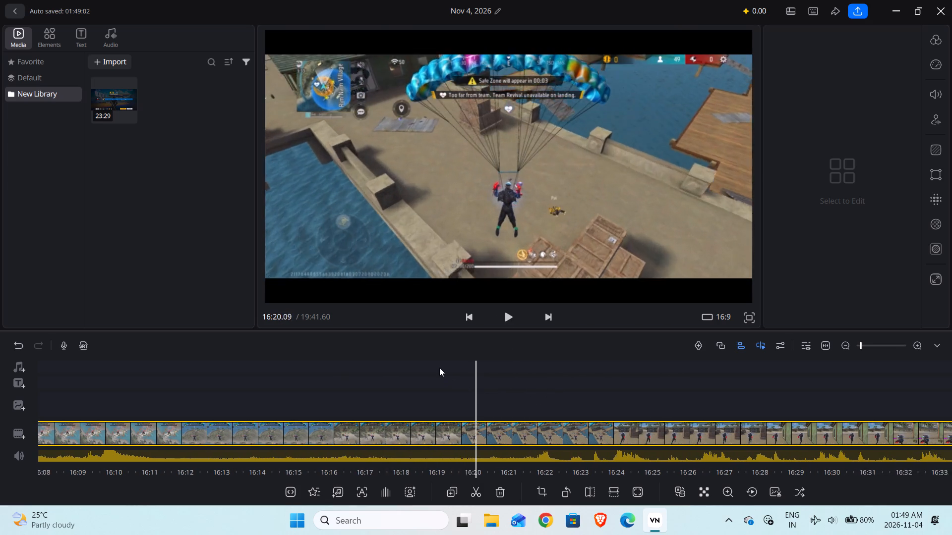
drag(439, 368, 455, 367)
click(480, 490)
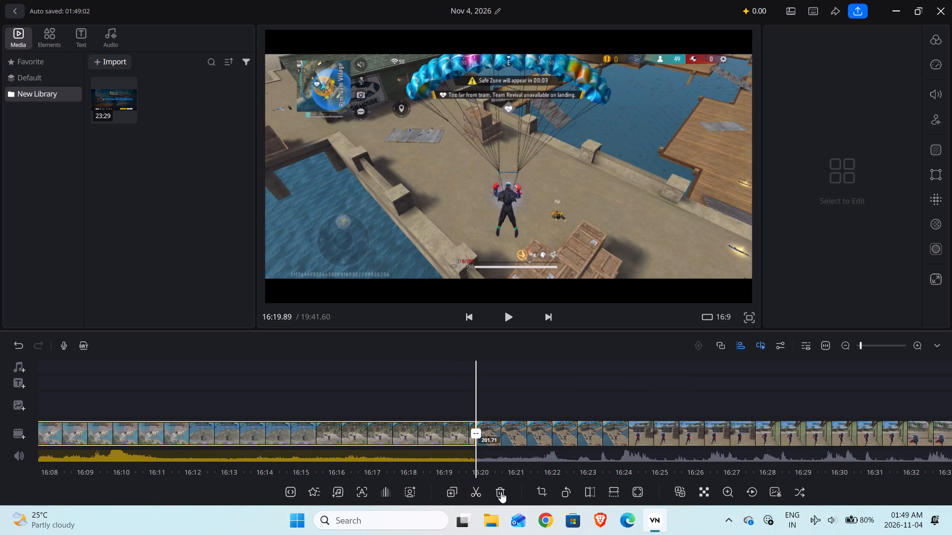
click(500, 492)
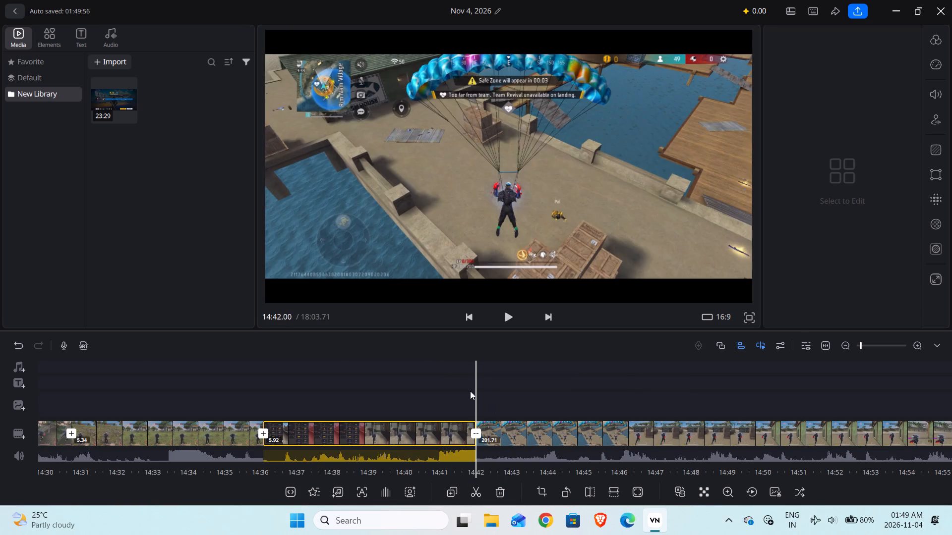
Play the new join at 14:42.00 several times to check the cut from the player's elimination to the parachute landing.
drag(470, 391, 520, 393)
click(510, 321)
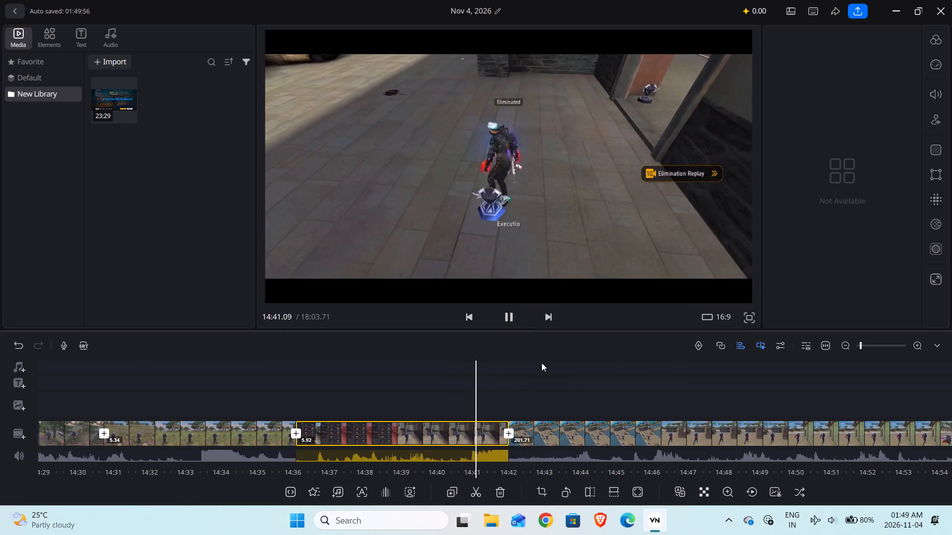
drag(480, 403, 548, 404)
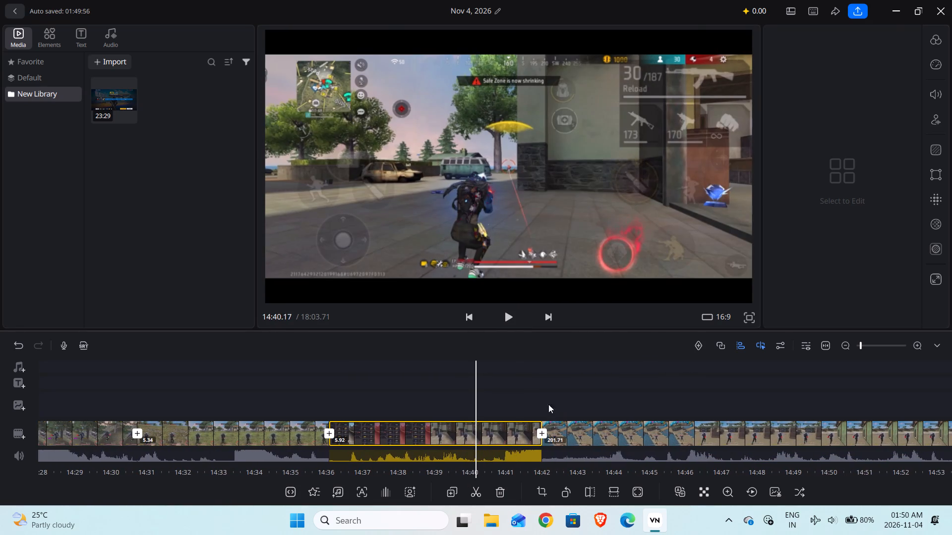
drag(548, 404, 563, 408)
click(513, 315)
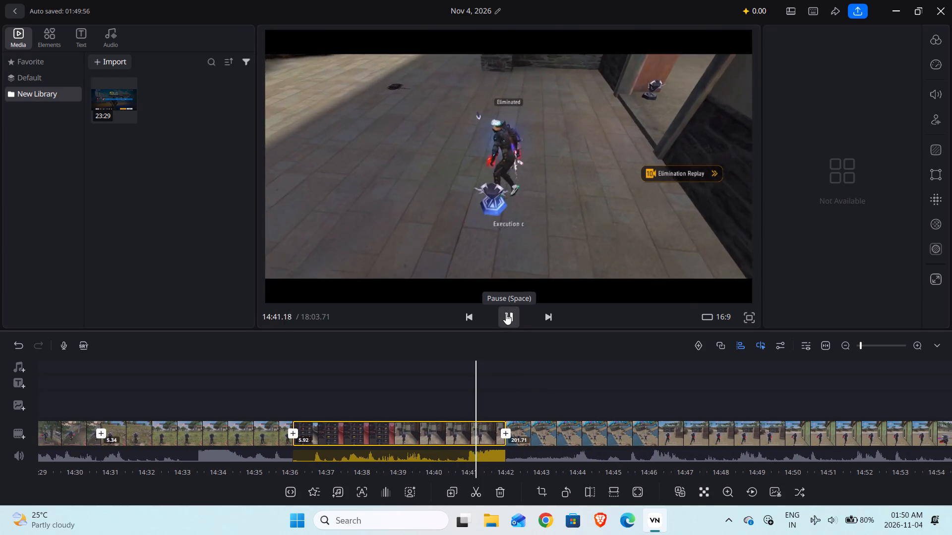
click(506, 314)
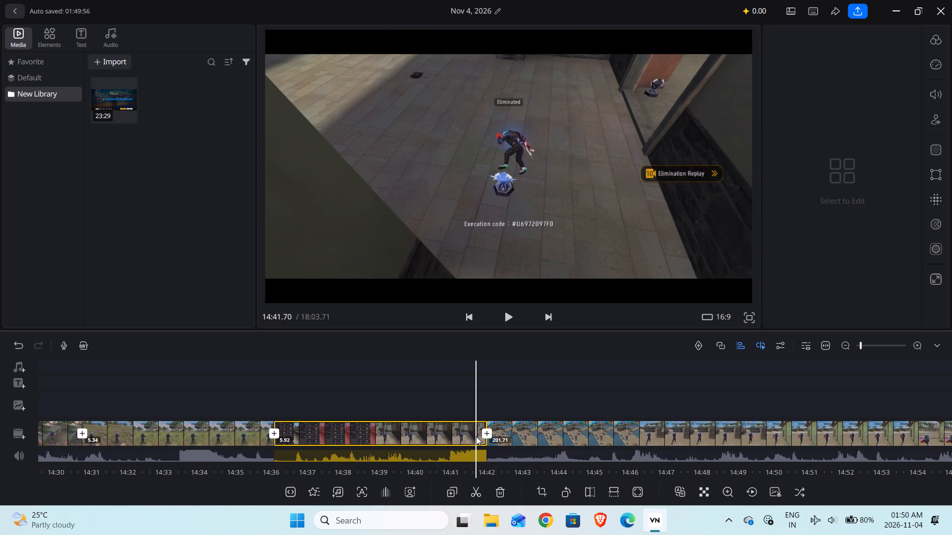
drag(447, 404, 495, 407)
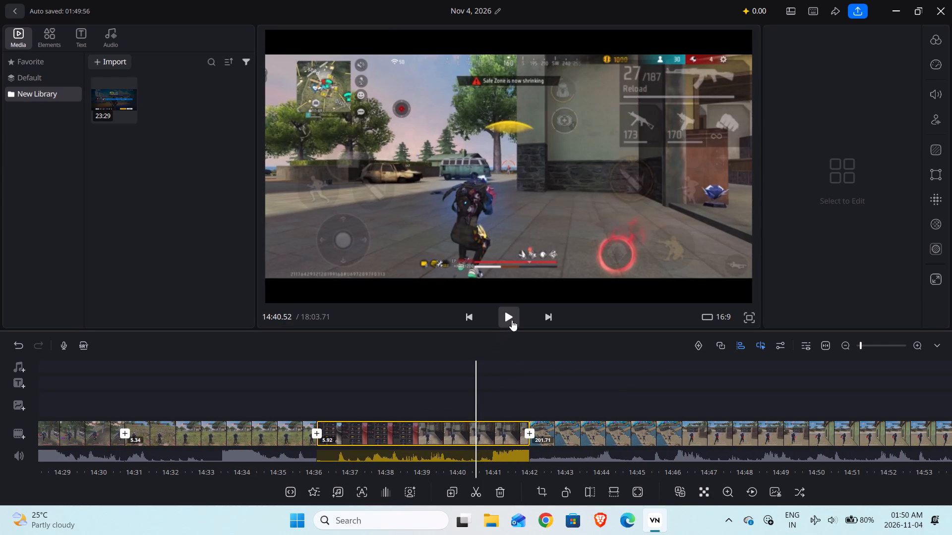
click(512, 320)
click(508, 320)
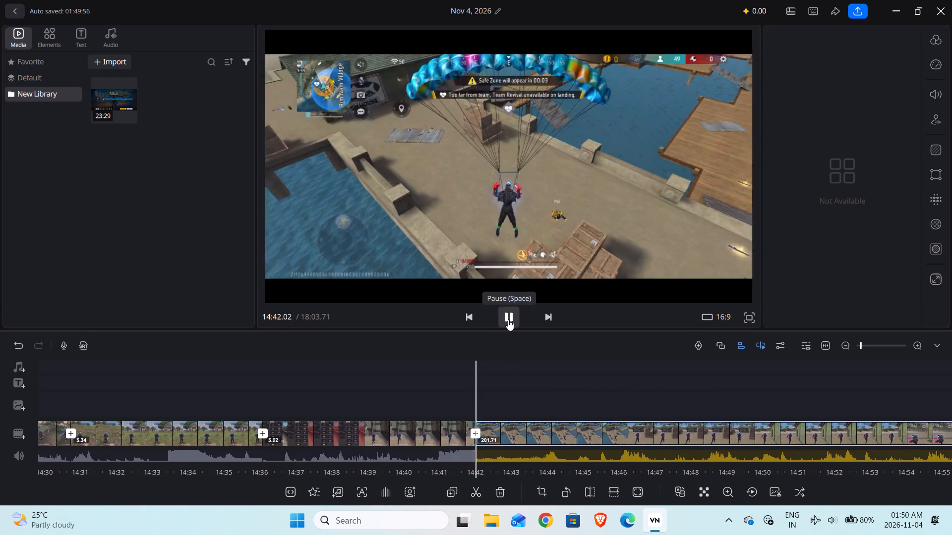
drag(483, 408, 517, 410)
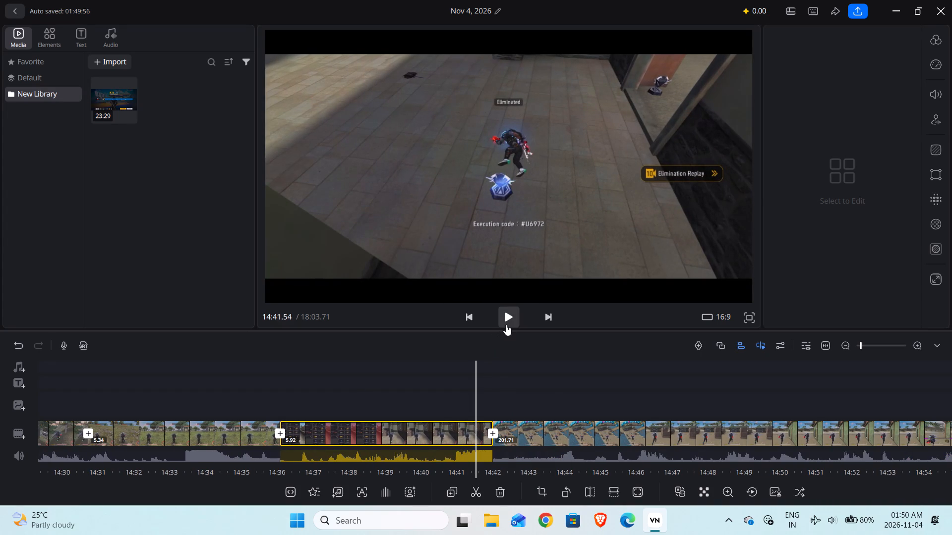
Play on from the parachute landing and split the clip at 14:46.13, as the player runs toward the Fish House.
click(506, 324)
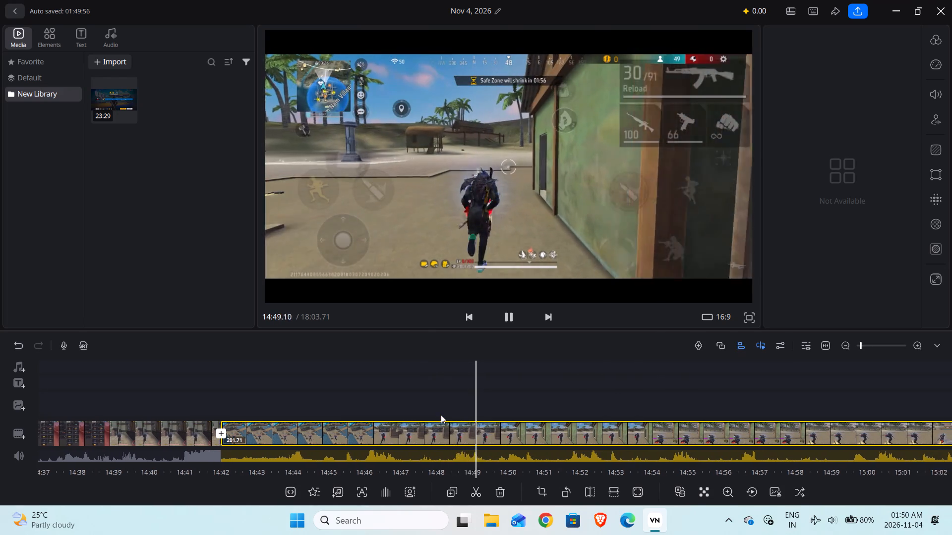
drag(439, 414, 613, 424)
click(509, 318)
drag(479, 388, 571, 400)
click(511, 320)
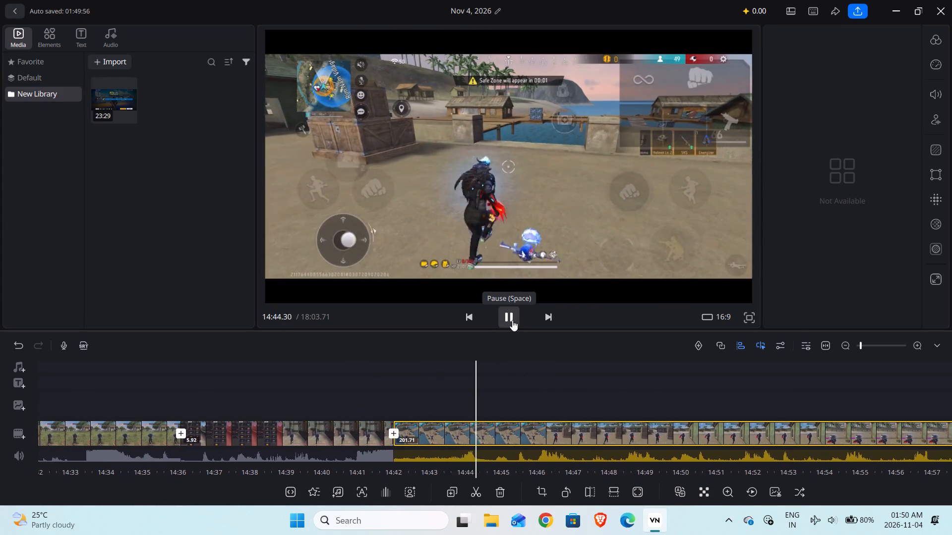
click(512, 321)
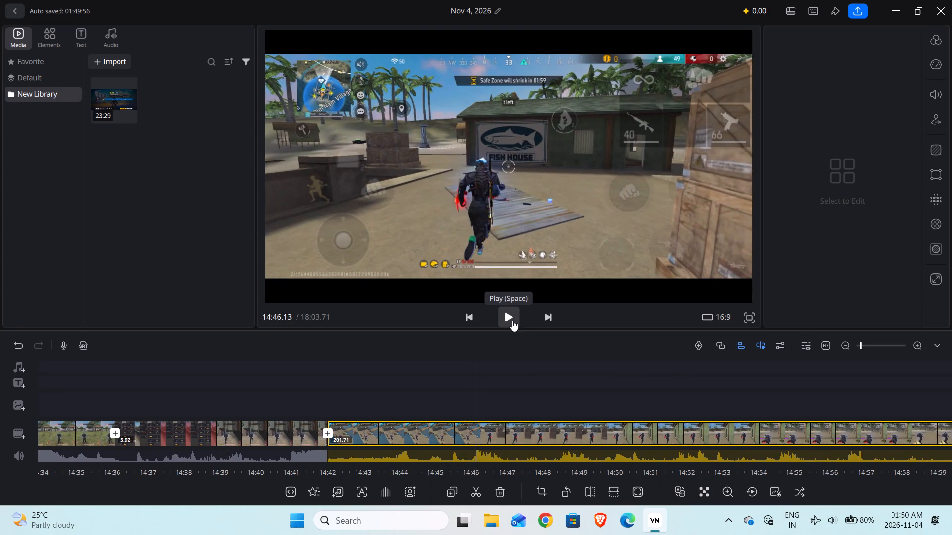
click(475, 493)
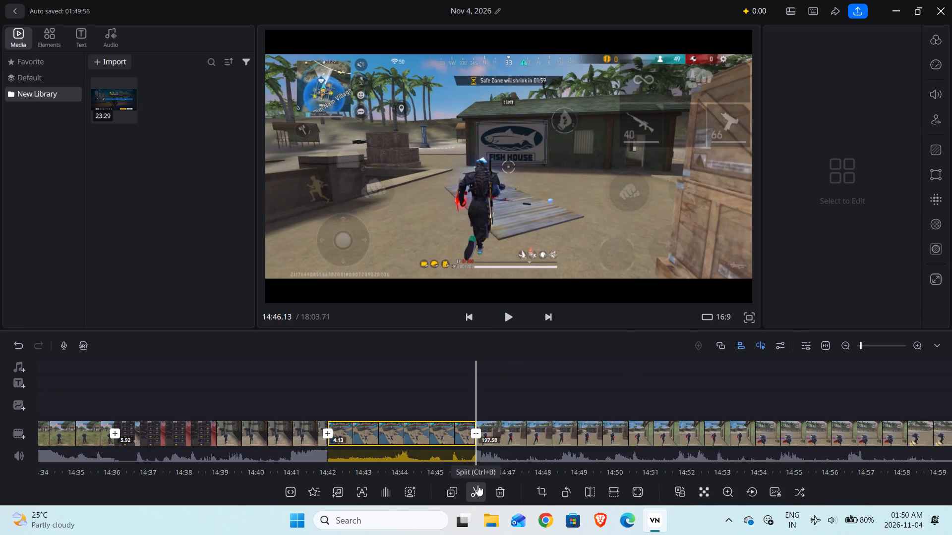
Split the clip at 15:13.48, as the player runs toward the enemy beside the hut, and delete the looting segment from 14:46.13.
drag(538, 405, 422, 399)
drag(521, 396, 433, 395)
drag(530, 397, 526, 397)
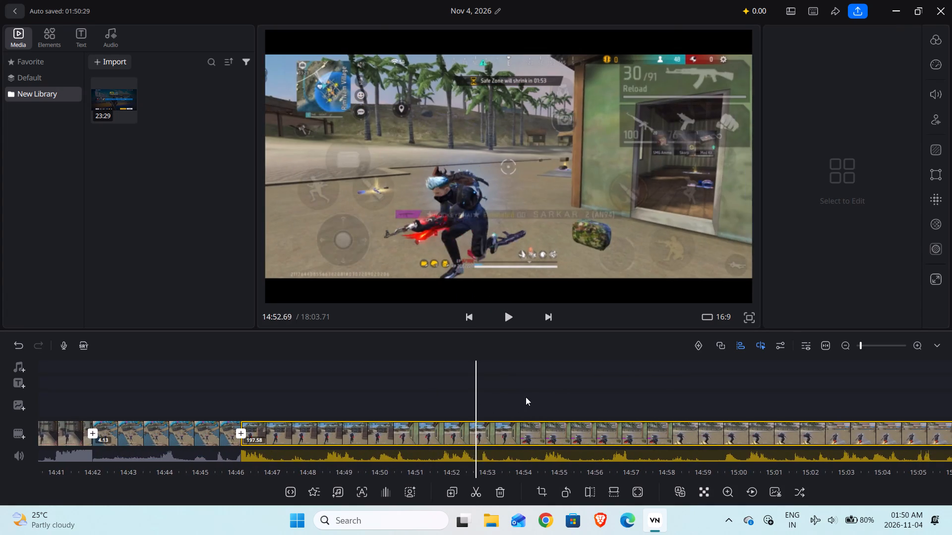
drag(526, 397, 445, 399)
drag(541, 395, 447, 403)
drag(545, 394, 452, 396)
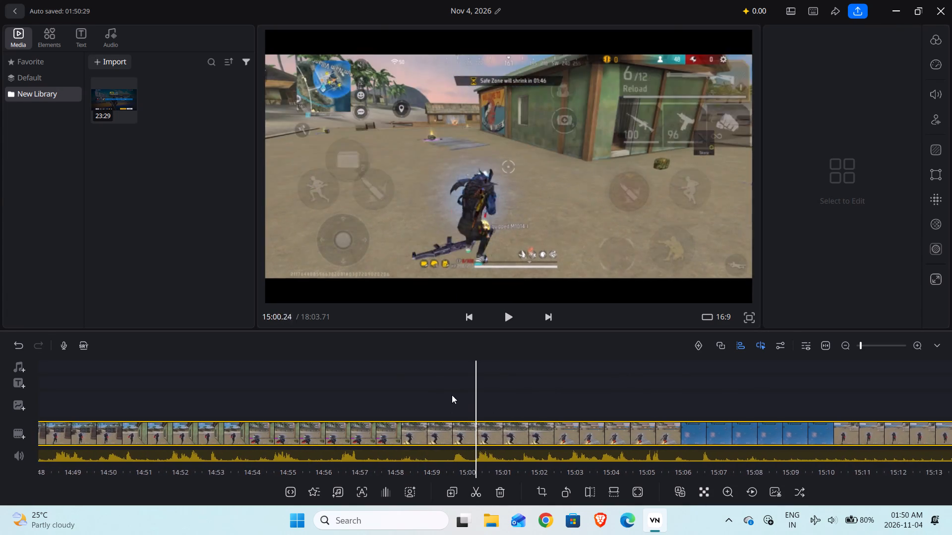
drag(557, 394, 466, 391)
drag(541, 388, 439, 383)
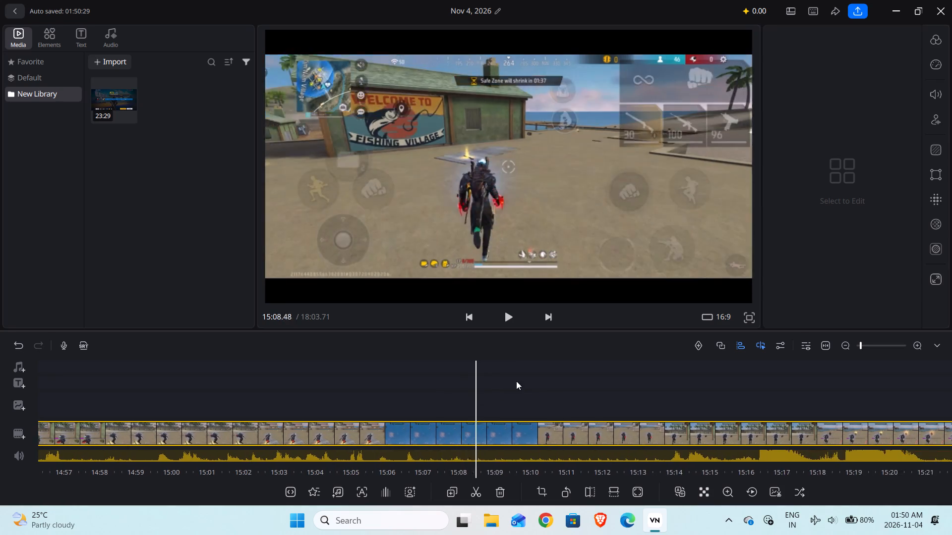
drag(480, 398, 426, 396)
drag(511, 395, 435, 390)
drag(507, 390, 546, 394)
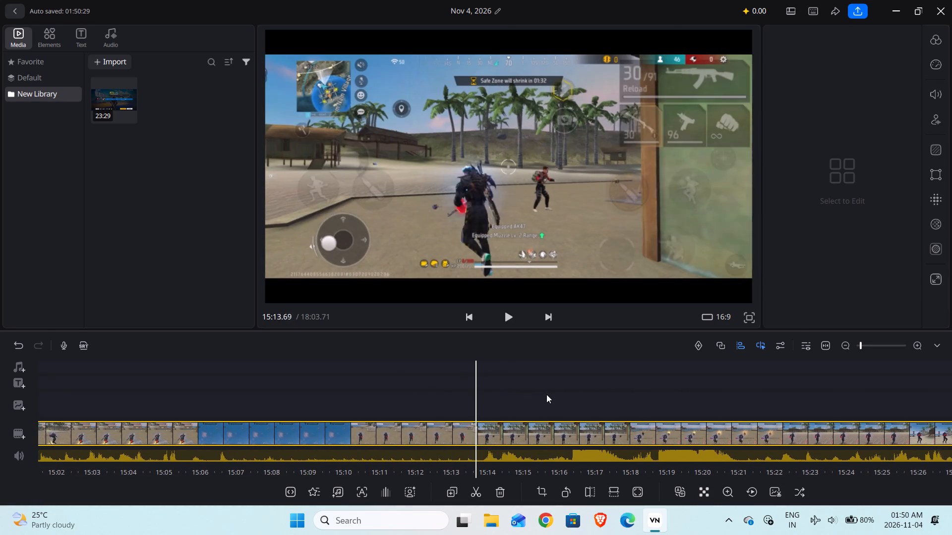
drag(546, 394, 541, 402)
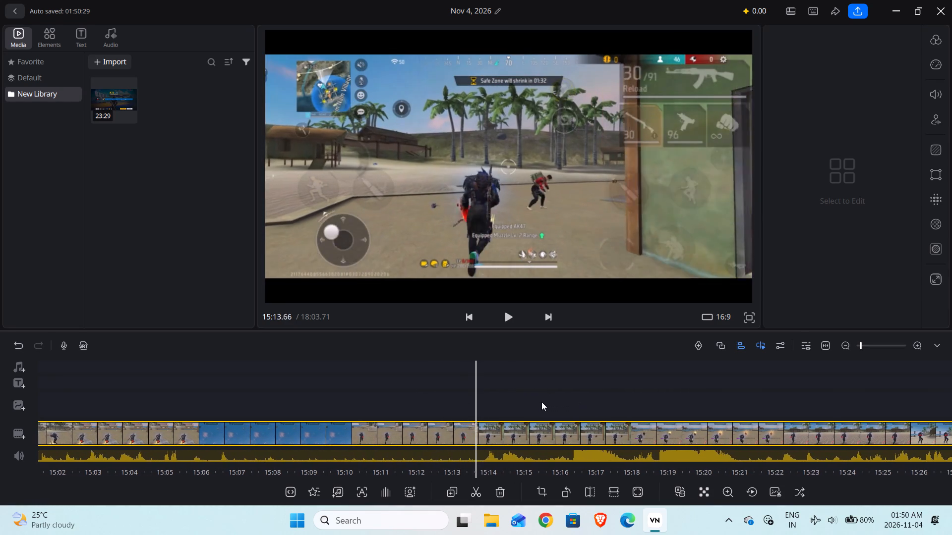
drag(541, 402, 517, 402)
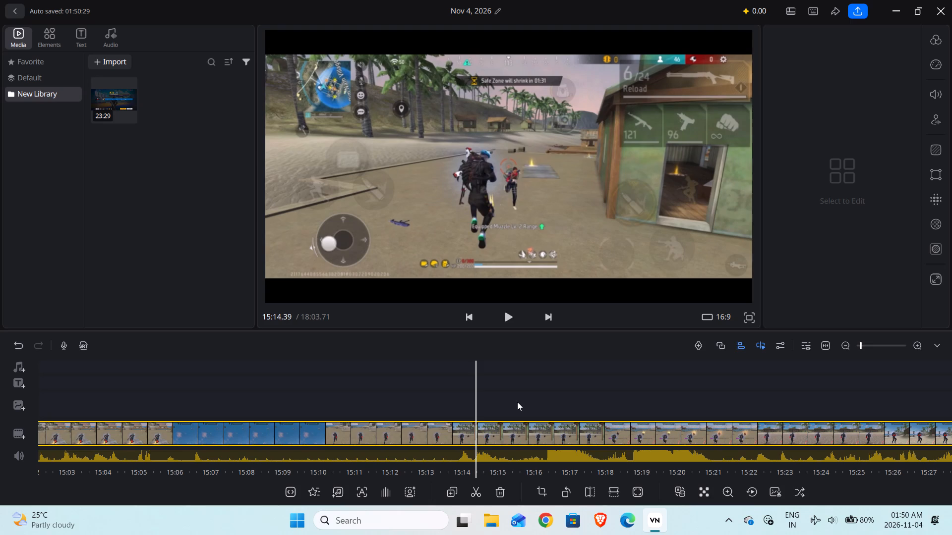
drag(517, 402, 530, 402)
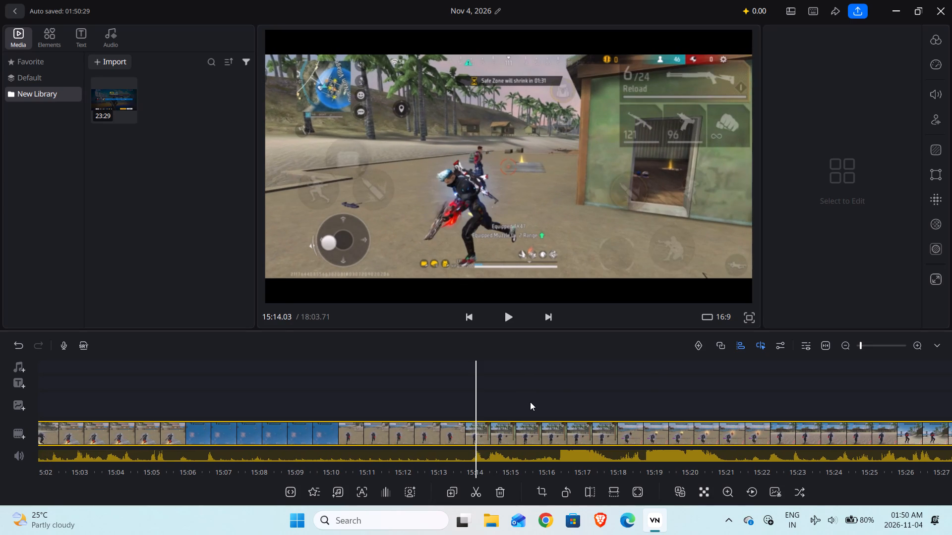
drag(530, 402, 547, 406)
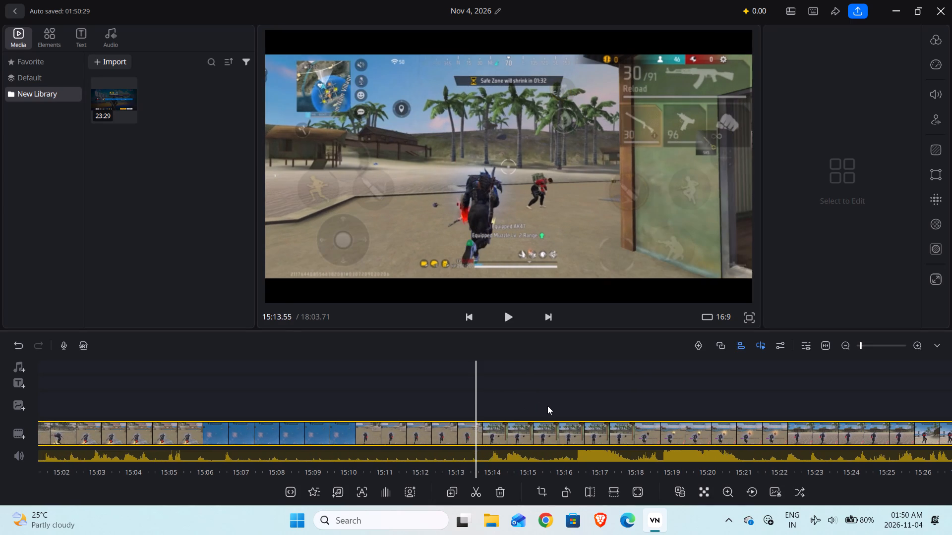
drag(547, 406, 566, 408)
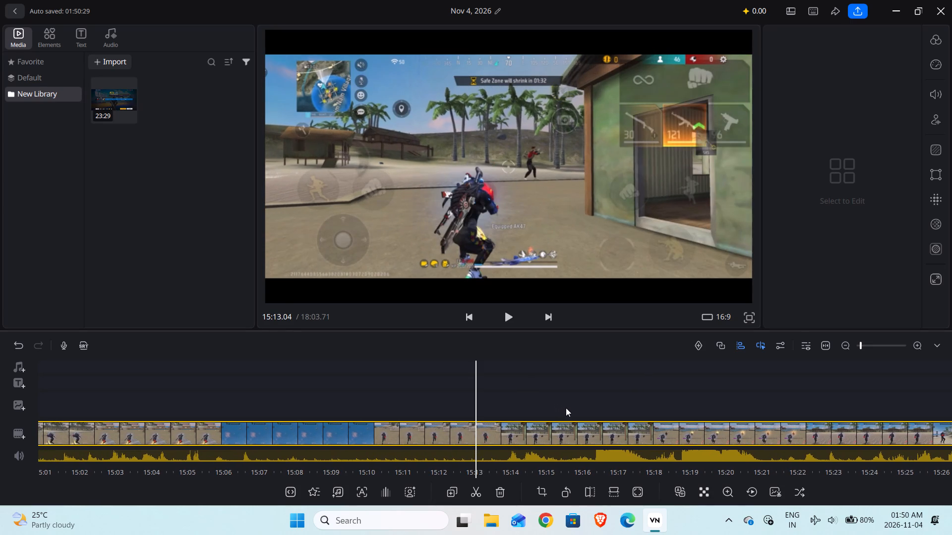
drag(566, 408, 551, 407)
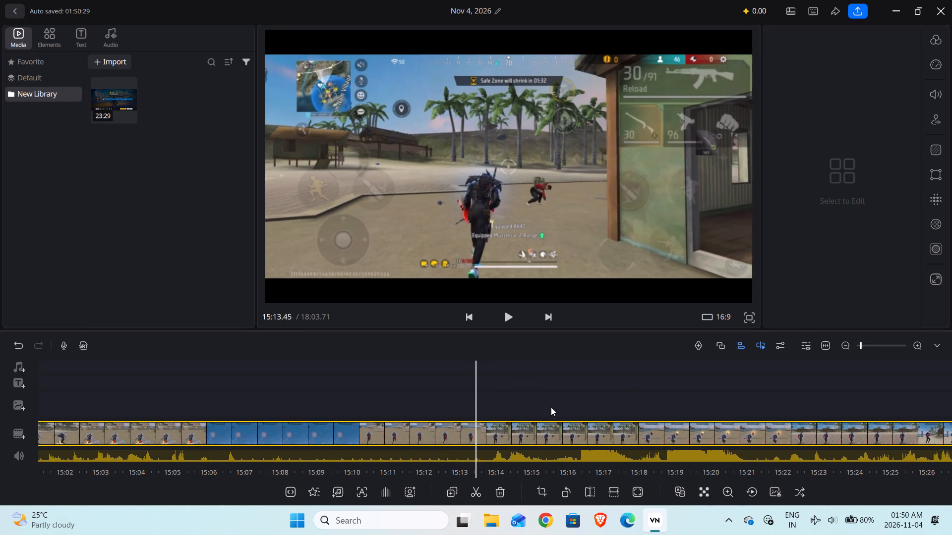
drag(551, 407, 555, 407)
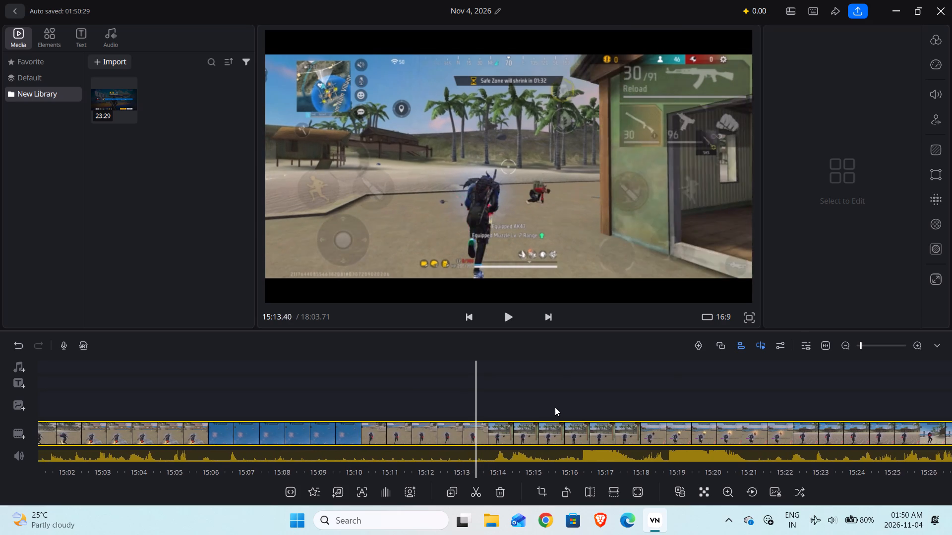
drag(555, 407, 559, 409)
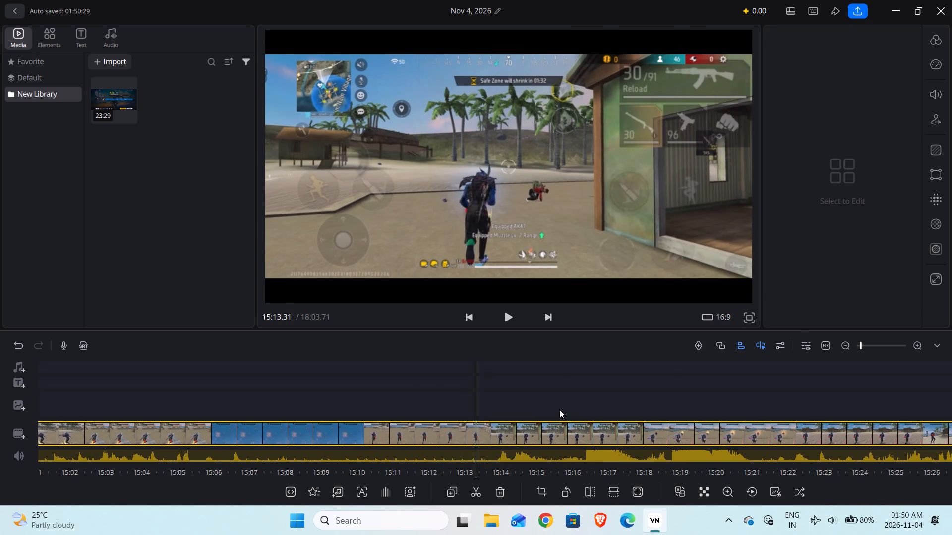
drag(559, 409, 565, 409)
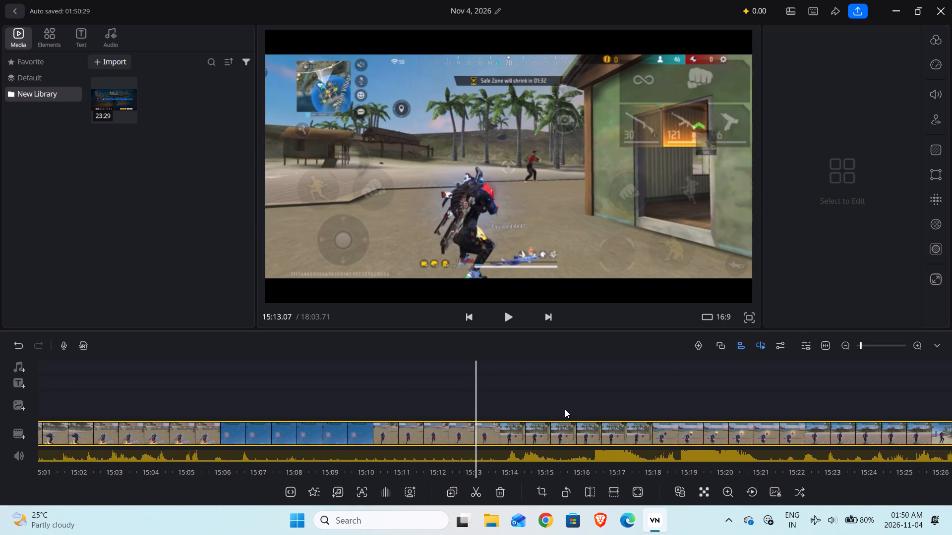
drag(565, 409, 576, 411)
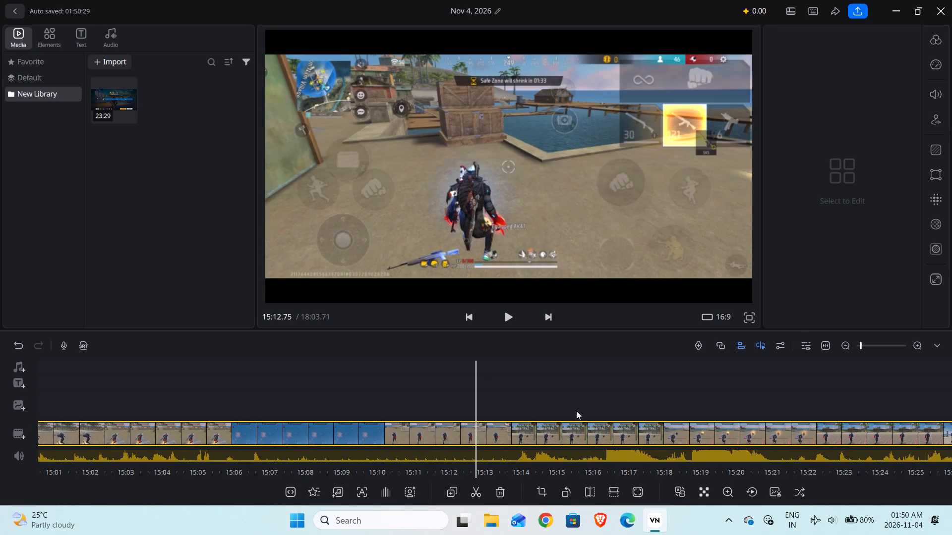
drag(576, 411, 578, 411)
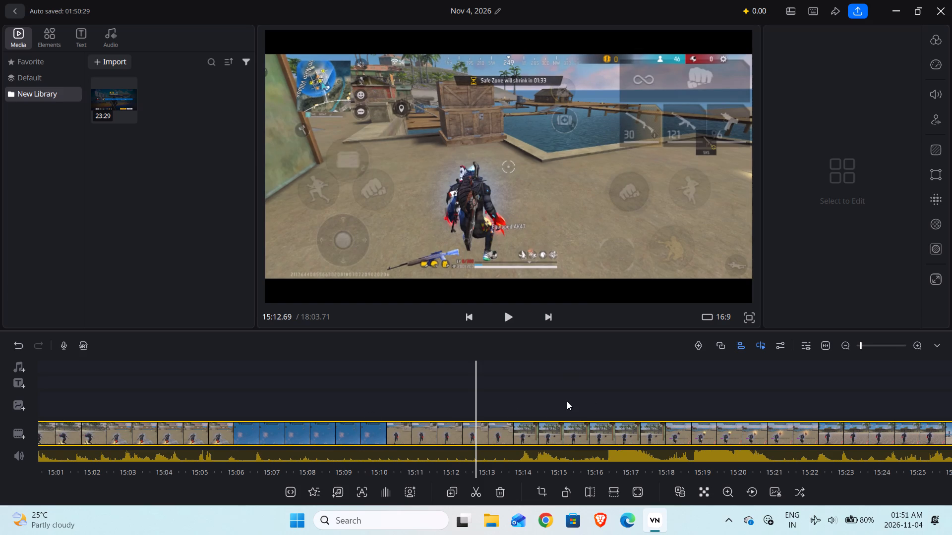
drag(567, 401, 535, 399)
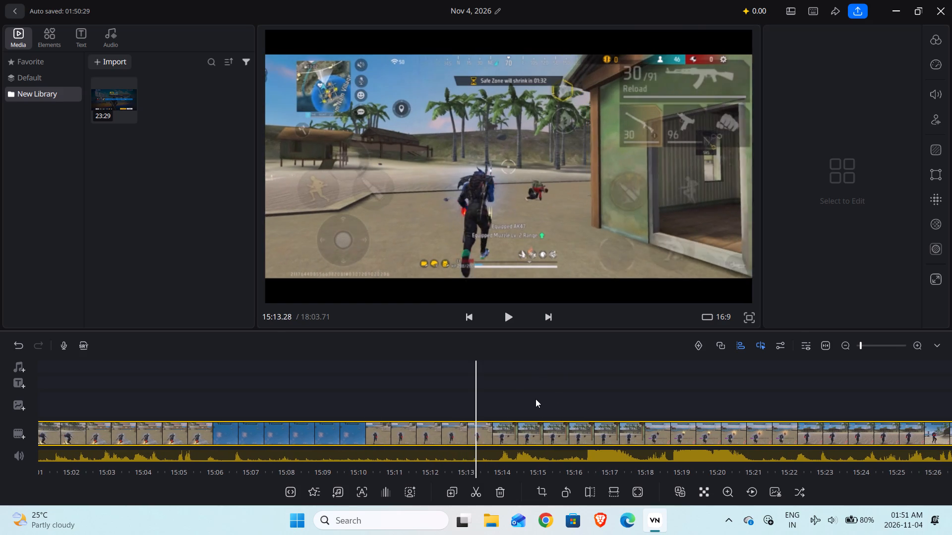
drag(535, 399, 530, 399)
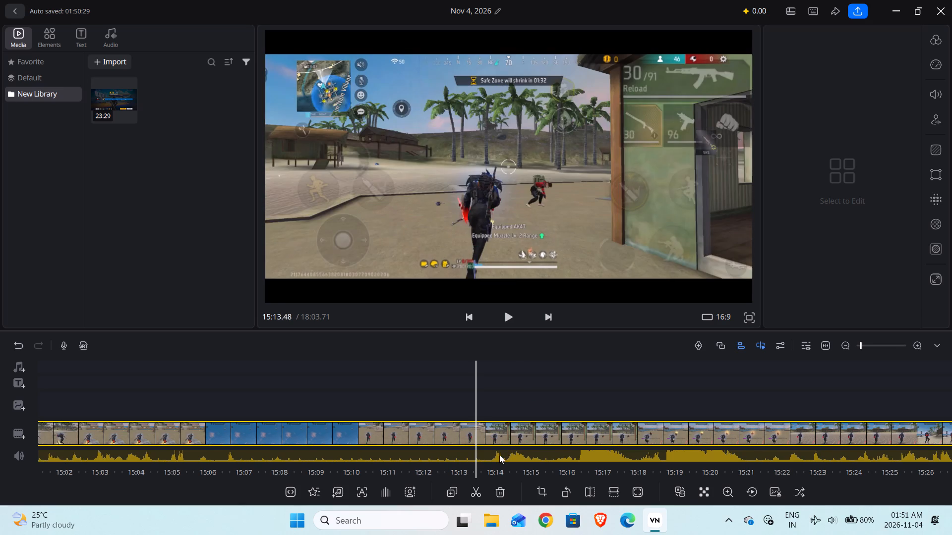
click(479, 496)
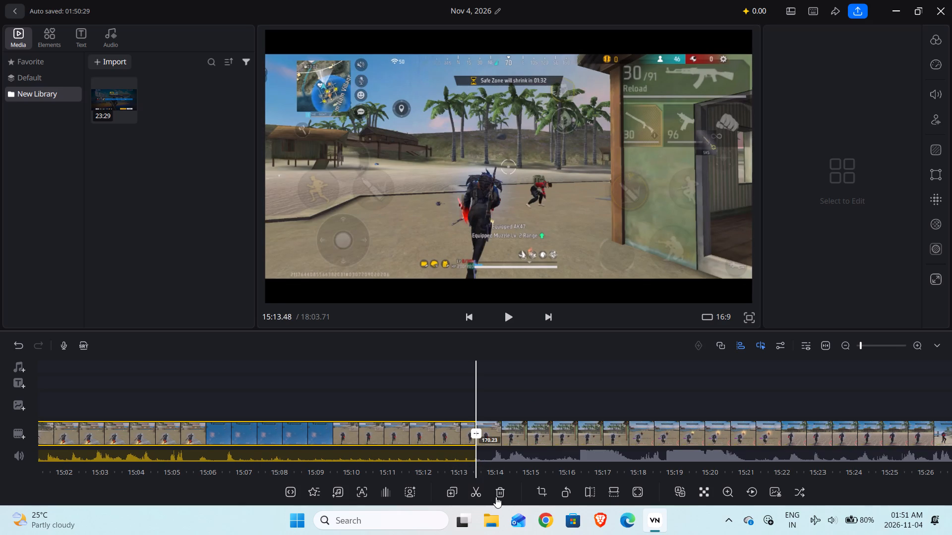
click(504, 495)
Replay the join at 14:42.00 several times to check how long the elimination shot lasts before the parachute landing.
drag(486, 397, 590, 406)
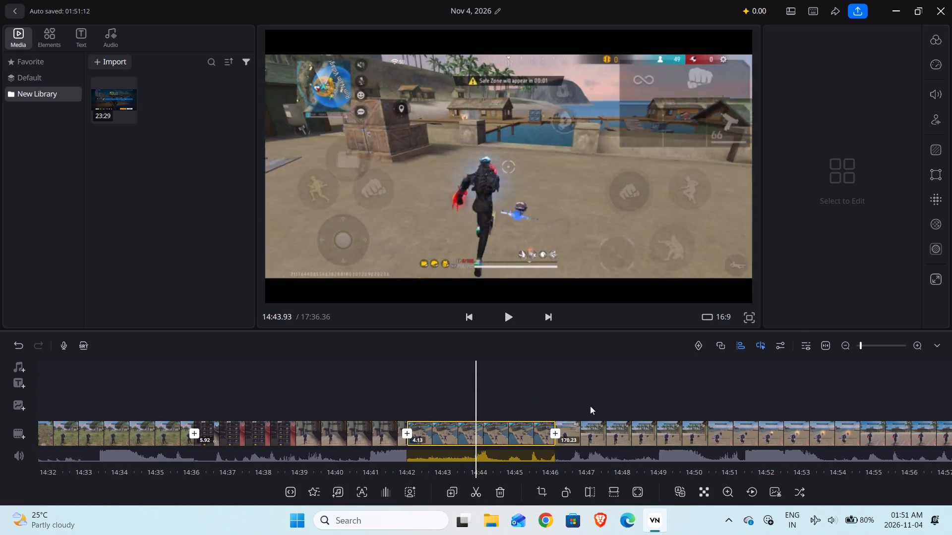
drag(590, 406, 663, 394)
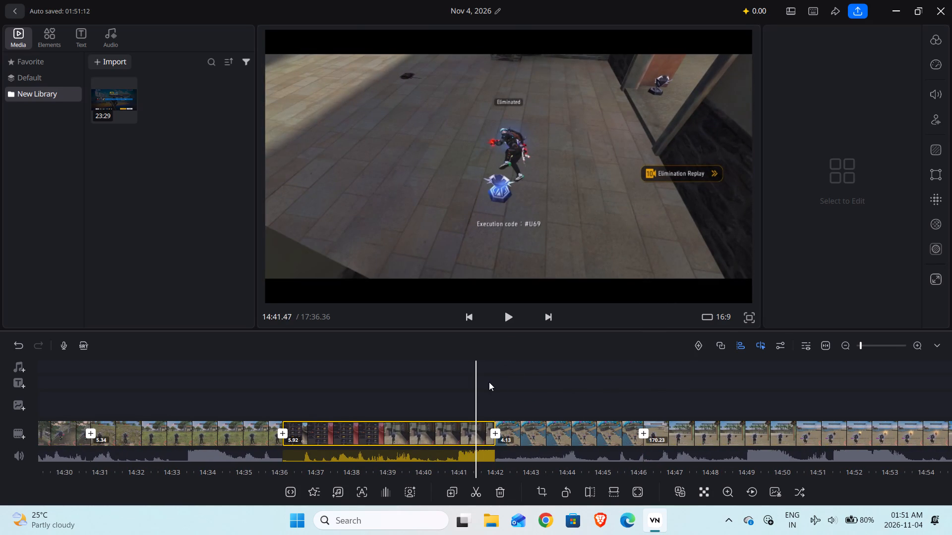
drag(513, 385, 535, 386)
click(508, 320)
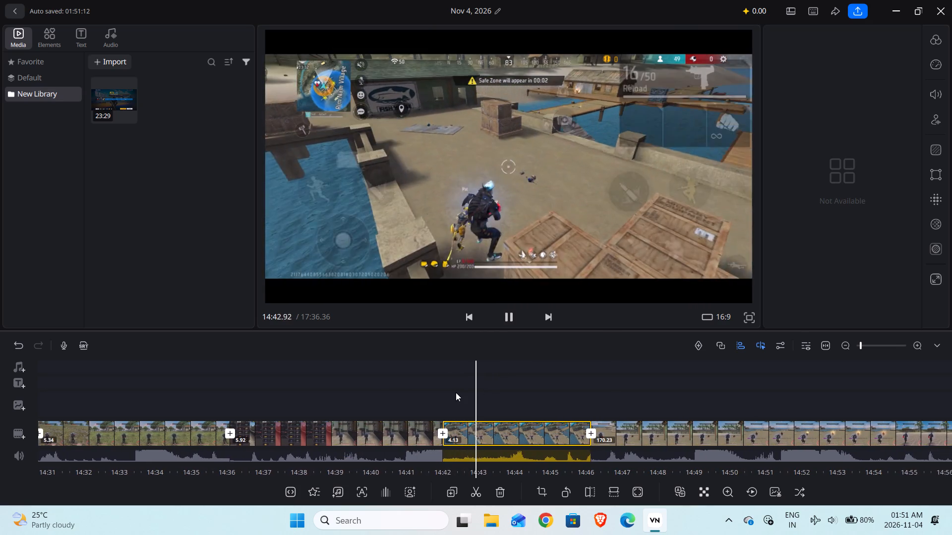
drag(444, 400, 551, 412)
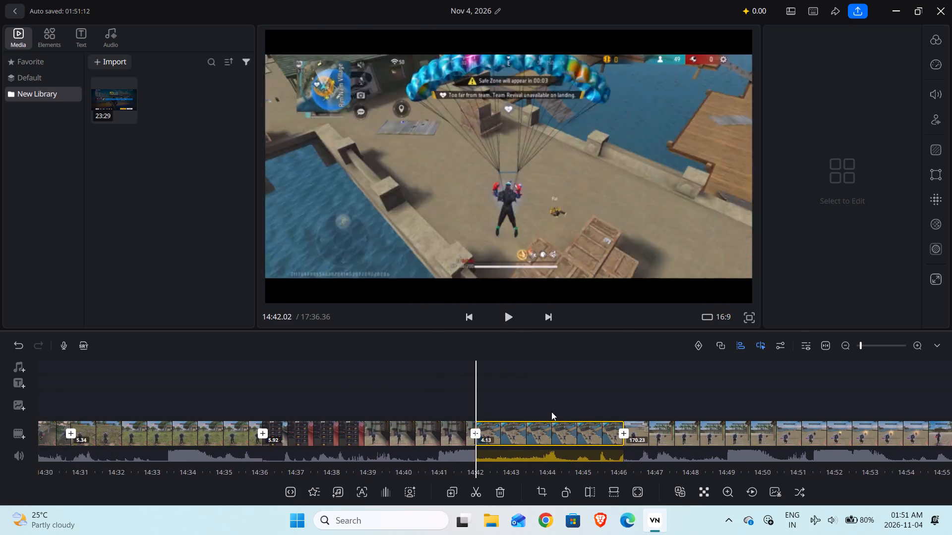
drag(551, 412, 601, 414)
click(507, 324)
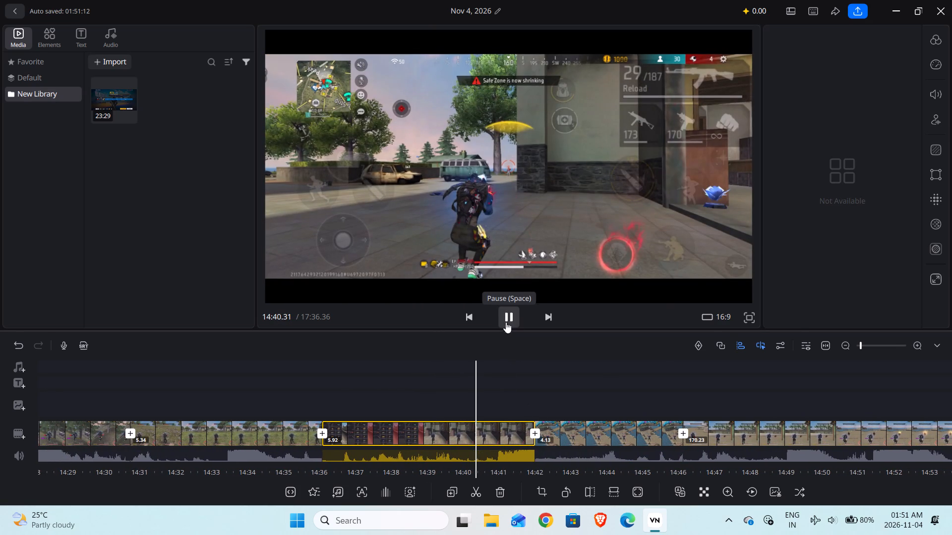
click(503, 318)
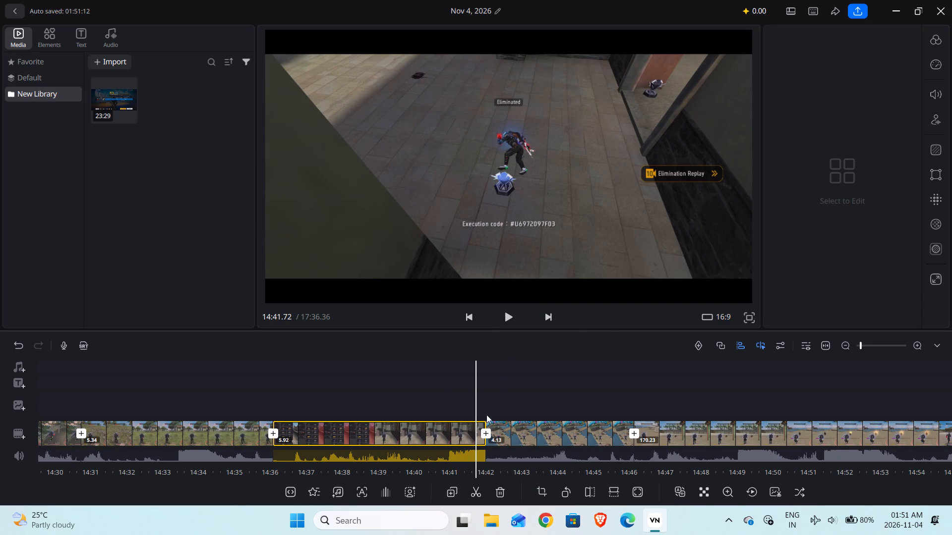
drag(481, 402, 505, 407)
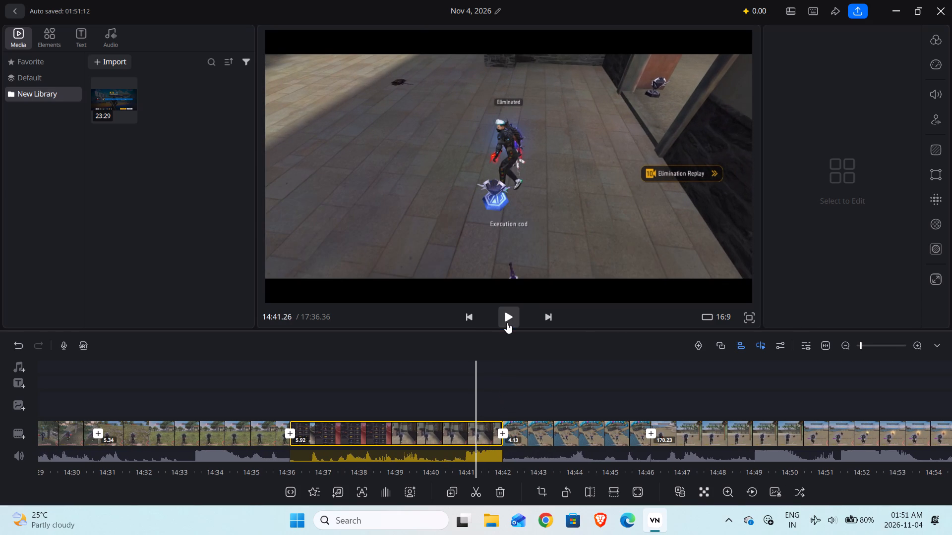
click(507, 322)
click(507, 322)
drag(491, 408, 541, 408)
click(506, 323)
click(506, 323)
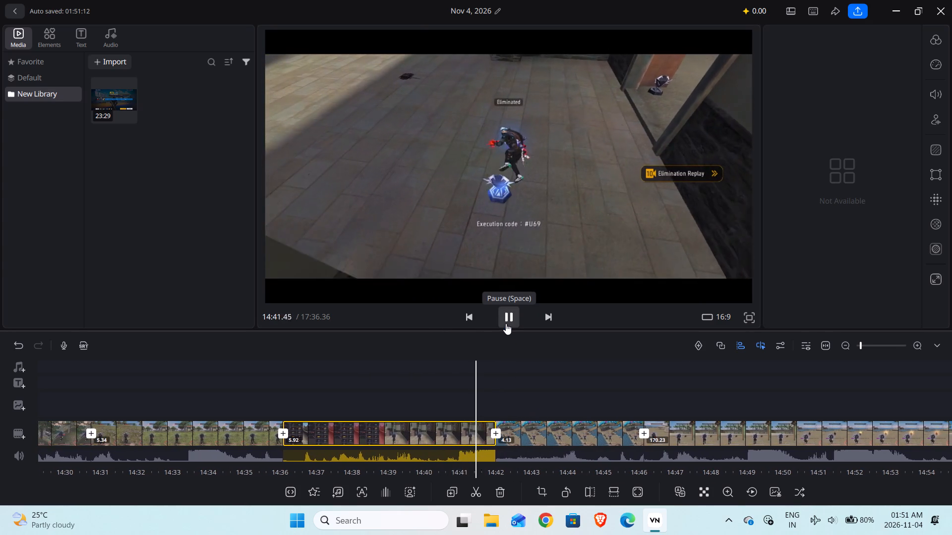
Split the elimination clip at 14:41.42 and delete the short leftover piece before the parachute landing.
drag(499, 374, 525, 382)
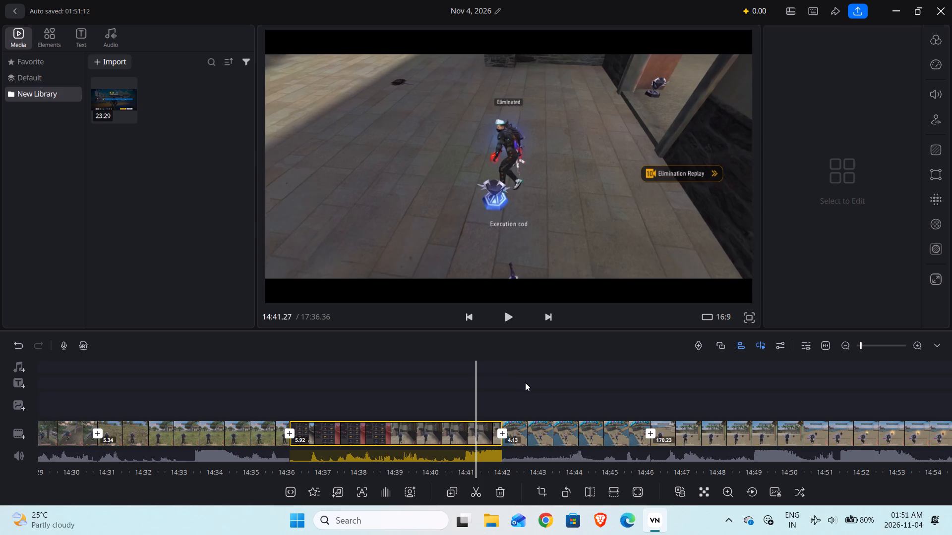
drag(525, 382, 563, 388)
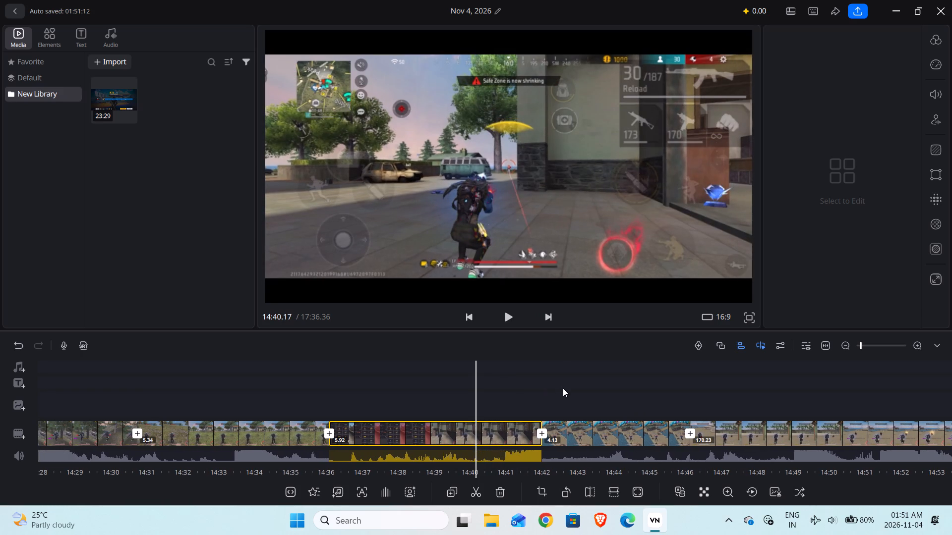
drag(563, 388, 565, 388)
click(508, 324)
click(507, 322)
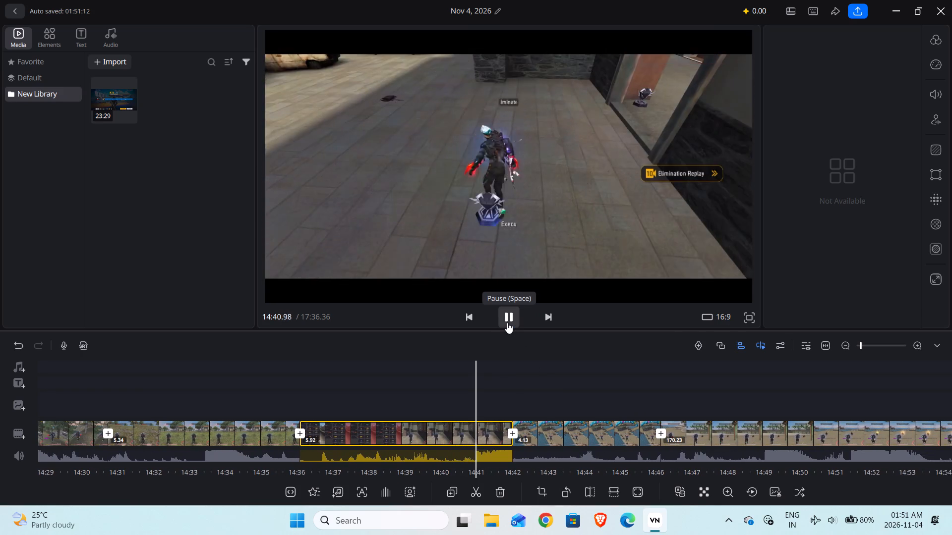
click(476, 488)
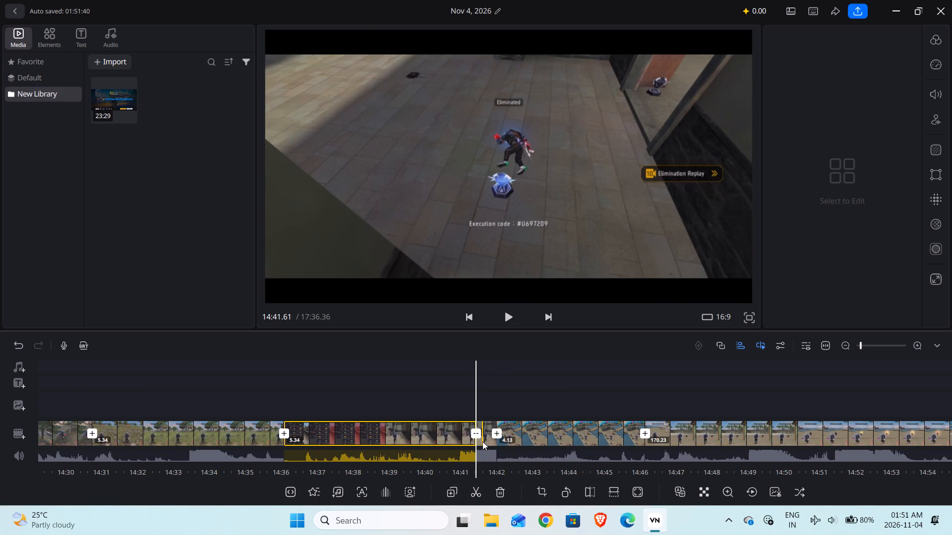
click(482, 441)
click(499, 491)
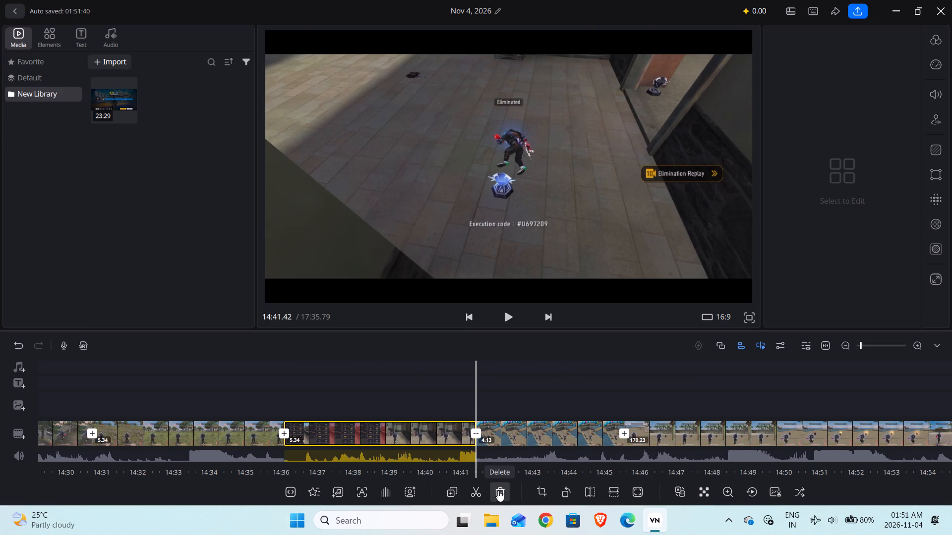
Play from the elimination shot through the parachute landing and split the clip at 14:52.41, as the player runs on after the headshot.
drag(481, 415, 535, 419)
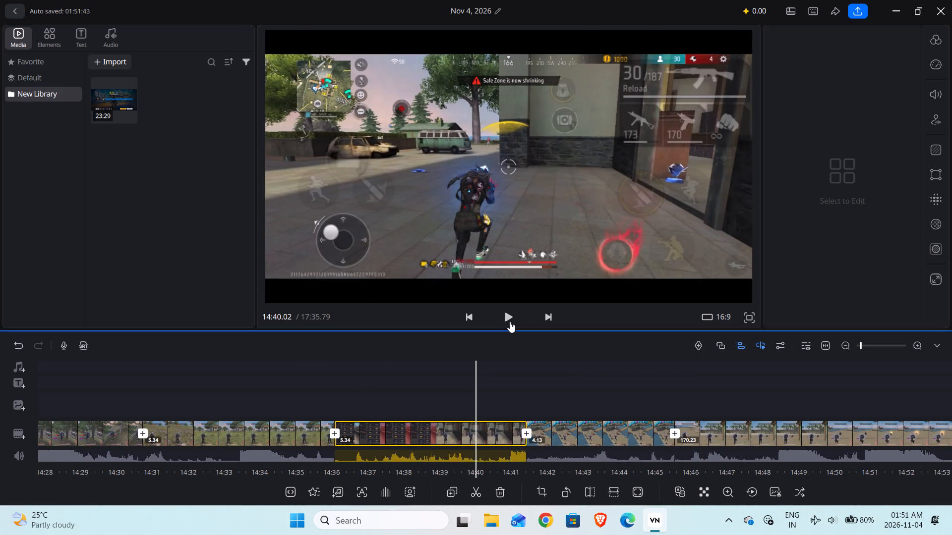
click(510, 316)
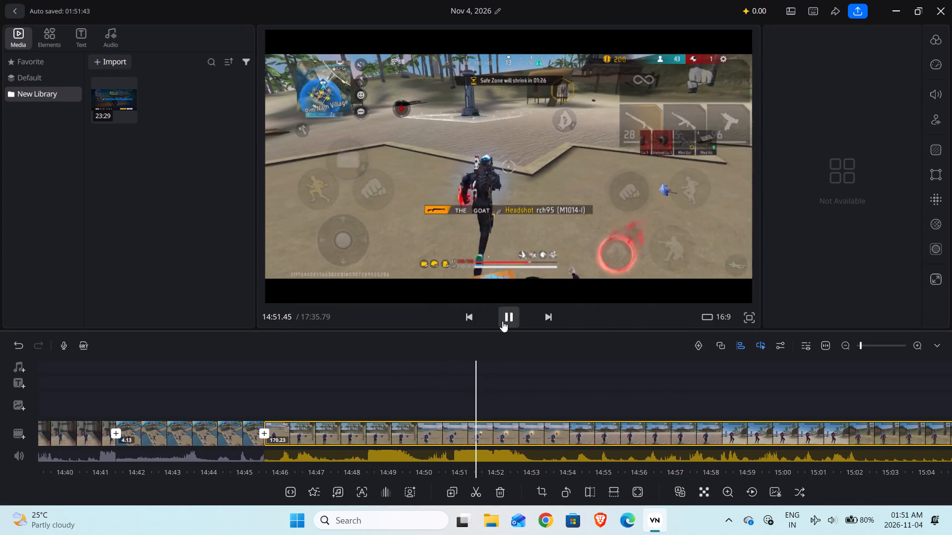
click(502, 321)
click(500, 320)
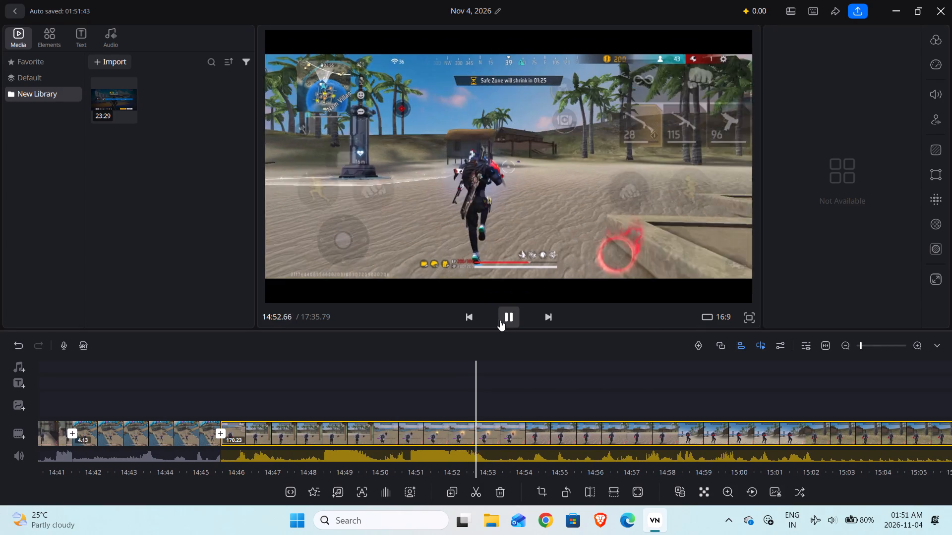
click(500, 320)
drag(468, 372, 550, 382)
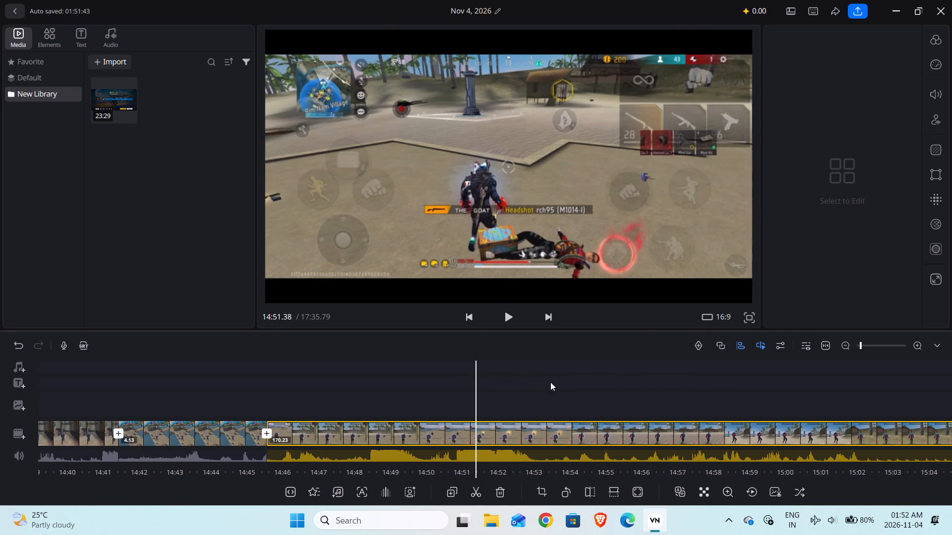
drag(550, 382, 556, 383)
click(511, 319)
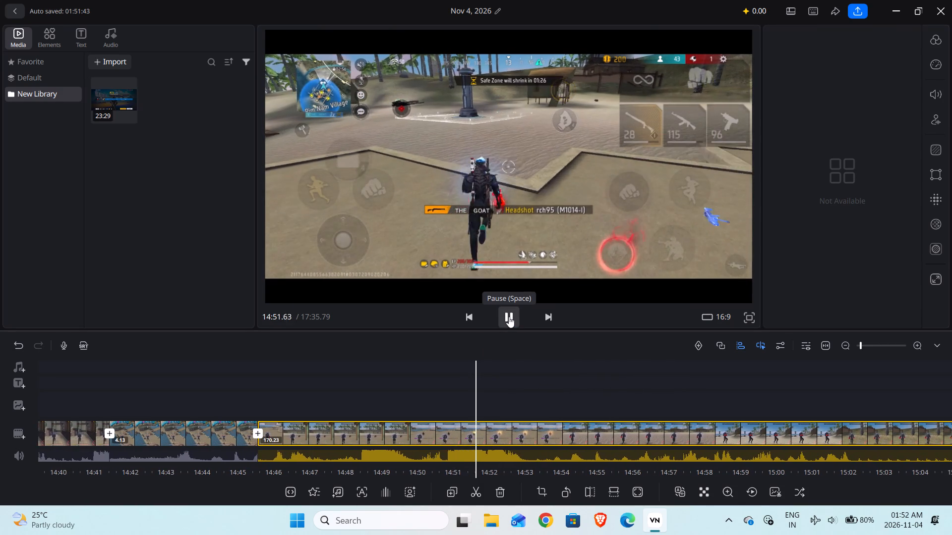
click(509, 317)
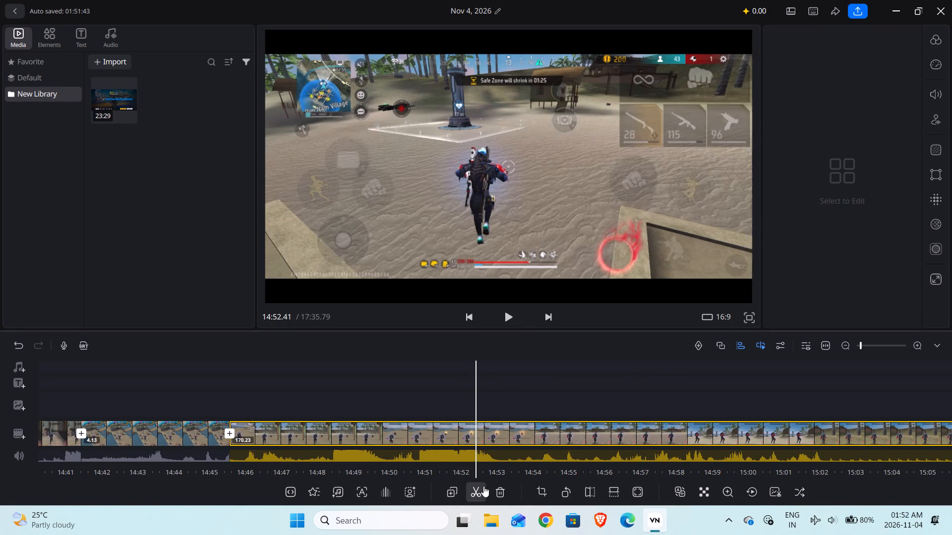
click(479, 492)
Split the clip at 15:59.26, as the player runs toward the parked vans, and delete the running segment from 14:52.41.
drag(515, 407, 424, 406)
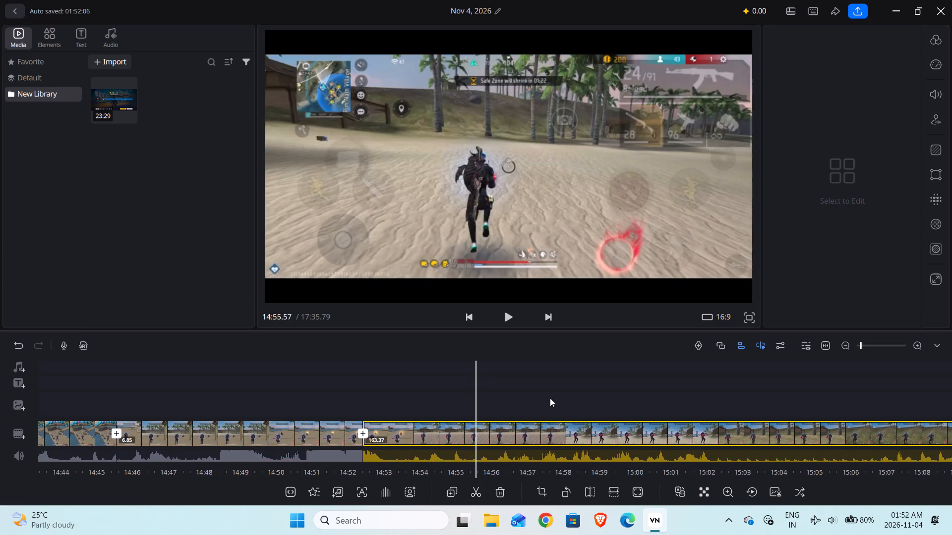
drag(550, 398, 426, 396)
drag(528, 392, 431, 388)
drag(552, 387, 440, 387)
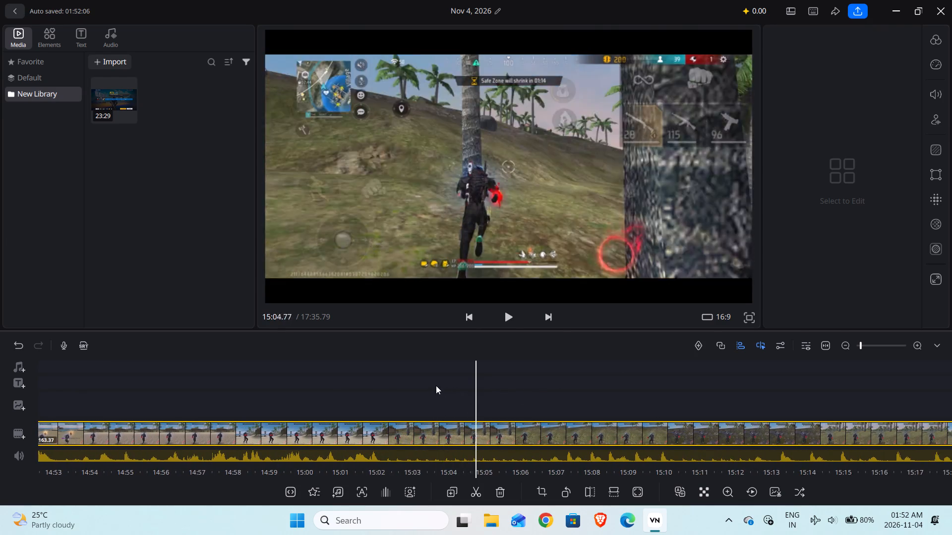
drag(548, 386, 441, 380)
drag(546, 373, 395, 377)
drag(558, 375, 440, 374)
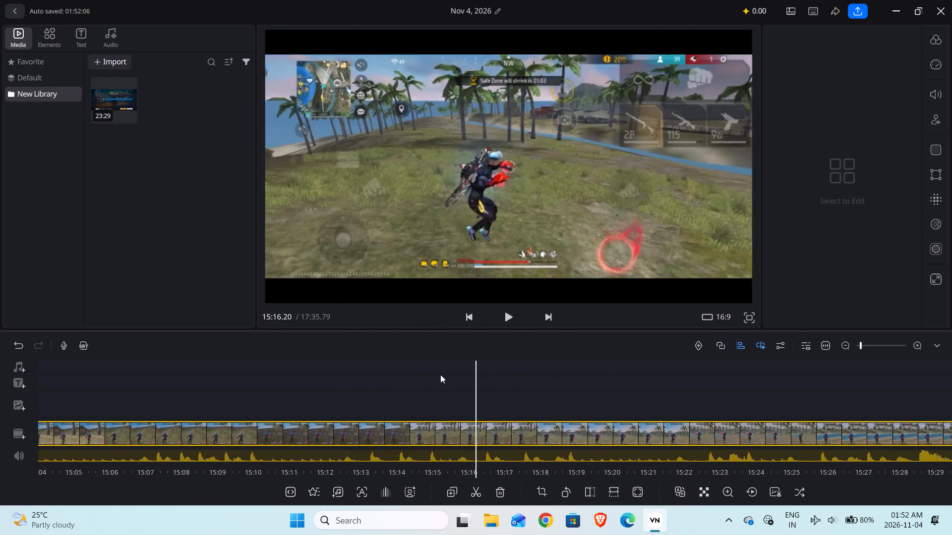
drag(440, 374, 391, 363)
drag(540, 362, 405, 363)
drag(535, 363, 414, 361)
drag(557, 358, 555, 358)
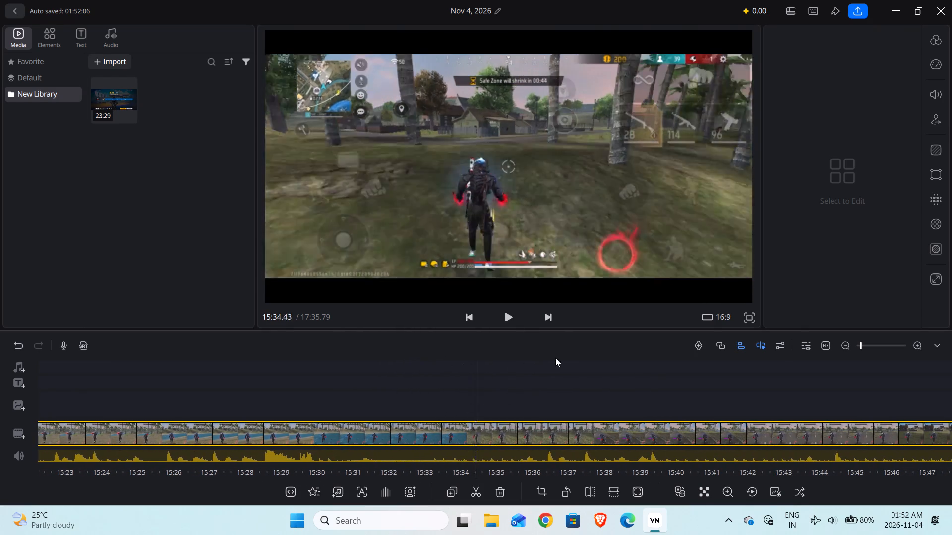
drag(555, 358, 432, 358)
drag(563, 368, 426, 362)
drag(564, 371, 431, 378)
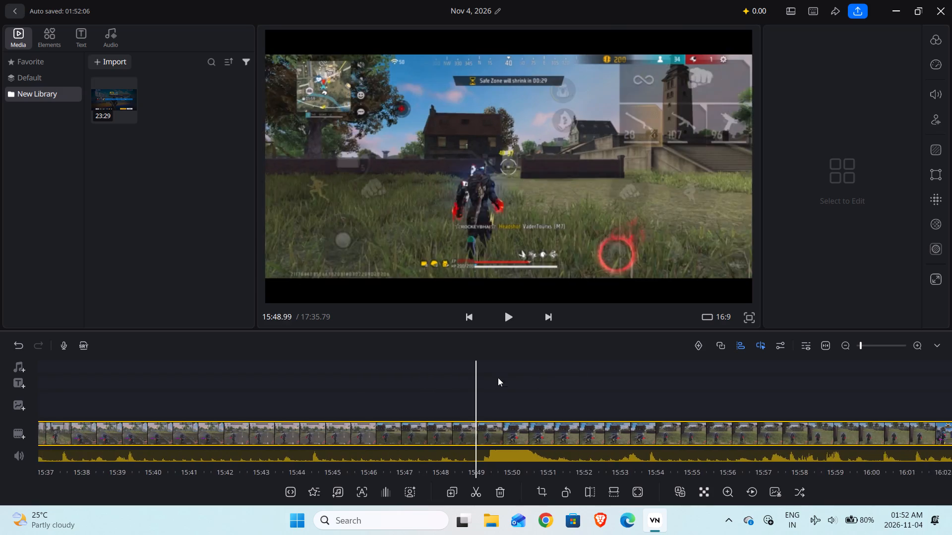
drag(558, 377, 417, 375)
drag(444, 366, 582, 374)
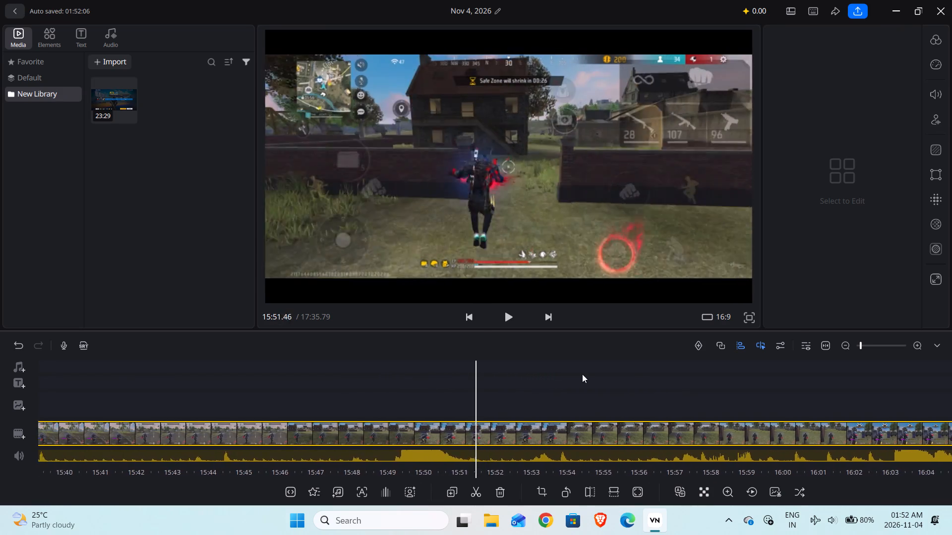
drag(582, 374, 709, 374)
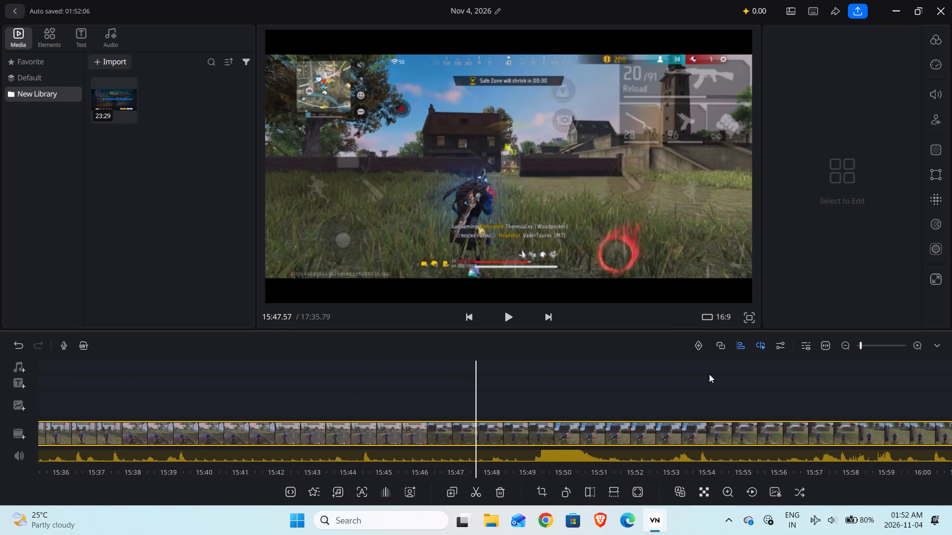
drag(709, 374, 537, 380)
drag(638, 383, 544, 383)
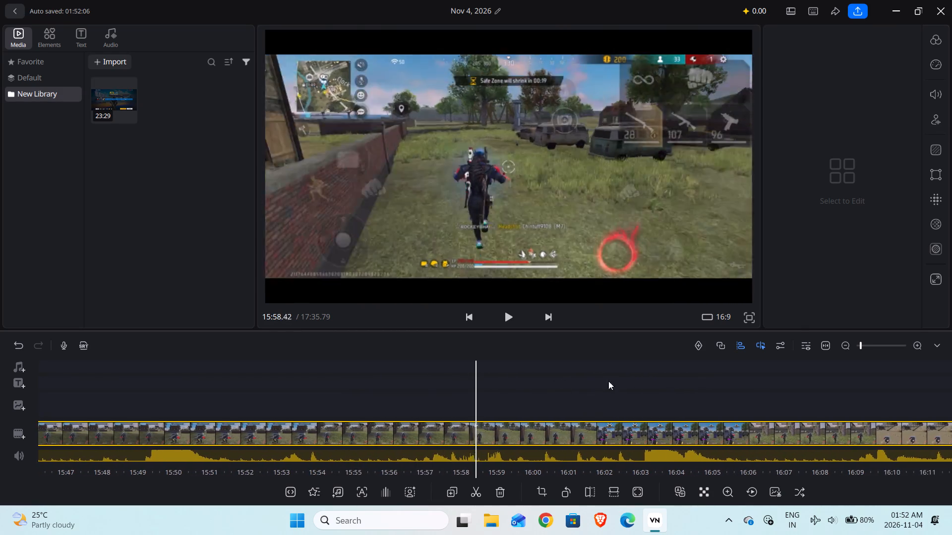
drag(620, 381, 522, 380)
drag(576, 379, 537, 379)
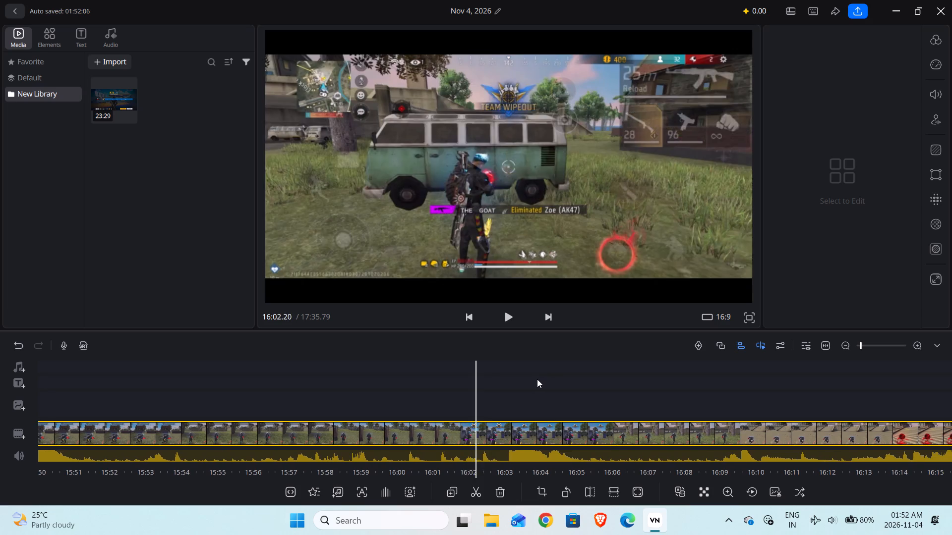
drag(537, 379, 676, 383)
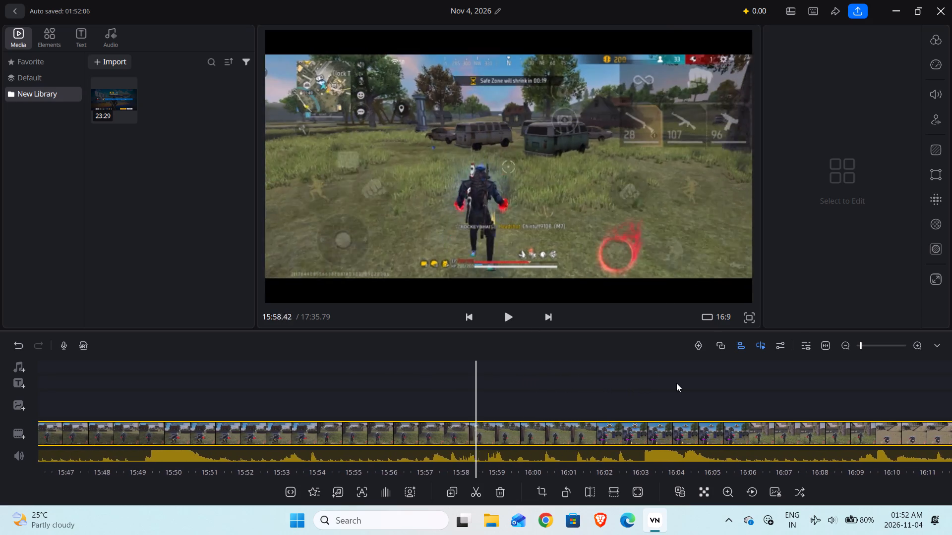
drag(676, 383, 717, 383)
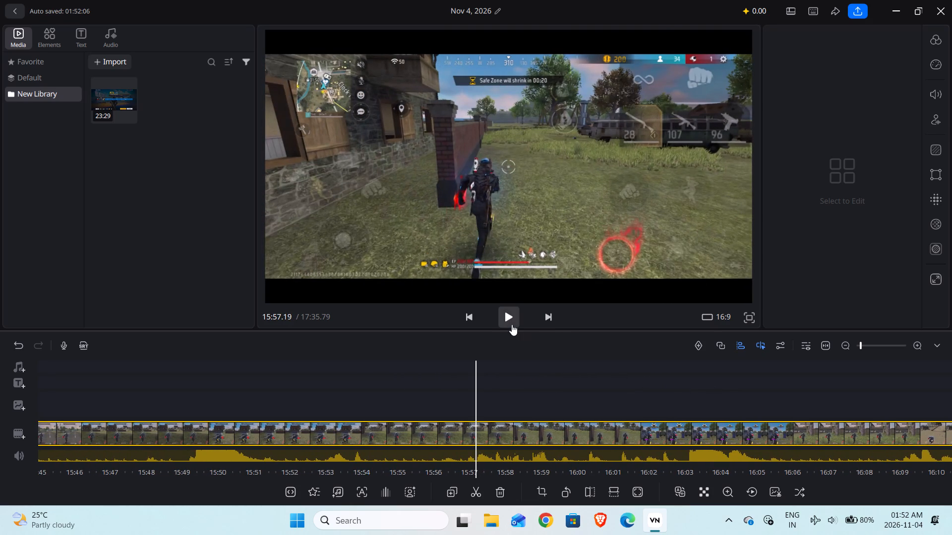
click(512, 324)
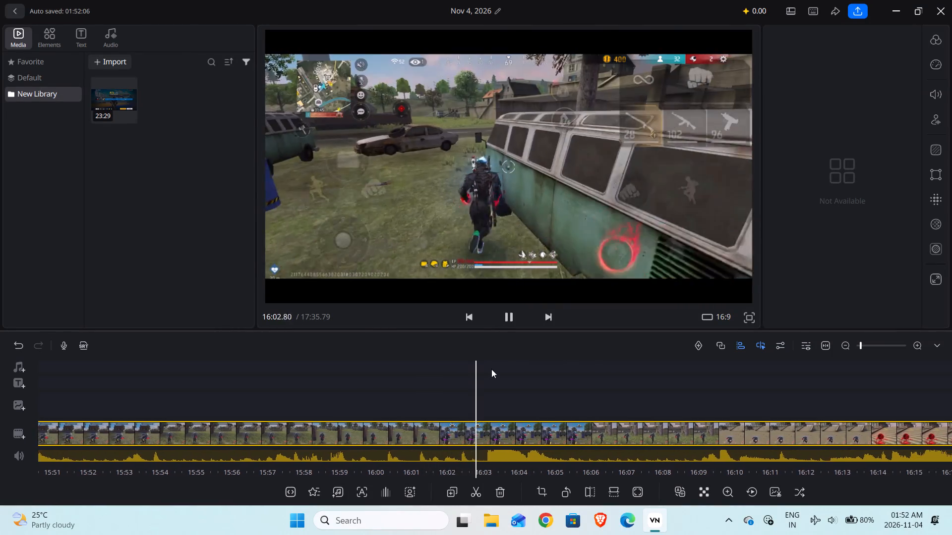
drag(499, 370, 598, 375)
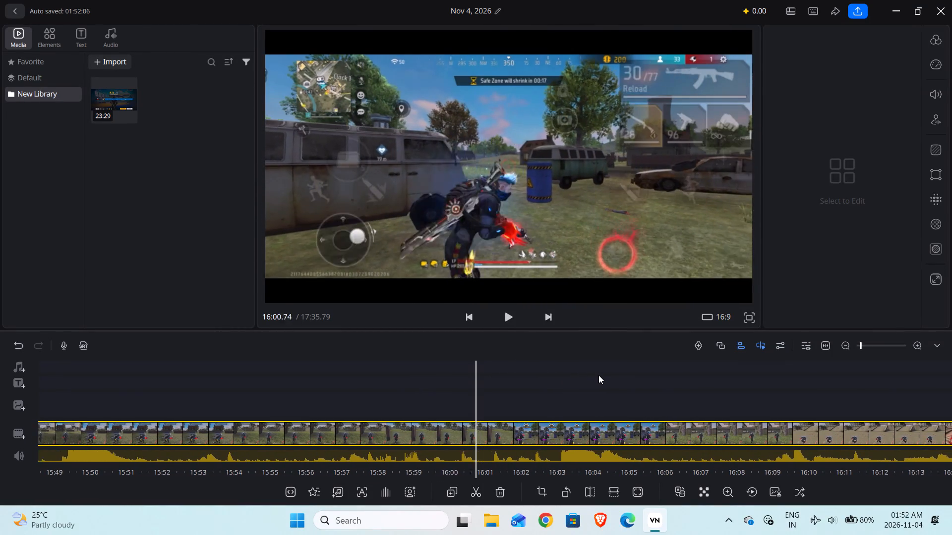
drag(598, 375, 648, 381)
click(481, 493)
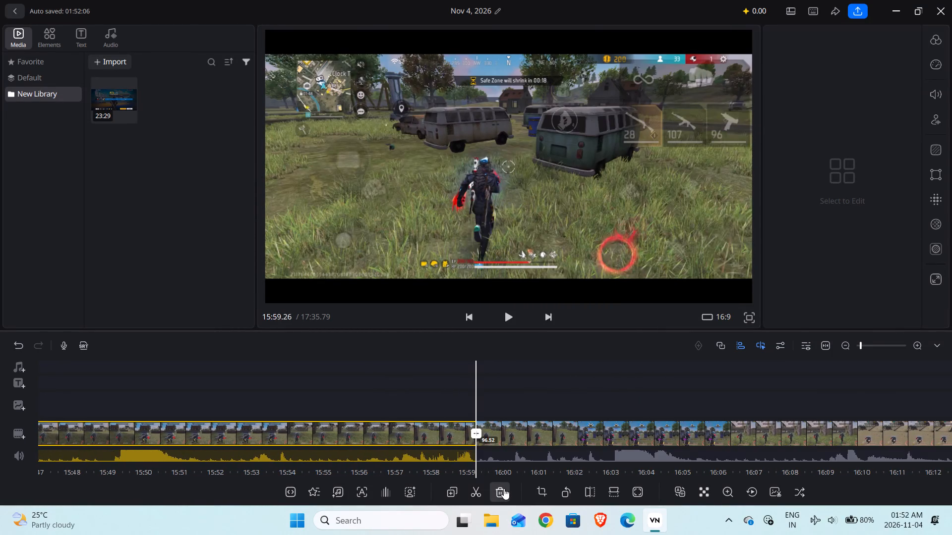
click(504, 488)
Play the join at 14:52.41 and skim the remaining footage to the end of the timeline for what is worth keeping.
click(511, 322)
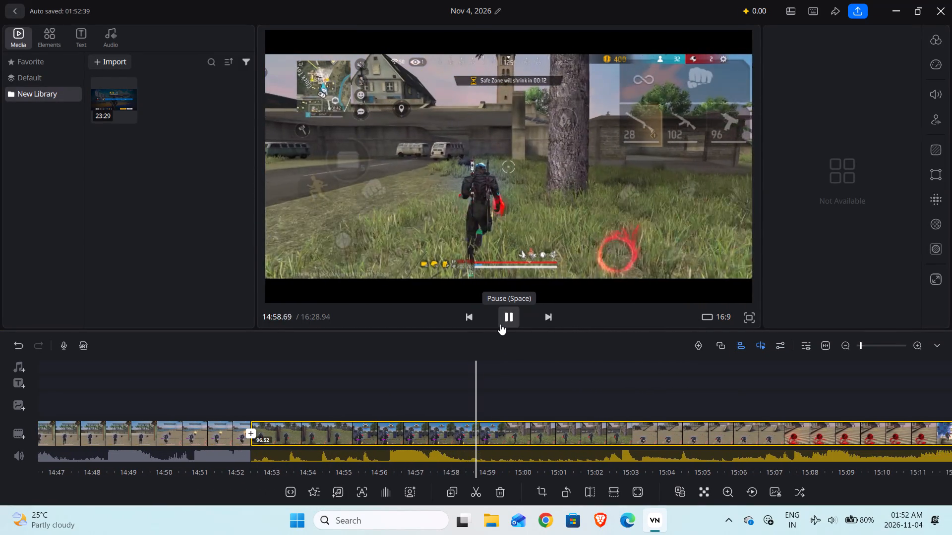
click(500, 324)
drag(499, 388, 402, 390)
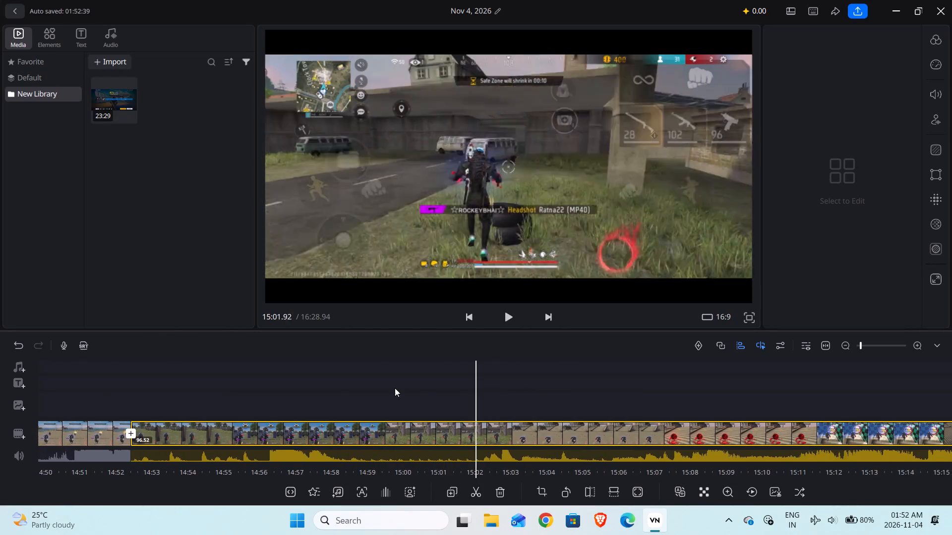
drag(490, 382, 414, 382)
drag(513, 381, 435, 382)
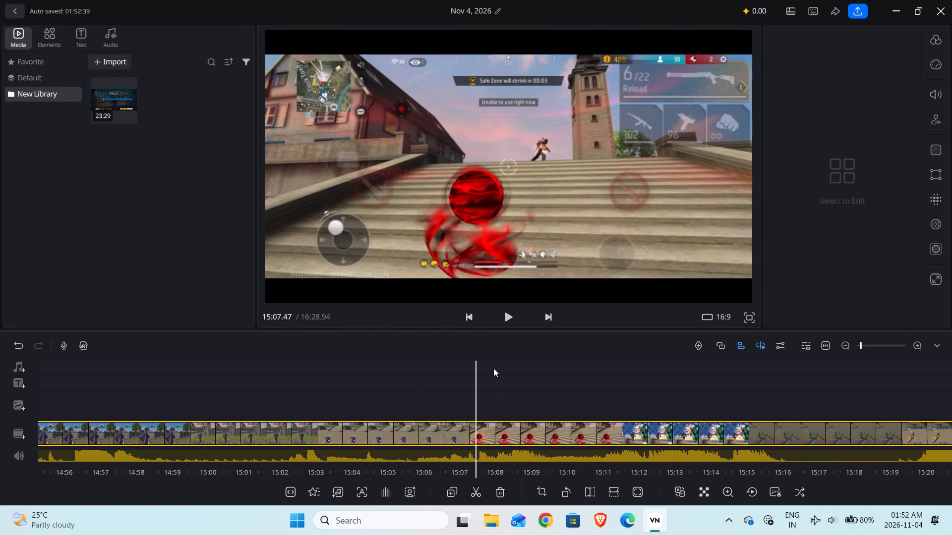
drag(544, 377, 424, 380)
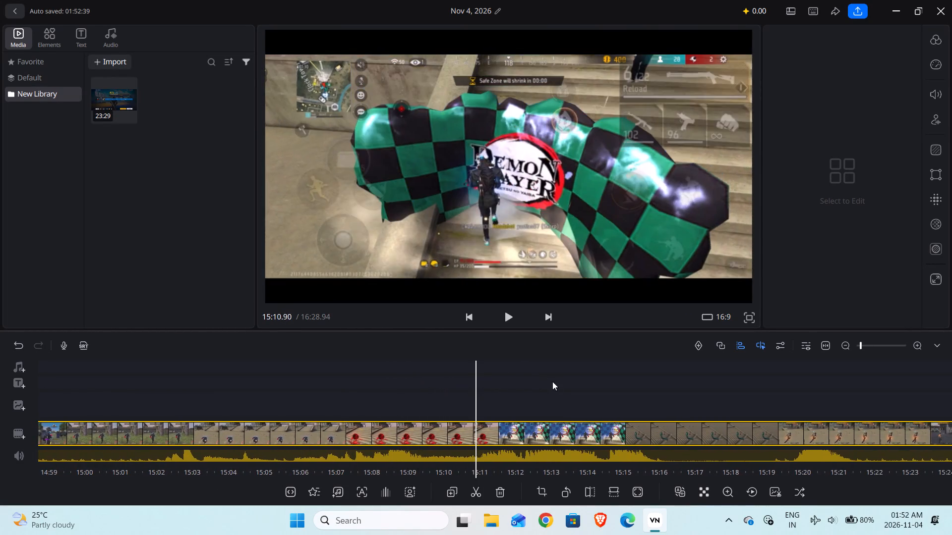
drag(552, 381, 441, 381)
drag(526, 378, 462, 377)
drag(599, 391, 587, 391)
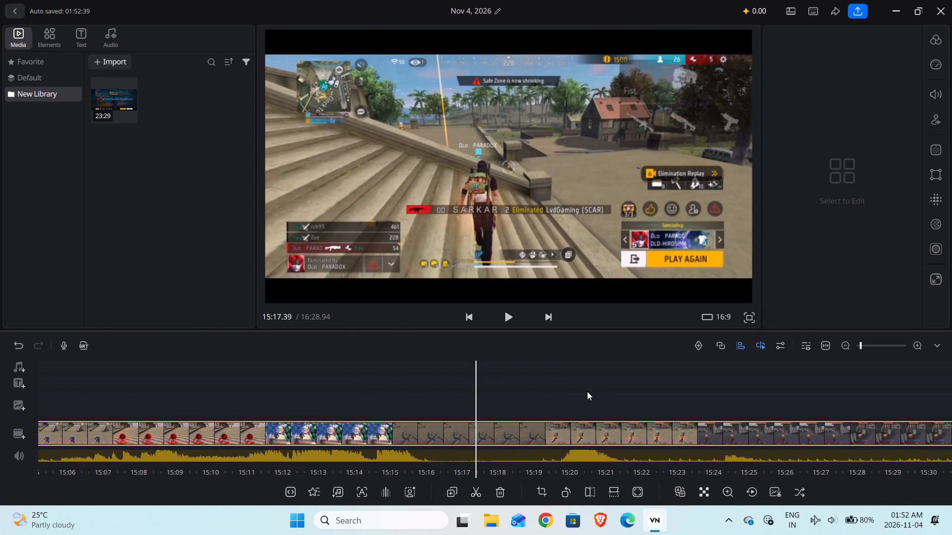
drag(587, 391, 508, 386)
drag(608, 387, 525, 388)
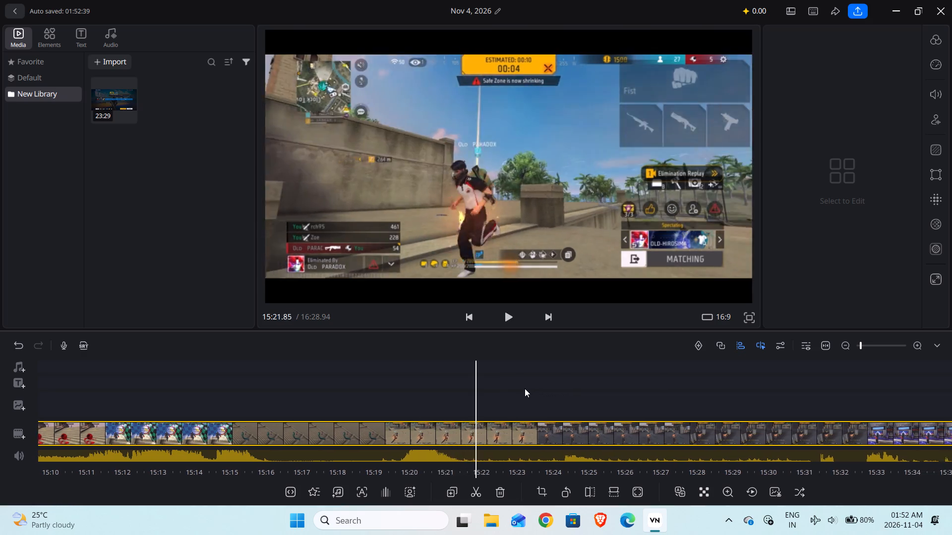
drag(525, 388, 453, 394)
drag(623, 398, 519, 397)
drag(687, 394, 617, 394)
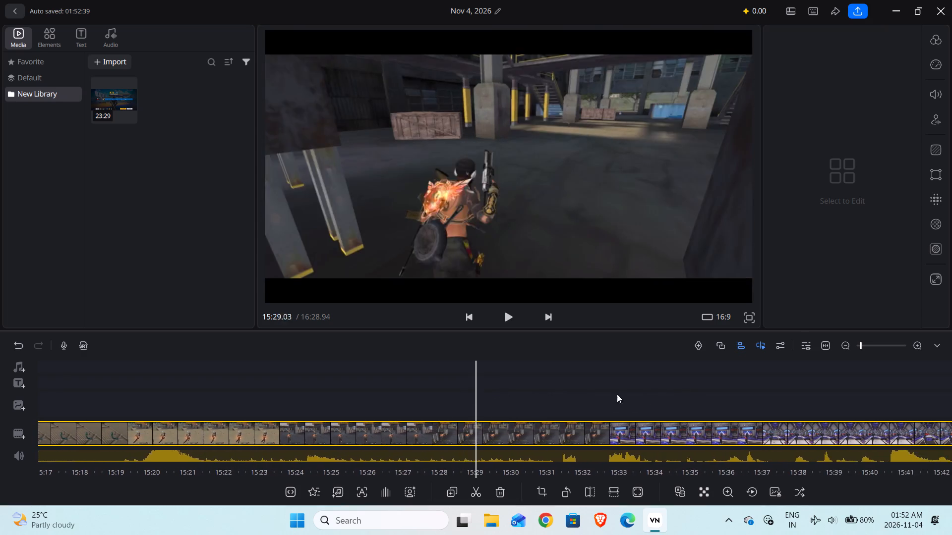
drag(617, 394, 567, 394)
drag(702, 389, 574, 393)
drag(681, 395, 569, 399)
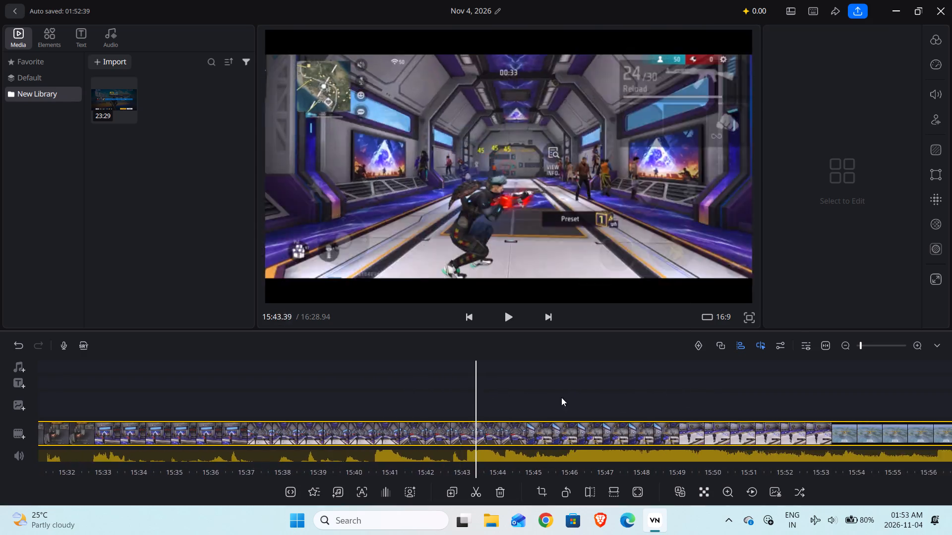
drag(663, 397, 572, 398)
drag(716, 398, 507, 407)
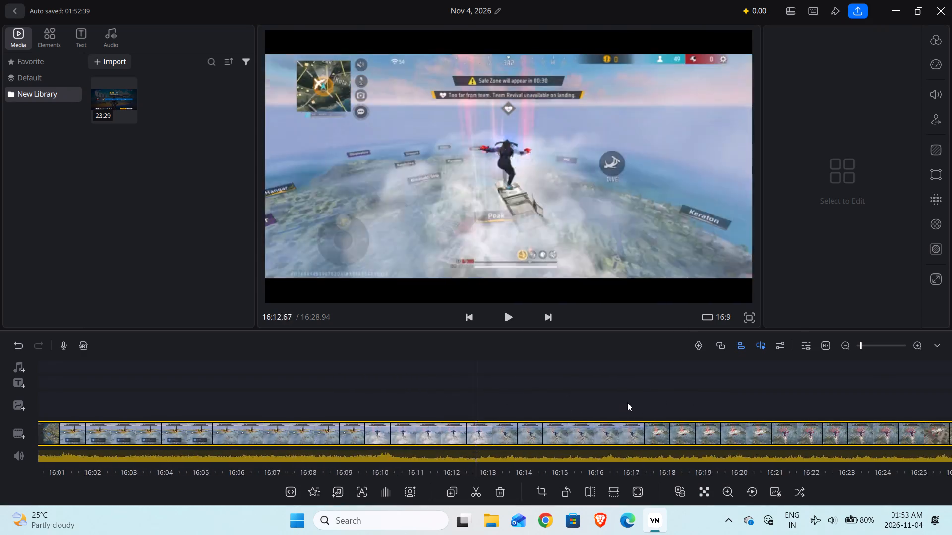
drag(658, 402, 495, 407)
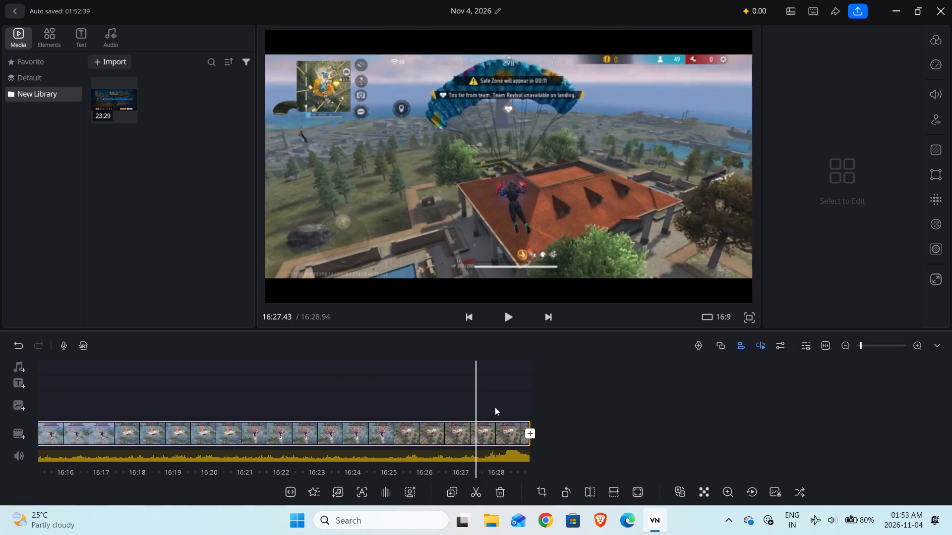
drag(495, 407, 447, 407)
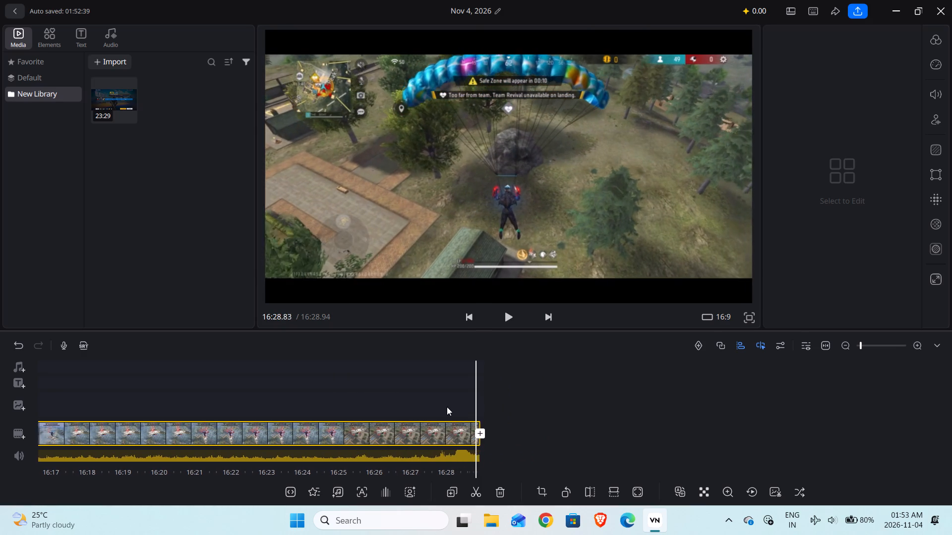
drag(447, 407, 426, 407)
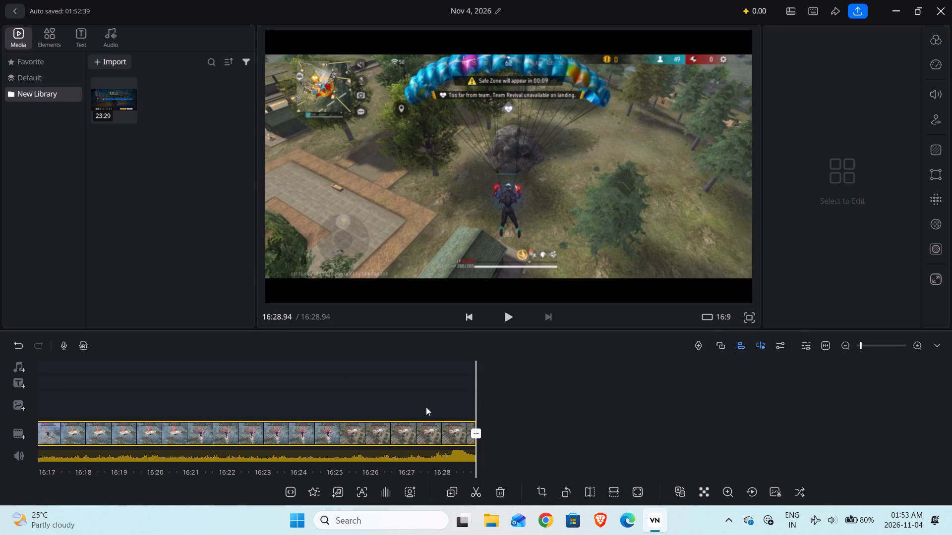
Delete the whole last clip, from 14:52.41 to the end of the timeline.
drag(426, 407, 652, 428)
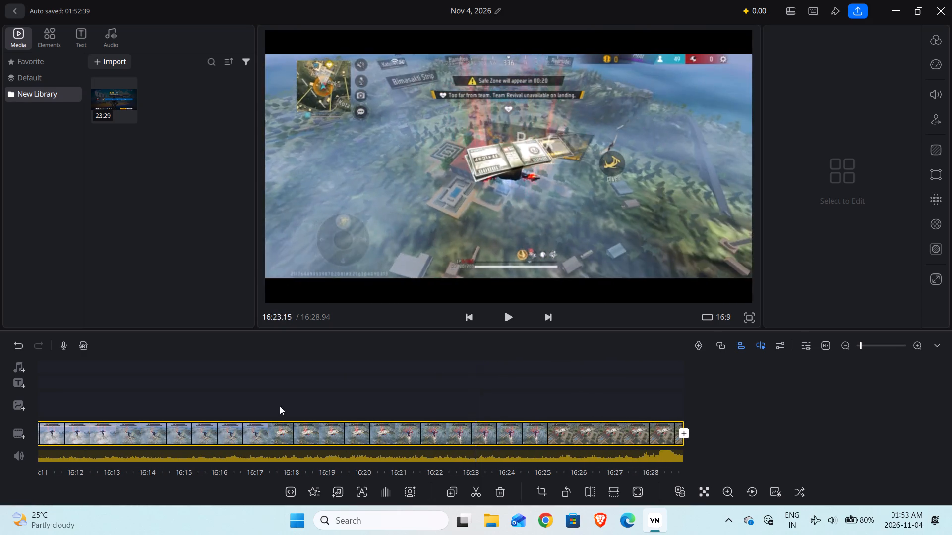
drag(284, 403, 582, 410)
drag(386, 384, 530, 387)
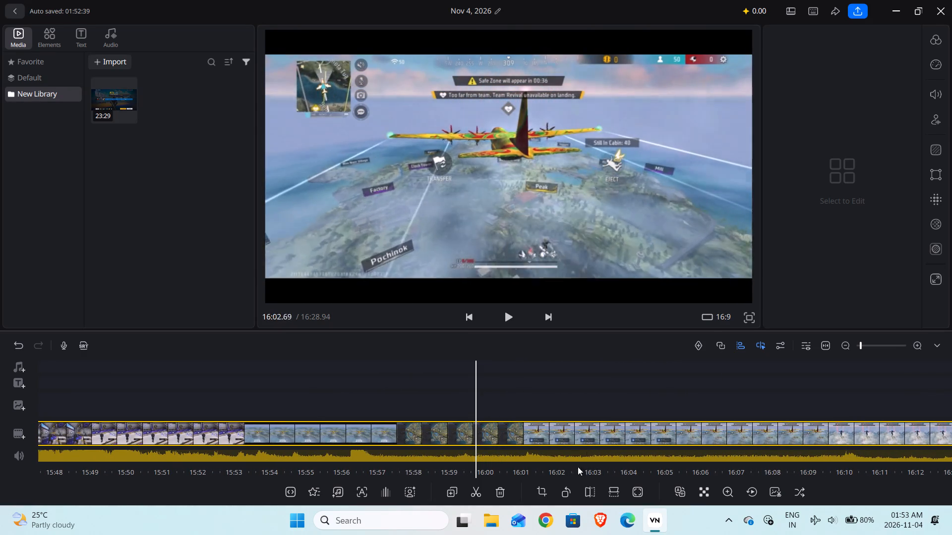
click(501, 492)
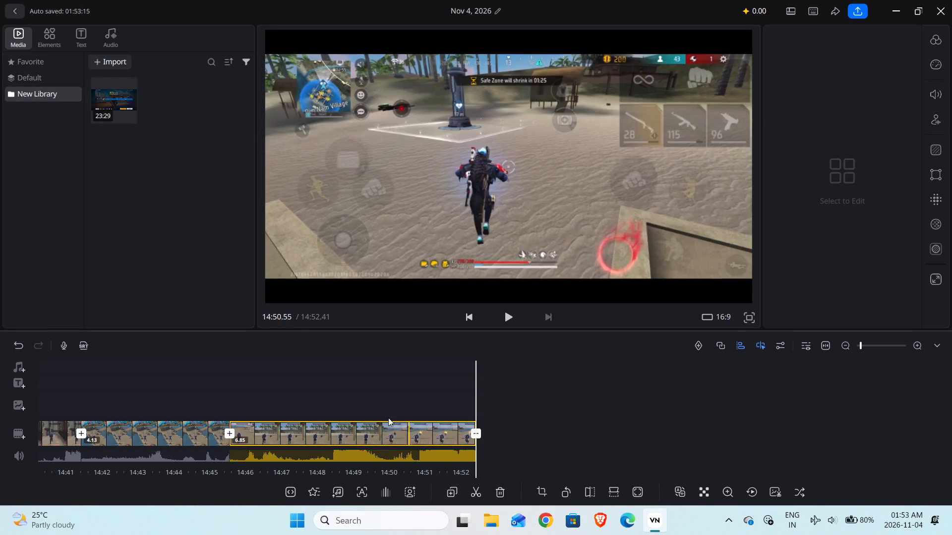
Delete the last two short clips, the 4.13 s run at the Fish House and the 6.85 s closing clip, back to 14:41.42.
drag(383, 395, 711, 396)
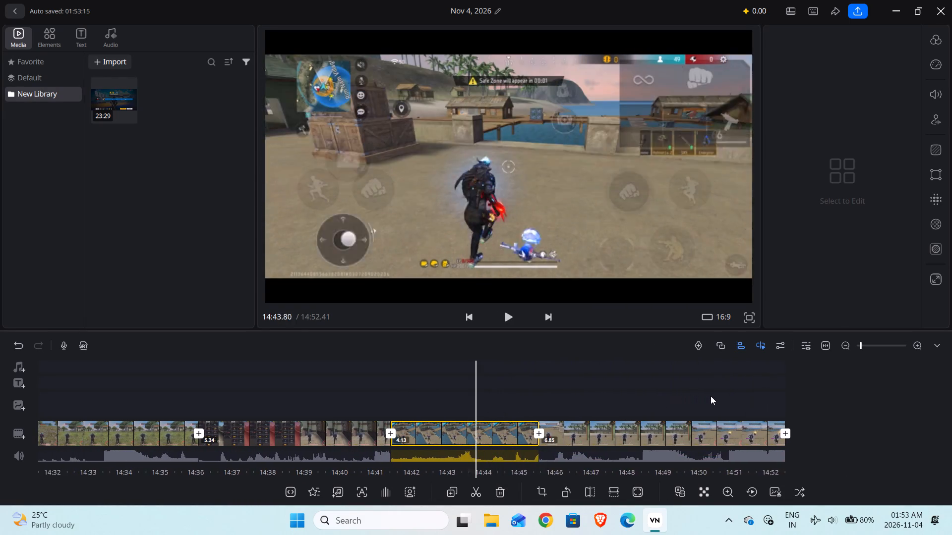
drag(711, 396, 754, 399)
drag(375, 397, 569, 405)
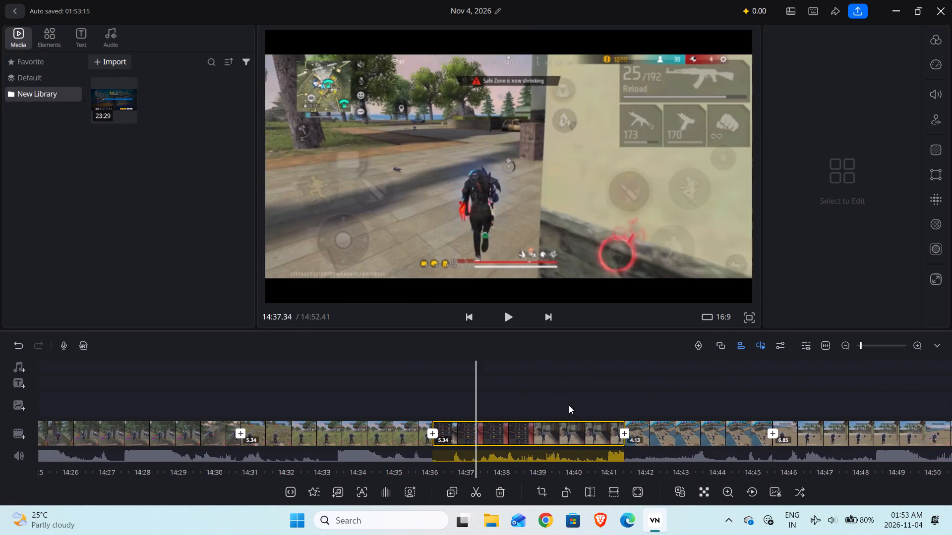
drag(569, 405, 688, 425)
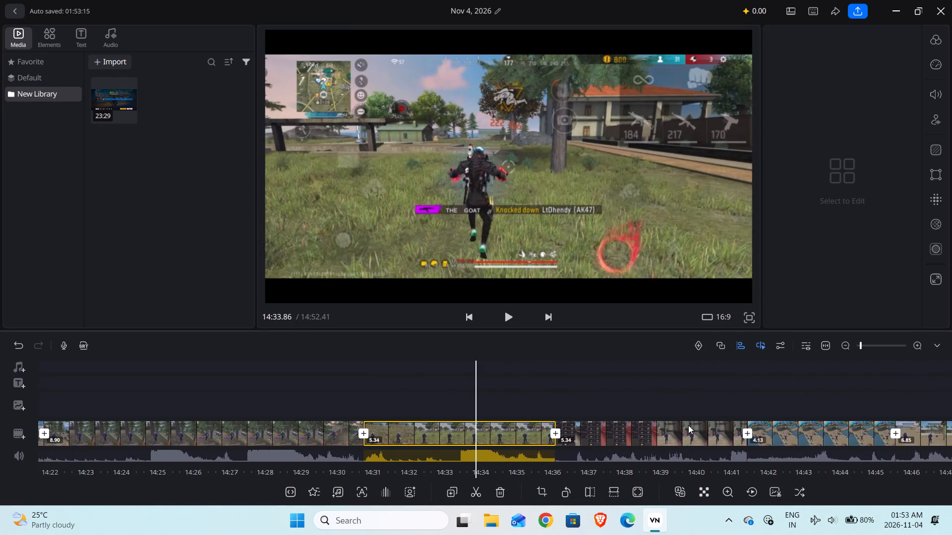
drag(688, 425, 279, 408)
drag(289, 402, 475, 404)
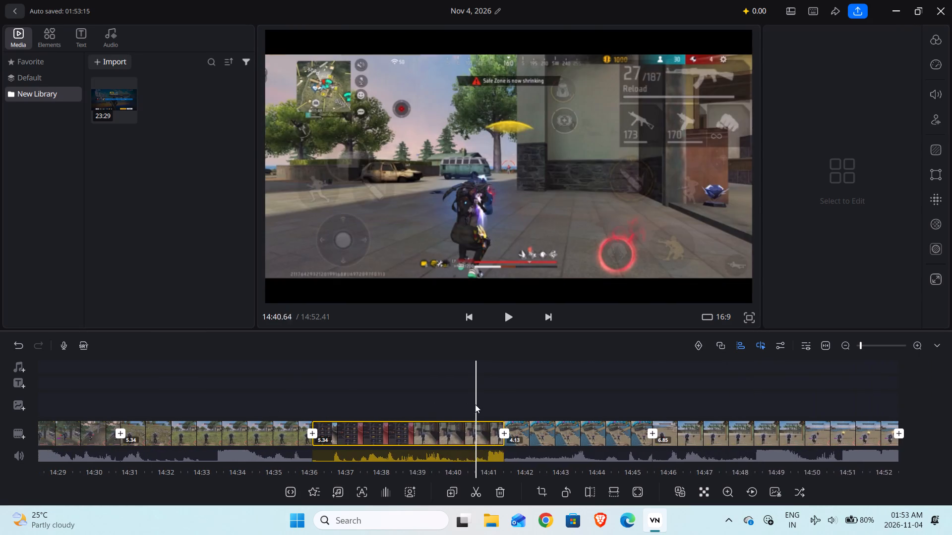
drag(475, 404, 342, 400)
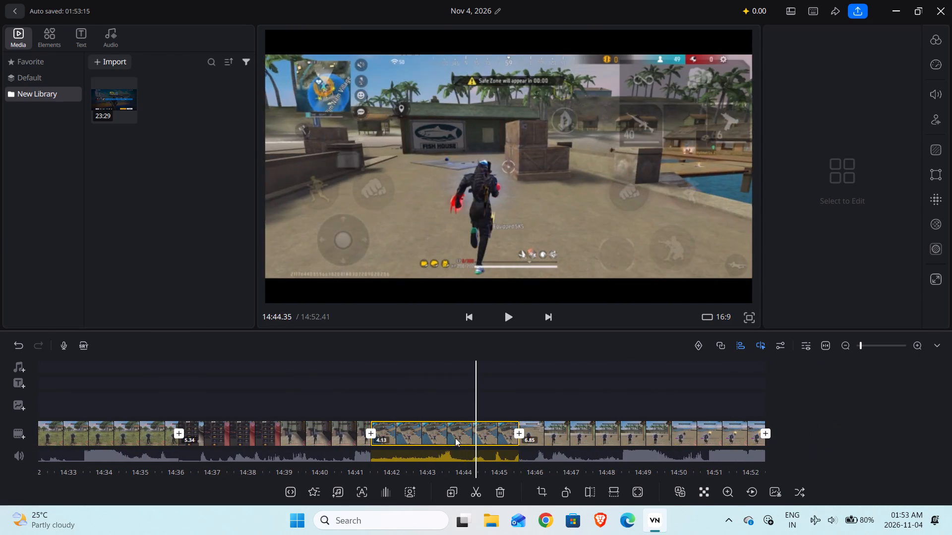
click(499, 489)
click(537, 439)
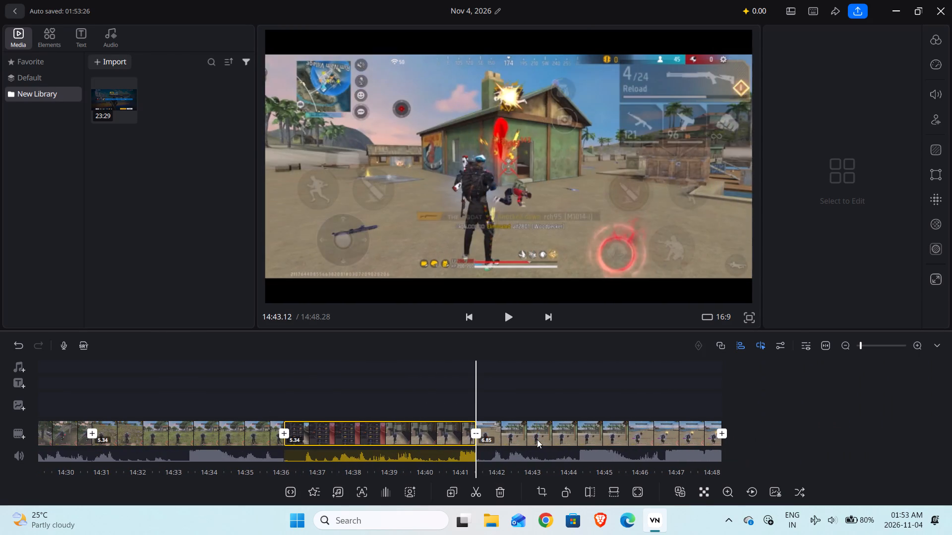
click(495, 489)
Skim the kept footage backward from 14:41.42 to the very beginning of the timeline to review the whole edit.
drag(407, 392, 590, 392)
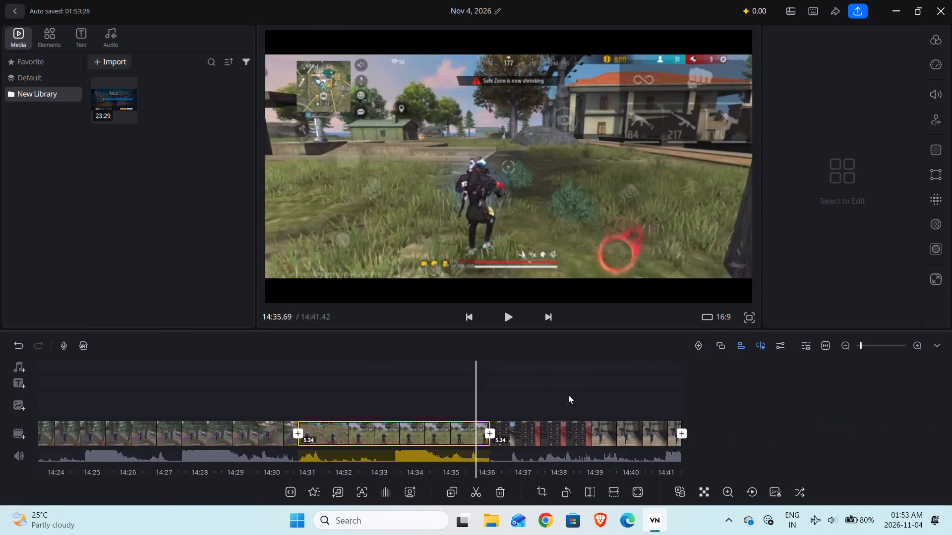
drag(382, 403, 631, 396)
drag(354, 396, 539, 403)
drag(327, 401, 484, 401)
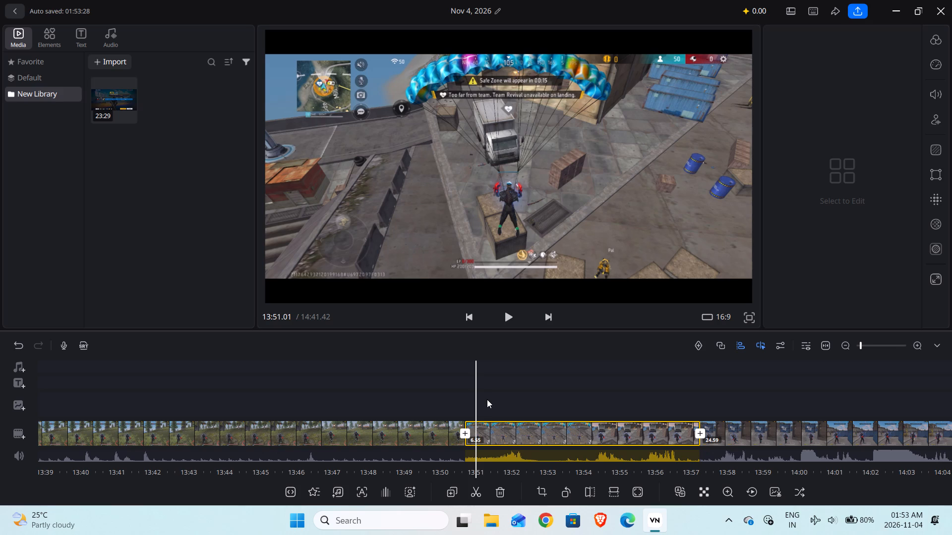
drag(455, 397, 642, 411)
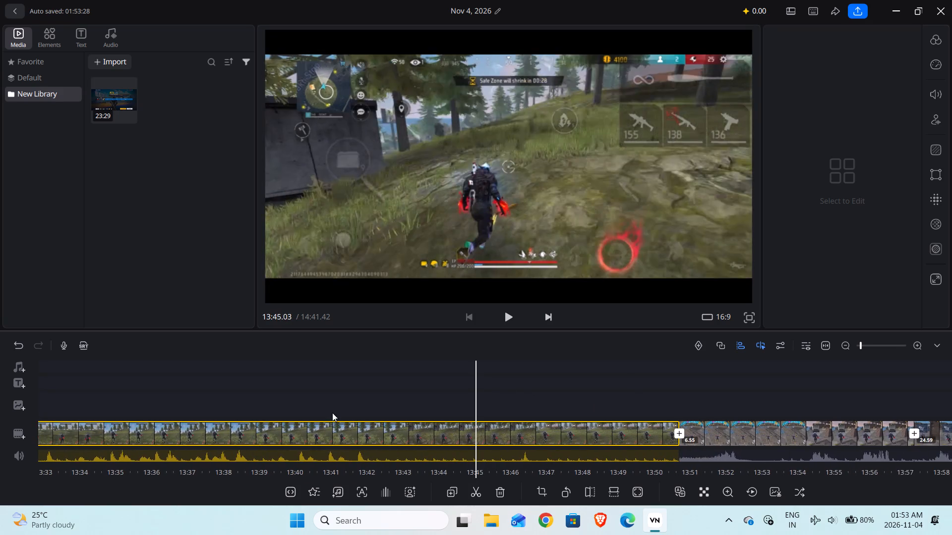
drag(381, 413, 573, 418)
drag(370, 378, 571, 400)
drag(304, 389, 446, 381)
drag(120, 383, 290, 389)
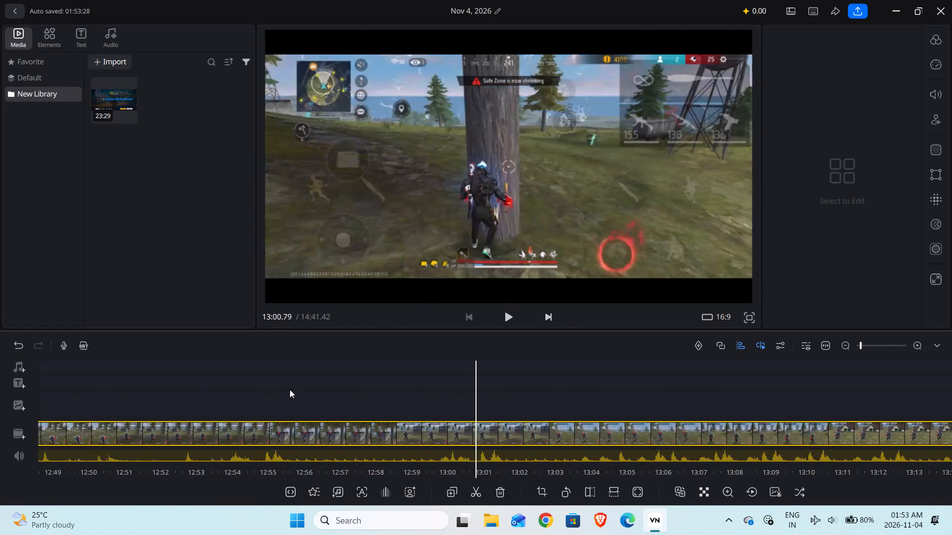
drag(290, 389, 321, 389)
drag(123, 385, 411, 396)
drag(196, 395, 365, 396)
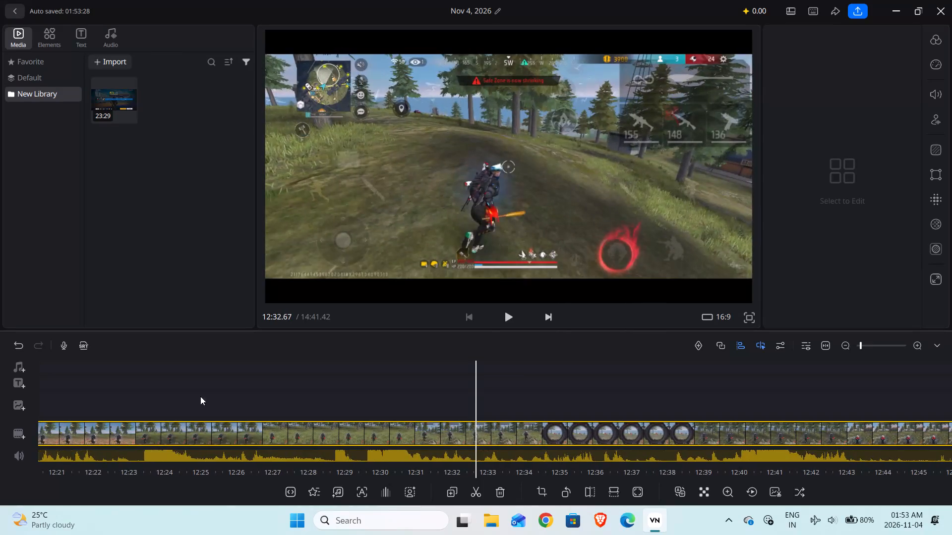
drag(194, 408, 388, 398)
drag(230, 383, 375, 383)
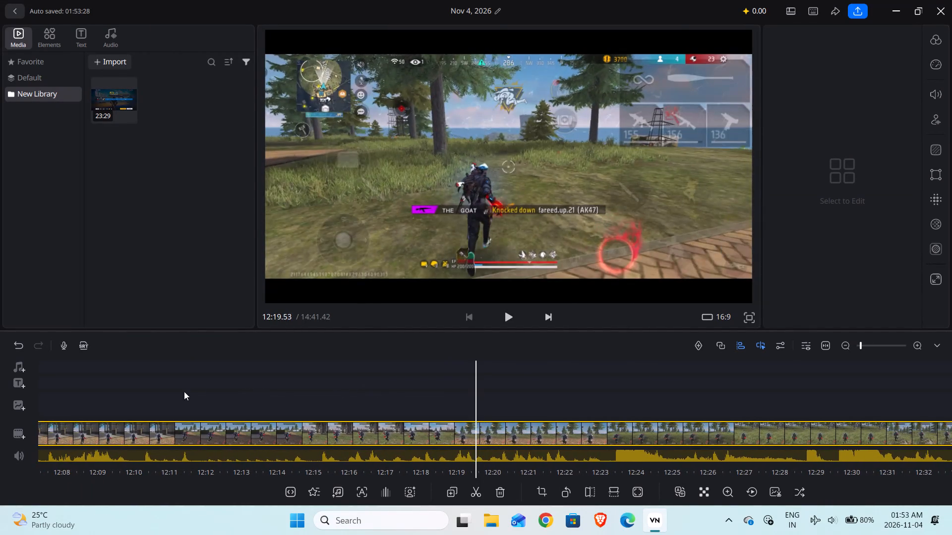
drag(184, 391, 469, 390)
drag(191, 389, 628, 390)
drag(293, 396, 907, 432)
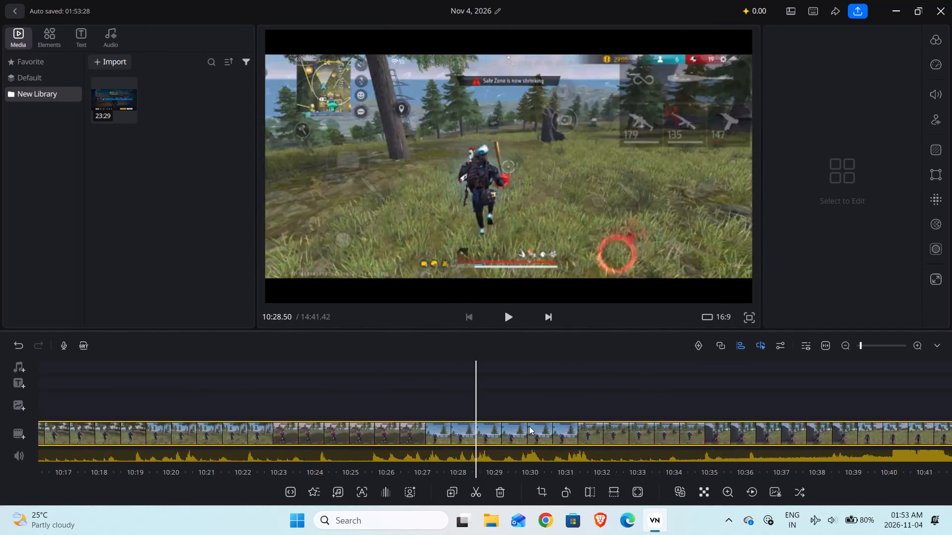
drag(327, 391, 731, 388)
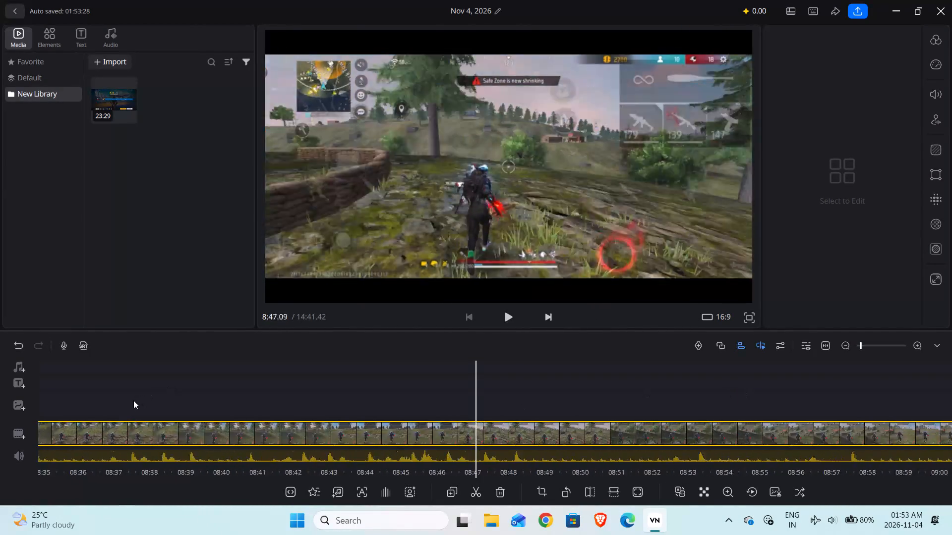
drag(138, 401, 574, 422)
drag(117, 398, 515, 397)
drag(187, 400, 345, 407)
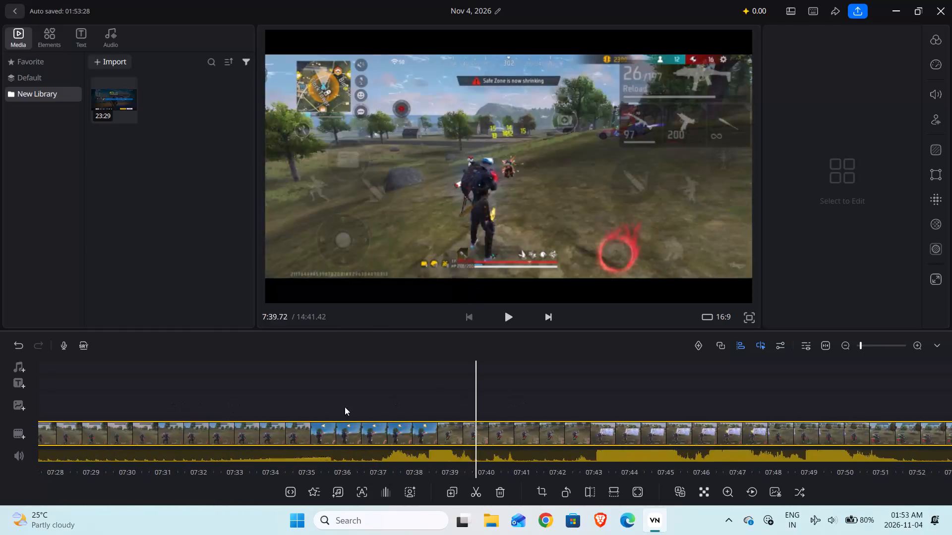
drag(345, 407, 577, 409)
drag(195, 399, 450, 431)
drag(349, 422, 723, 440)
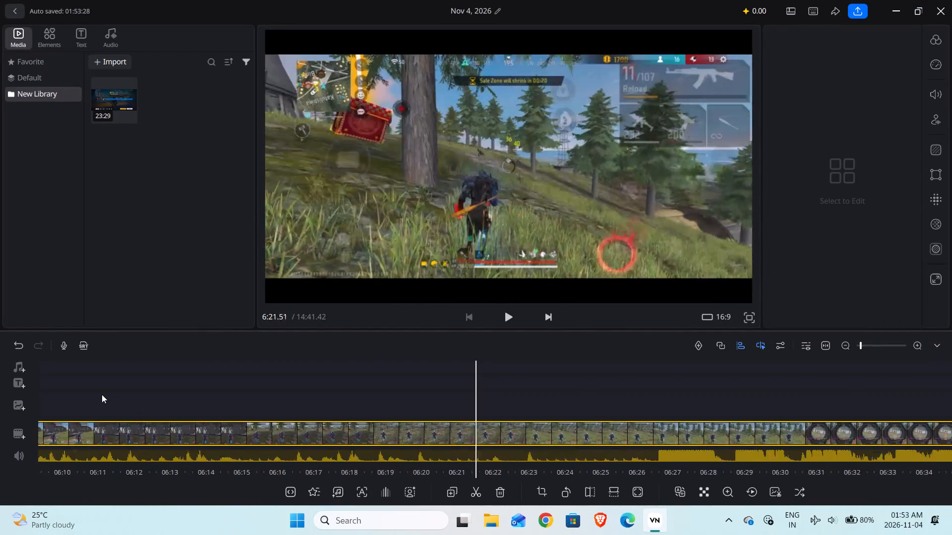
drag(193, 380, 833, 382)
drag(119, 397, 706, 394)
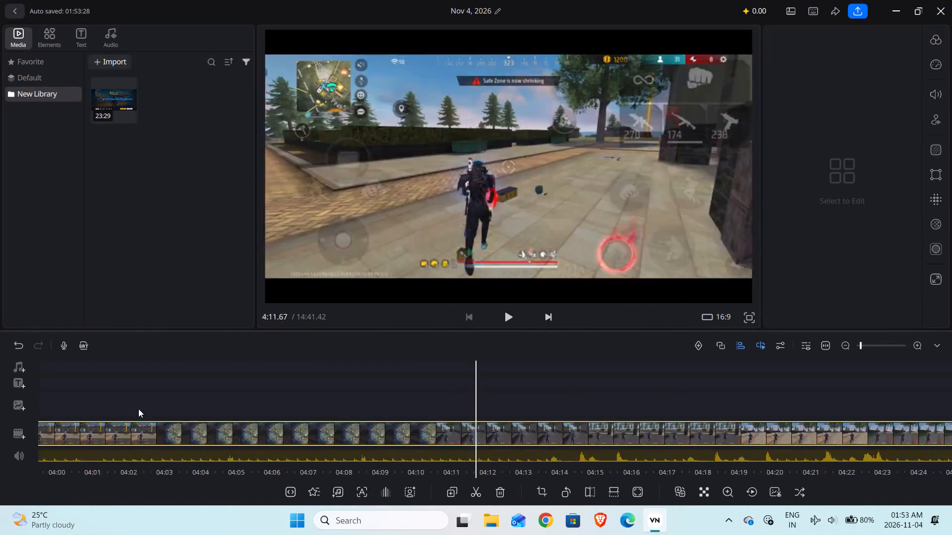
drag(179, 409, 948, 394)
drag(176, 382, 951, 424)
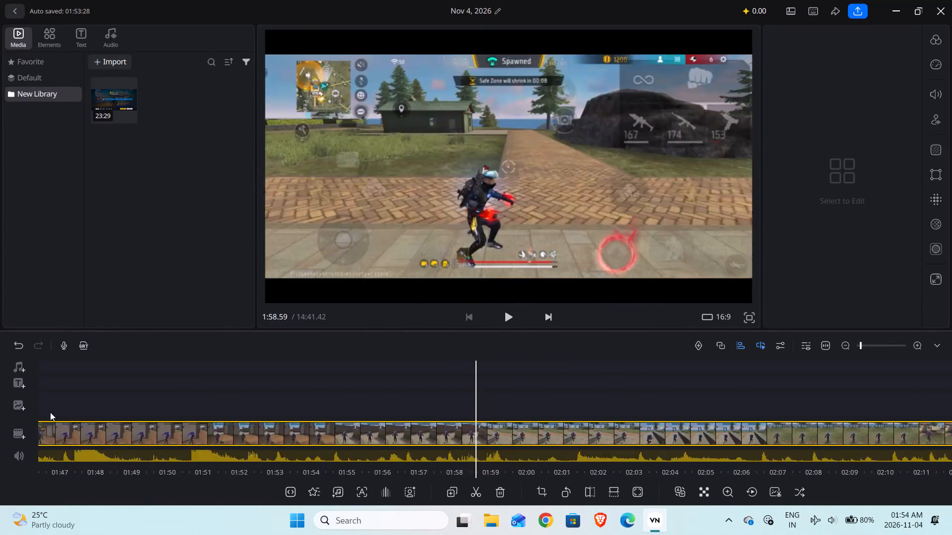
drag(129, 405, 187, 408)
drag(229, 413, 951, 463)
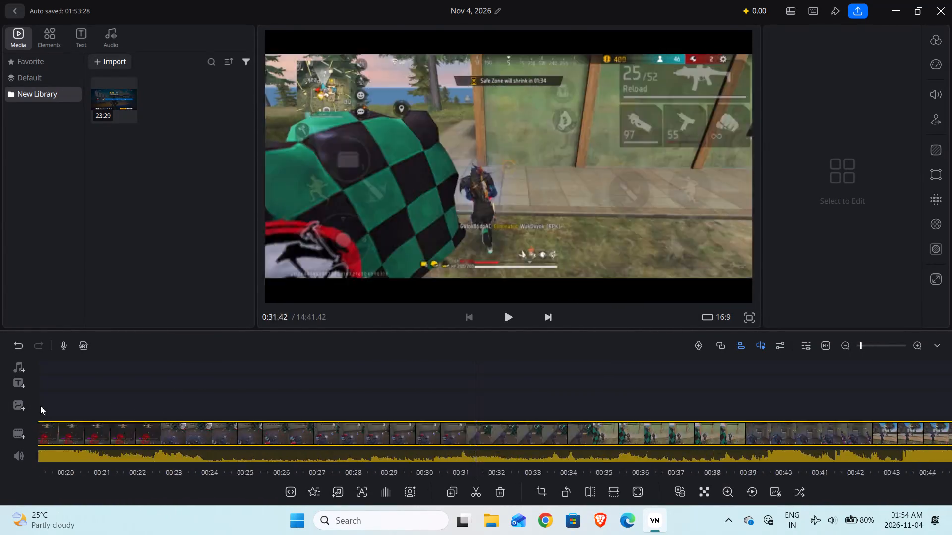
drag(254, 418, 787, 440)
Check the opening parachute landing and extend the first clip's start by about 0.1 s, to 830.80 s long.
click(504, 325)
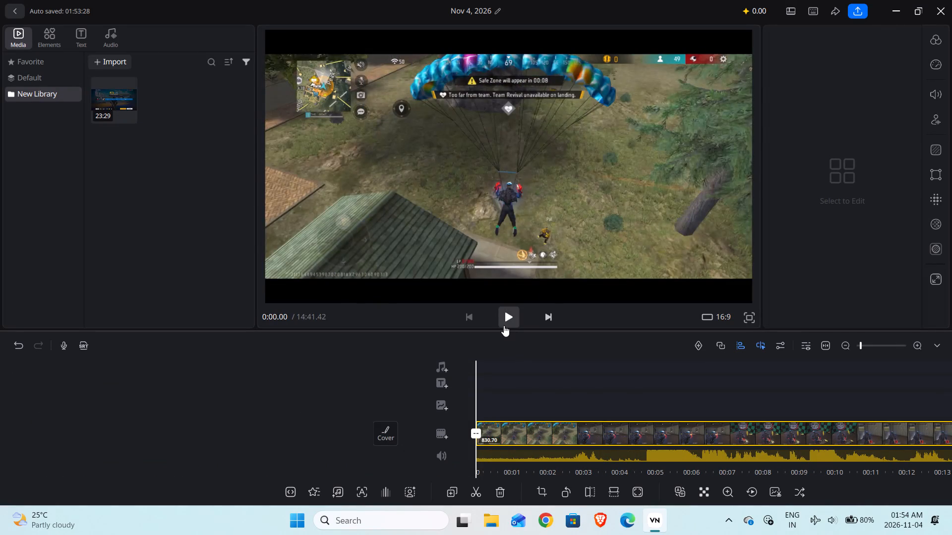
drag(515, 380, 607, 389)
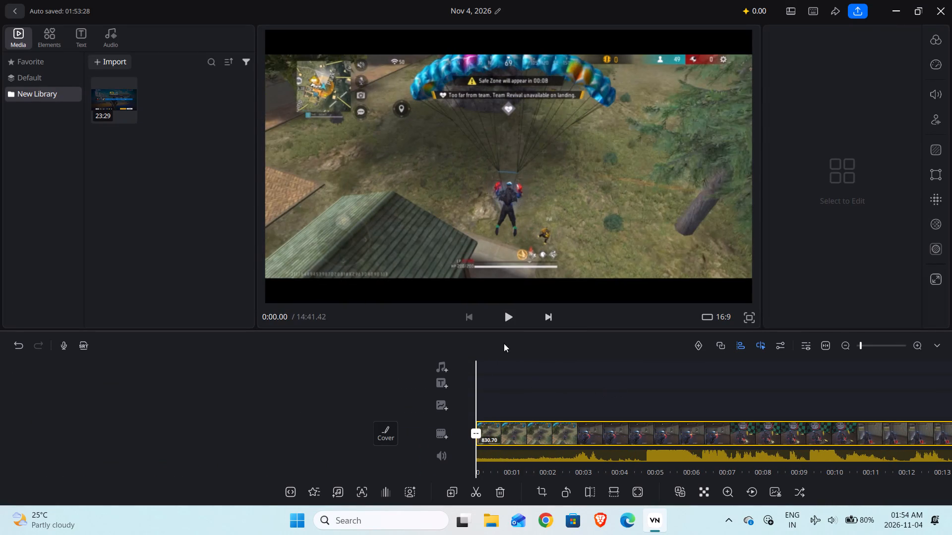
click(508, 314)
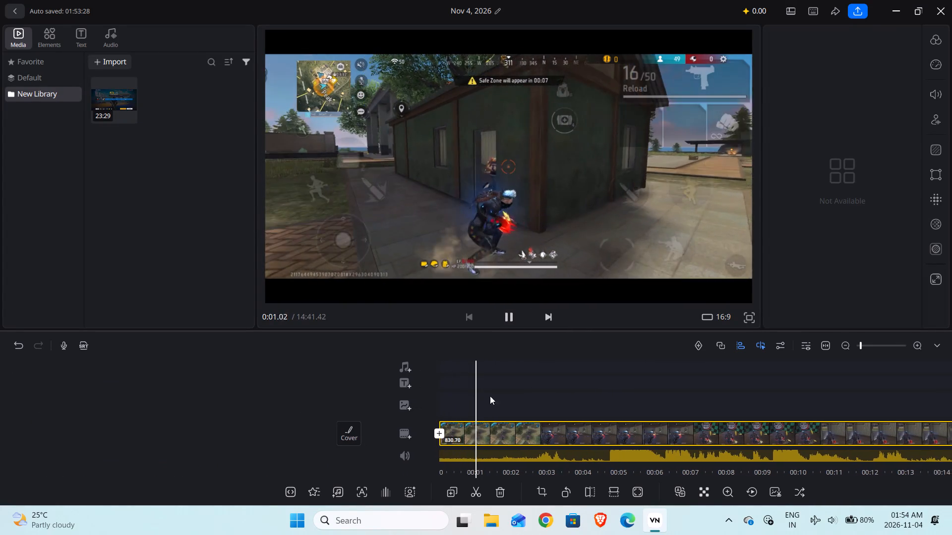
drag(518, 396, 574, 396)
click(511, 443)
click(471, 438)
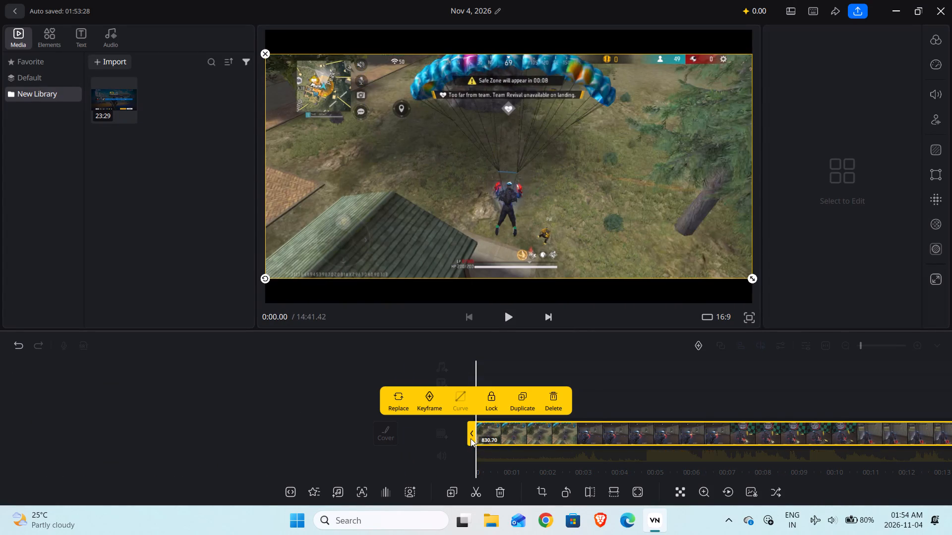
click(617, 372)
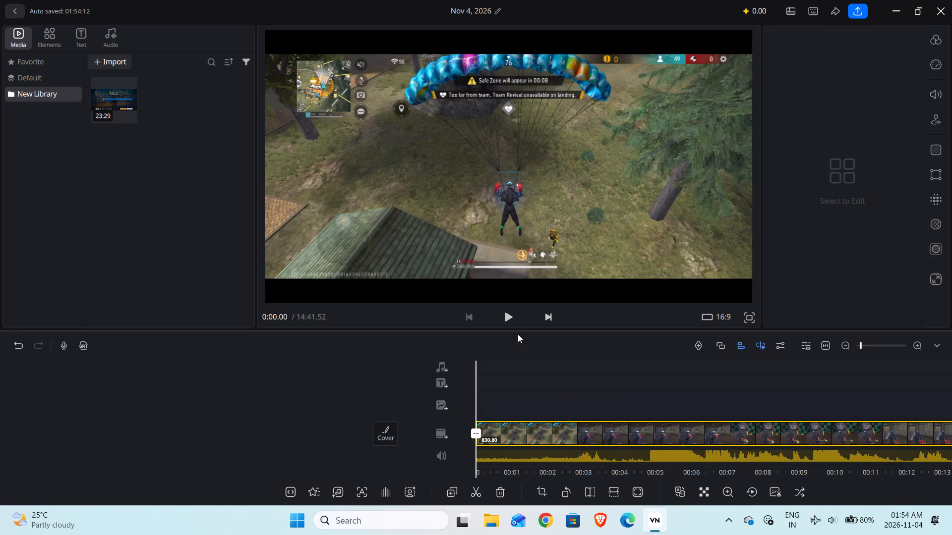
Play the video from the start and split the clip at 0:23.15, as the player crouches inside the building.
click(500, 321)
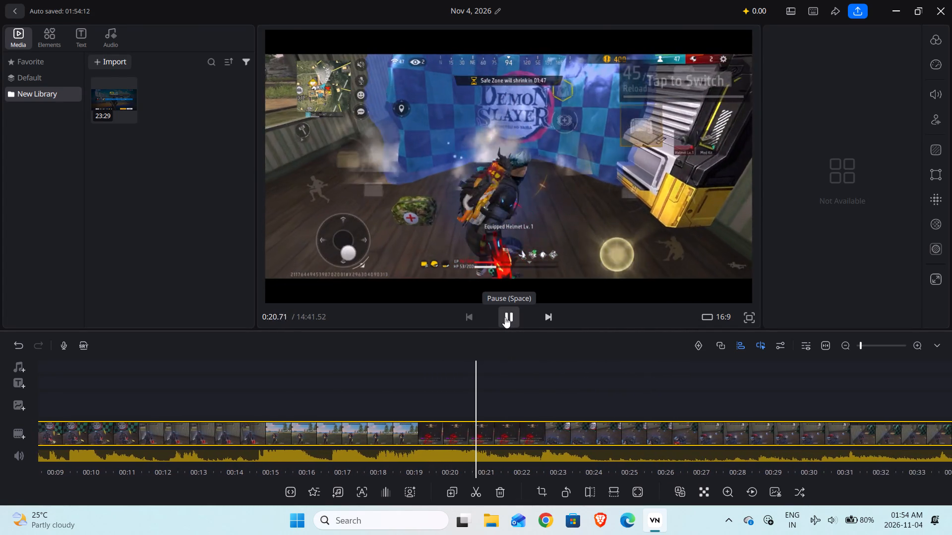
click(505, 317)
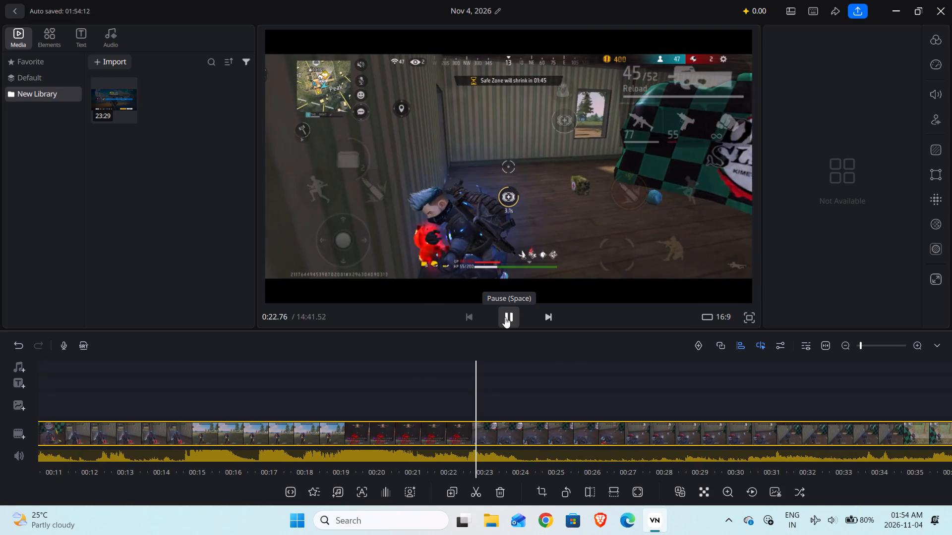
click(473, 485)
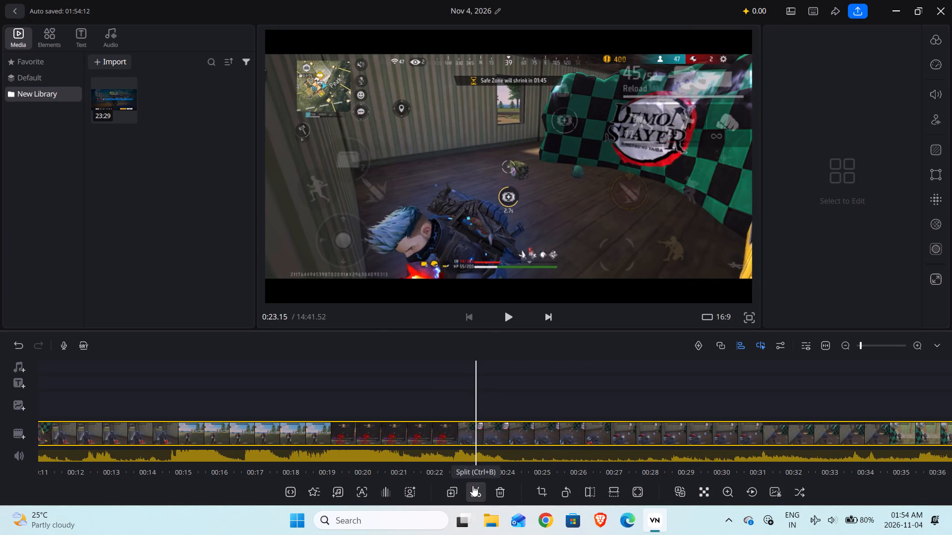
Find where the player heads out the doorway, split the clip at 0:39.84 and delete the part from 0:23.15 up to there.
drag(561, 380, 465, 407)
drag(555, 385, 476, 397)
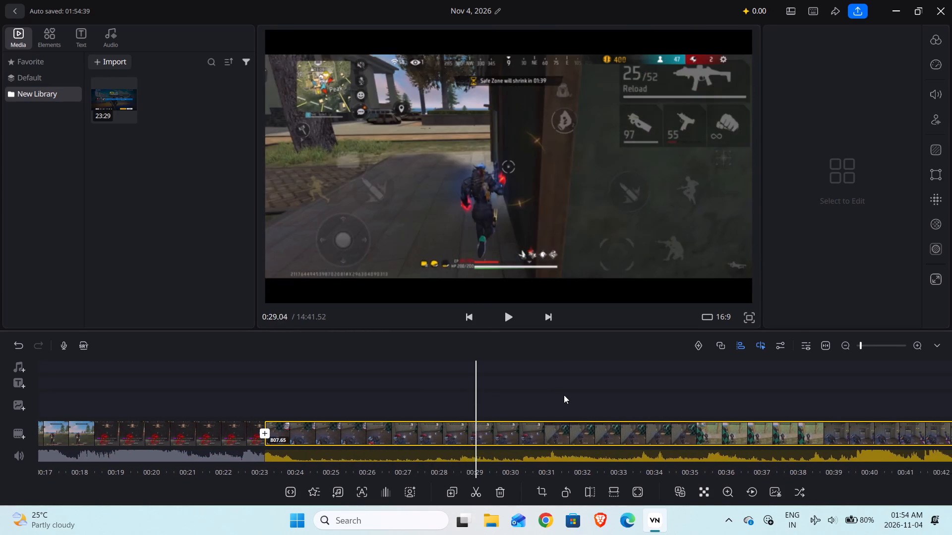
drag(564, 395, 468, 398)
drag(543, 396, 431, 402)
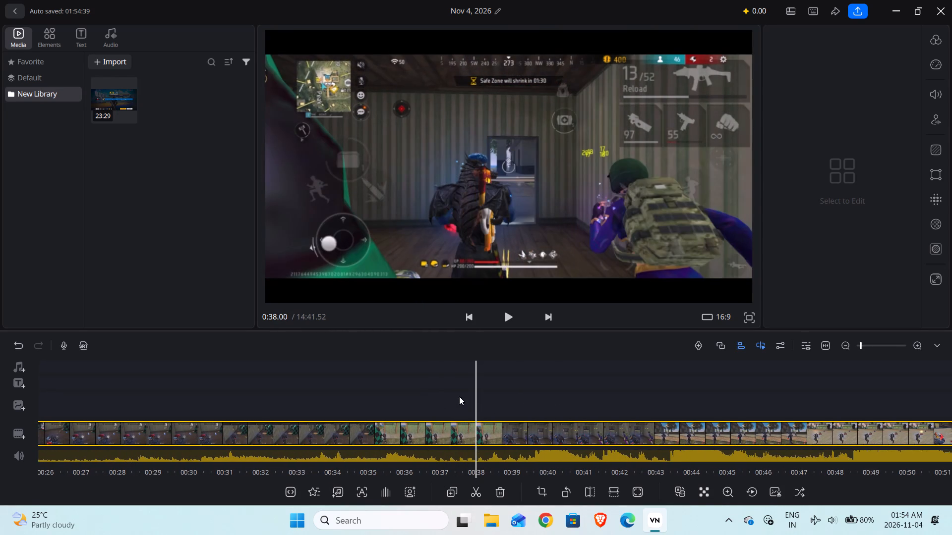
drag(450, 400, 641, 410)
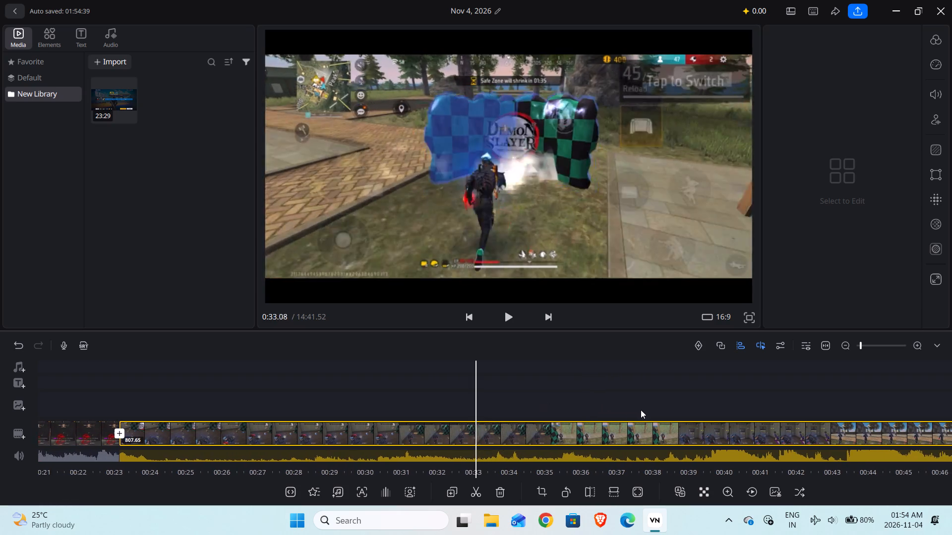
drag(641, 410, 731, 421)
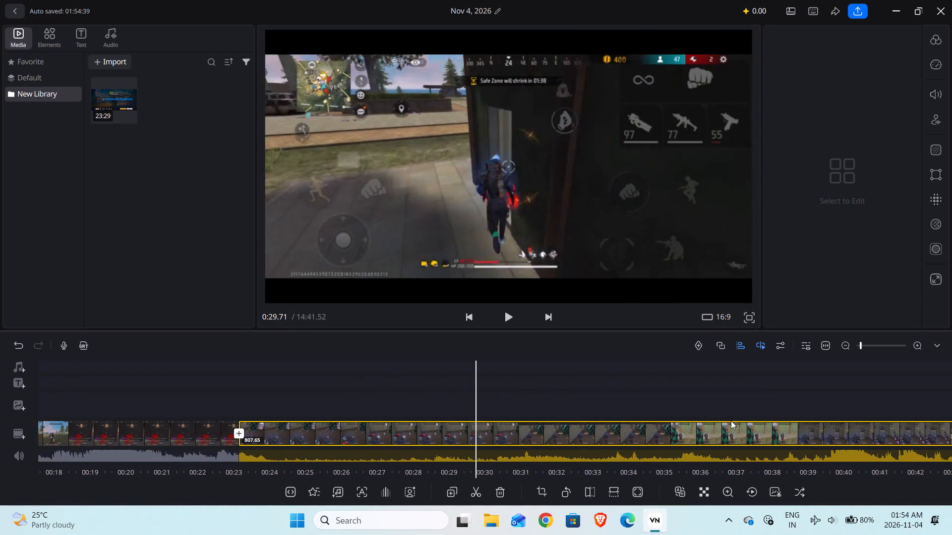
drag(731, 421, 583, 412)
drag(646, 405, 551, 399)
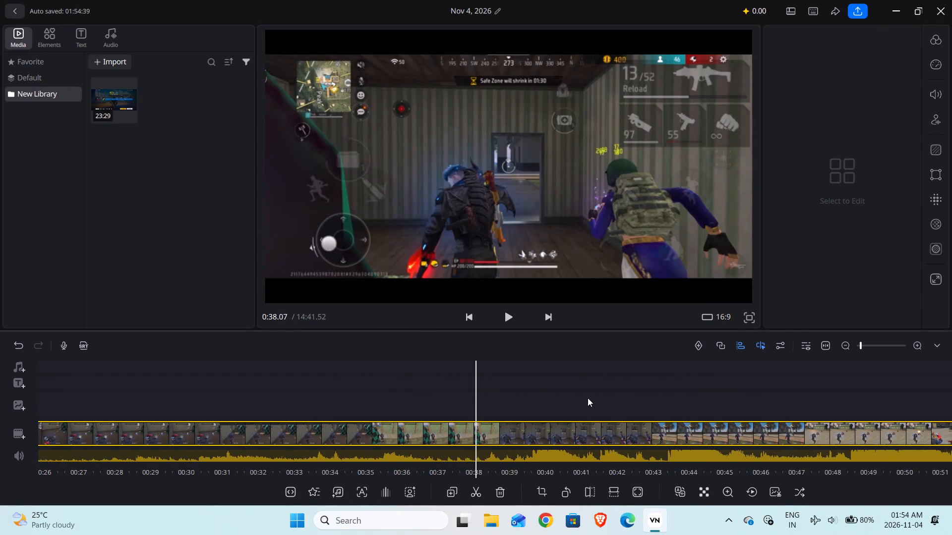
drag(564, 399, 675, 410)
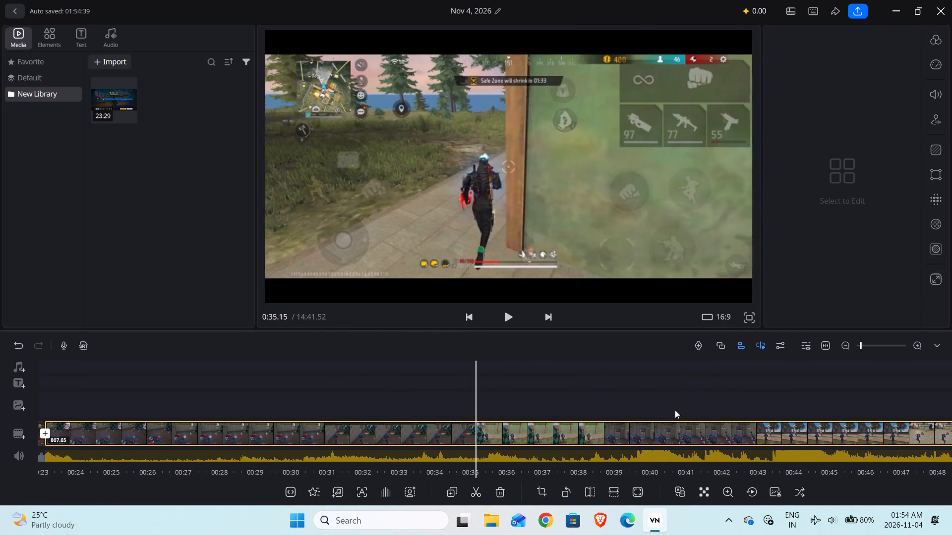
drag(675, 410, 713, 417)
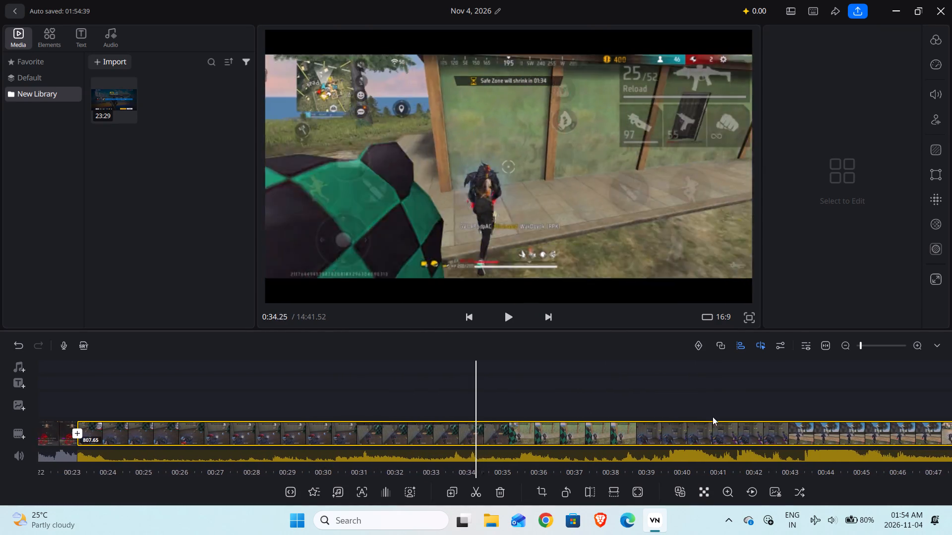
drag(713, 417, 776, 438)
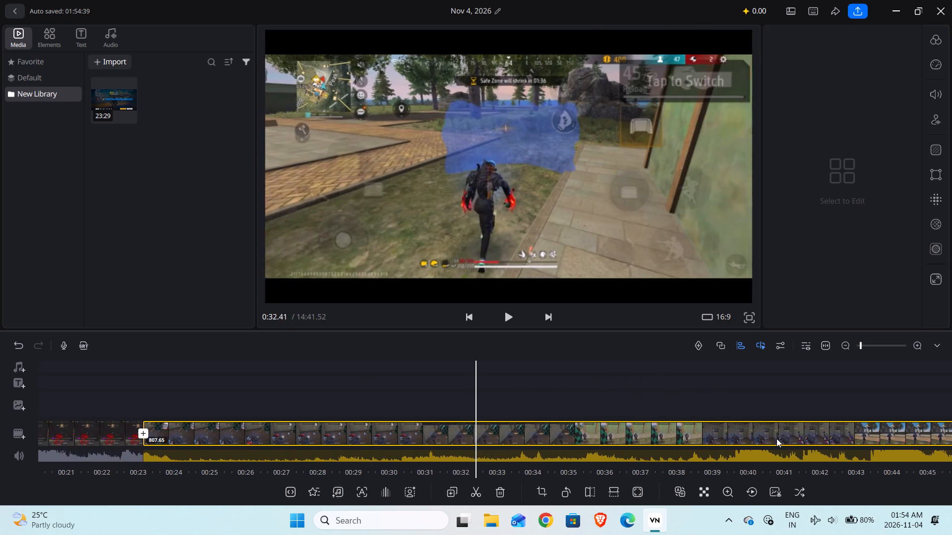
drag(776, 438, 725, 422)
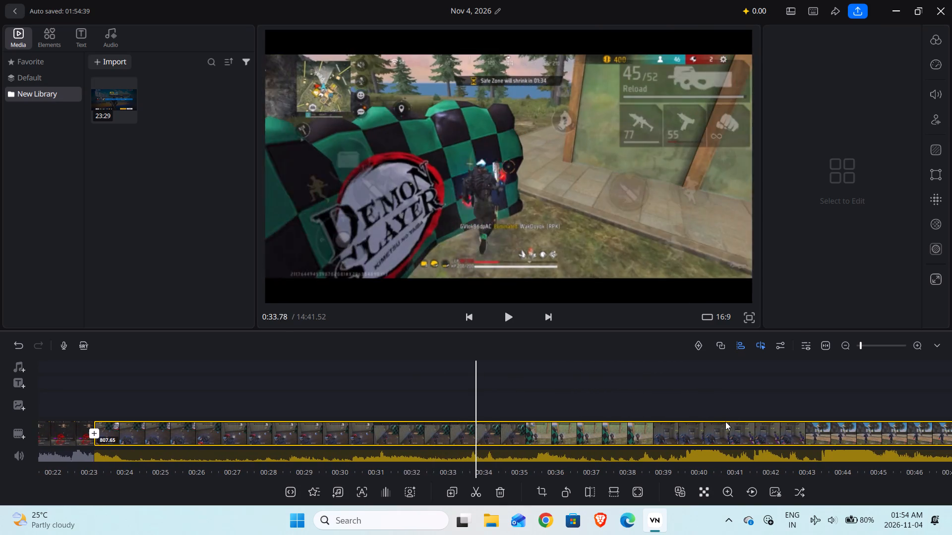
drag(725, 422, 732, 421)
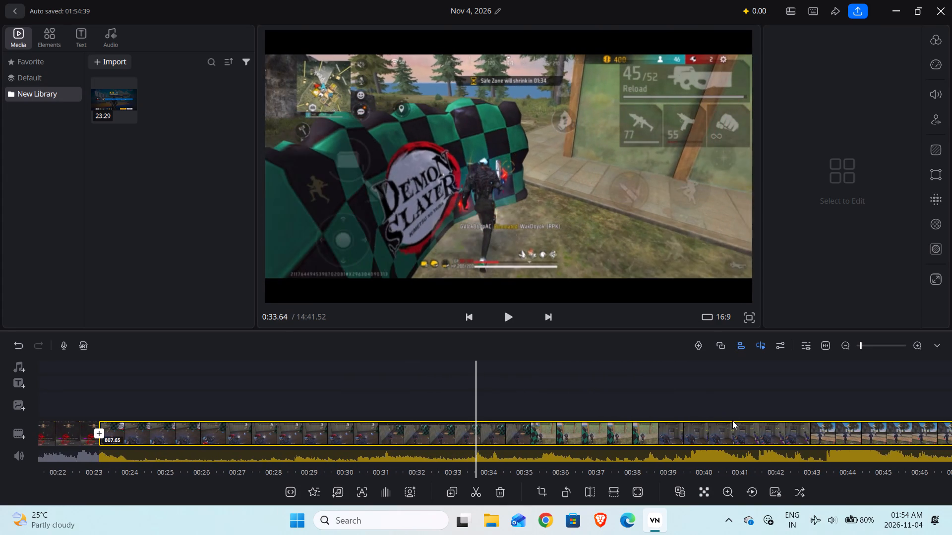
drag(732, 421, 728, 418)
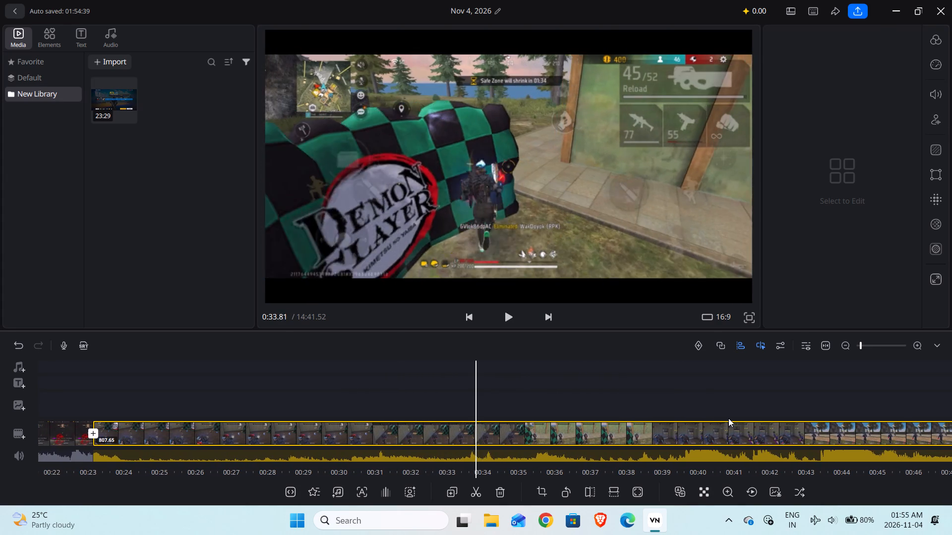
drag(728, 418, 719, 416)
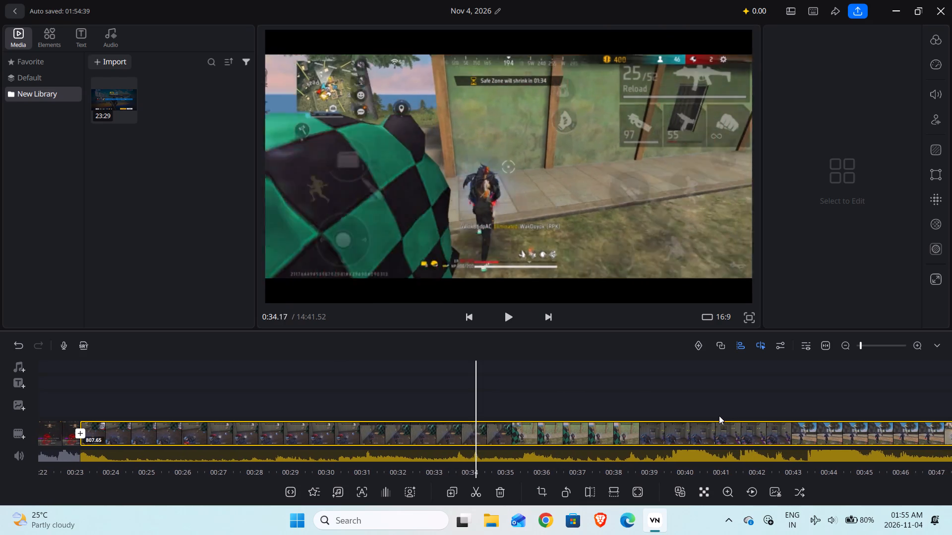
drag(719, 416, 686, 416)
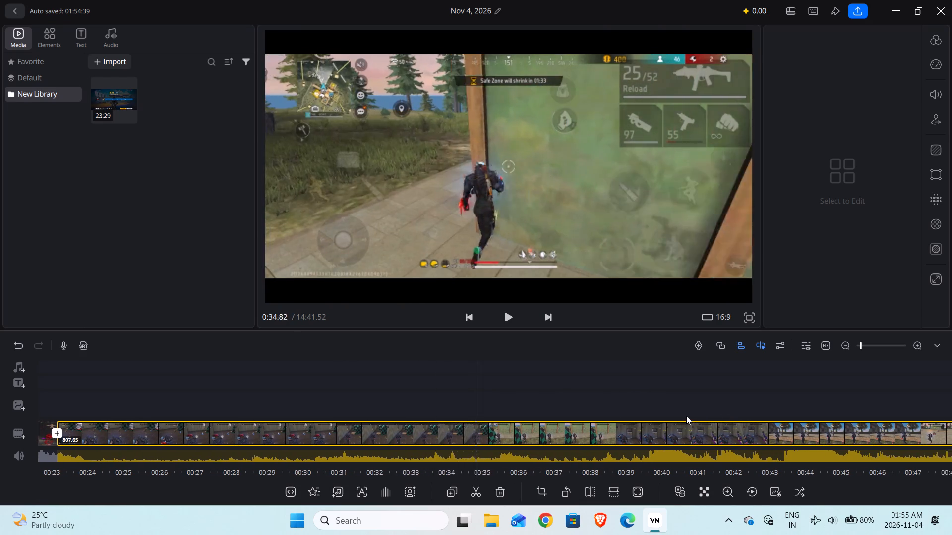
drag(686, 416, 611, 414)
drag(709, 394, 666, 400)
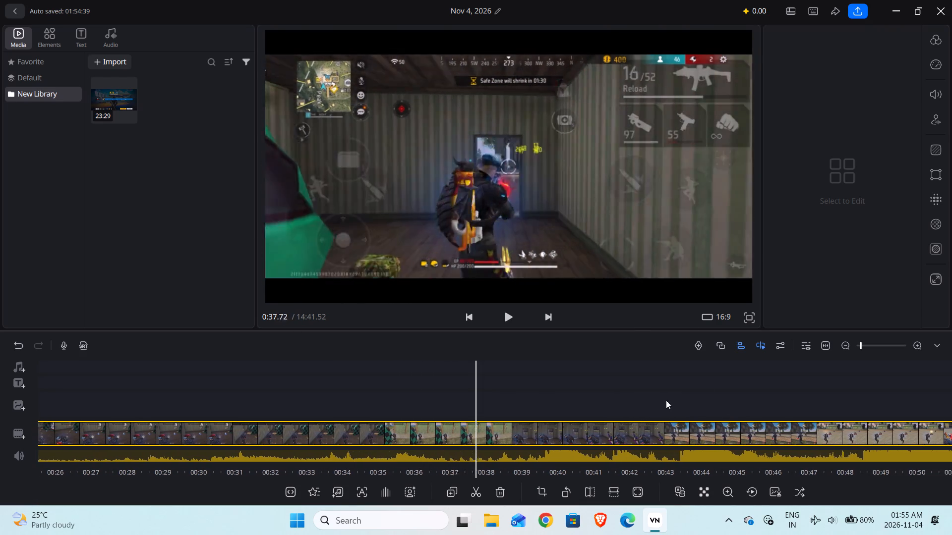
drag(666, 400, 642, 400)
drag(697, 401, 637, 402)
drag(674, 400, 644, 402)
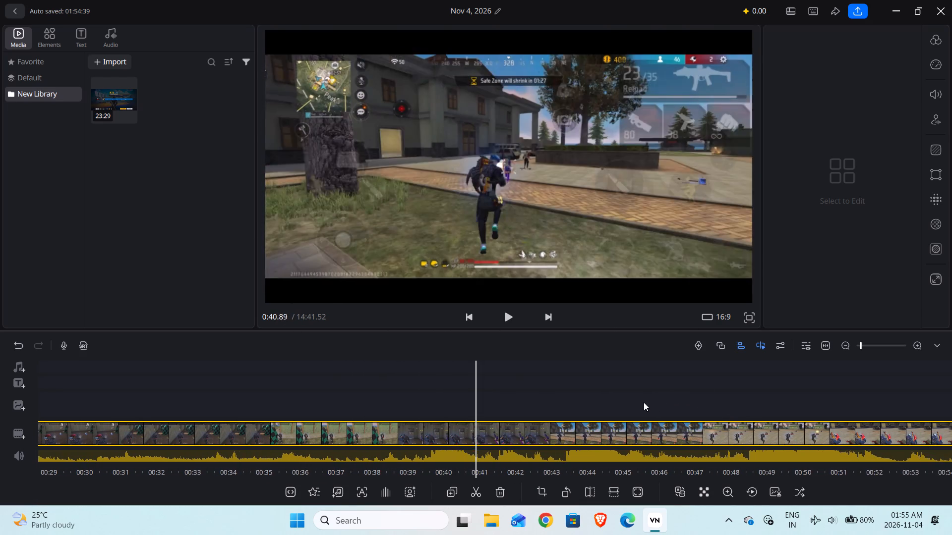
drag(644, 402, 691, 408)
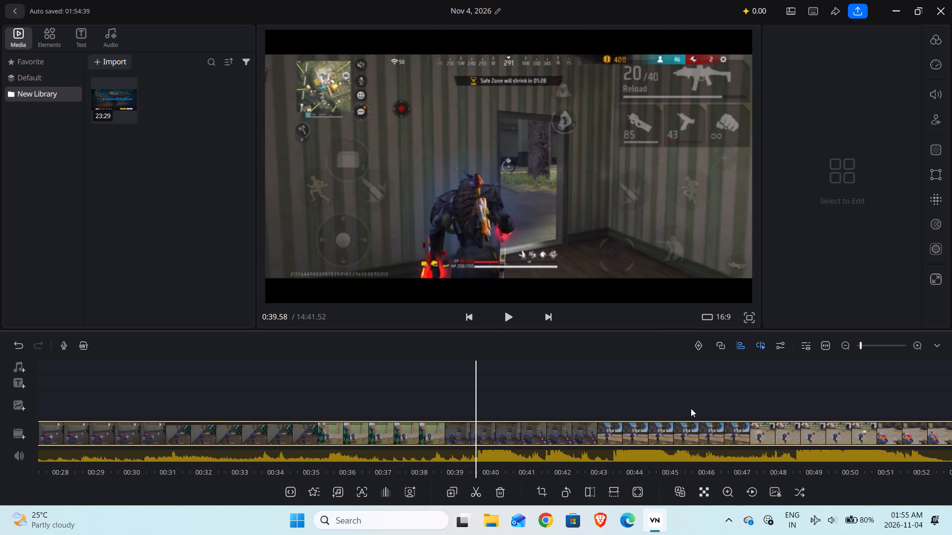
drag(691, 408, 683, 408)
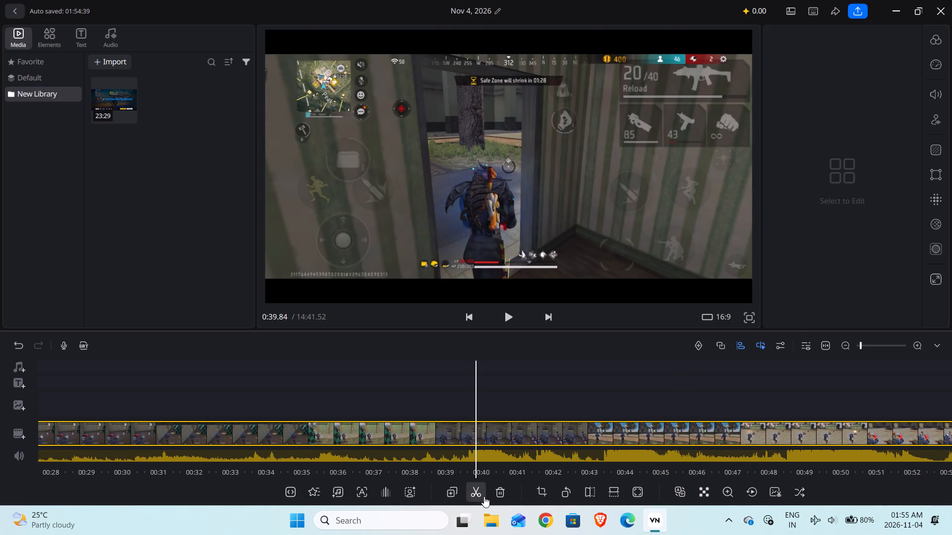
click(484, 496)
click(499, 488)
Play the fight following the 0:23.15 join and split the clip at 0:34.59, as the player runs off after looting.
drag(476, 386, 498, 388)
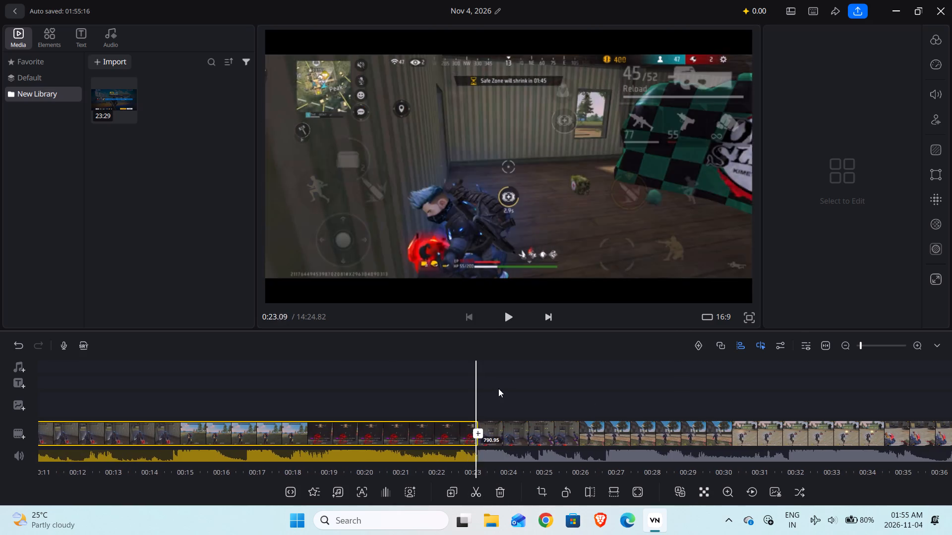
drag(498, 388, 560, 397)
click(508, 321)
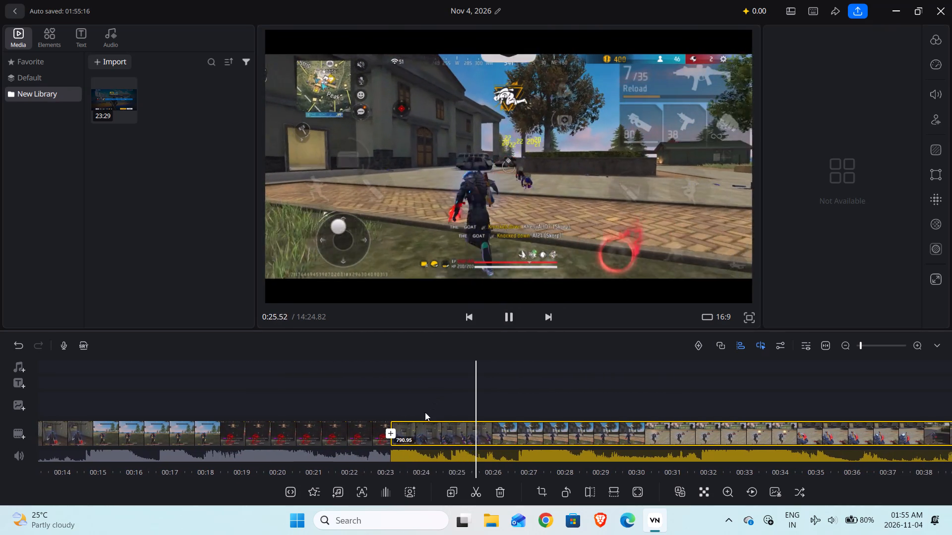
drag(417, 409, 638, 420)
click(511, 321)
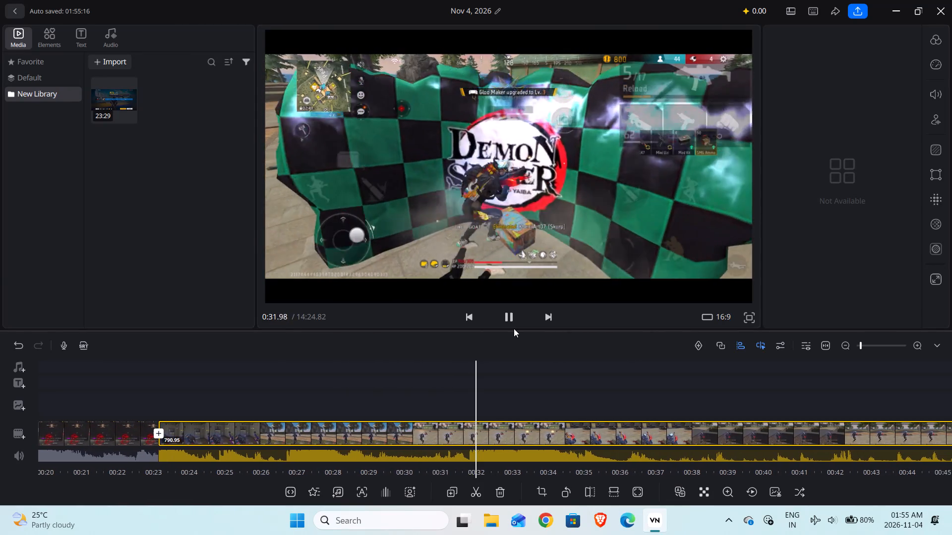
click(509, 328)
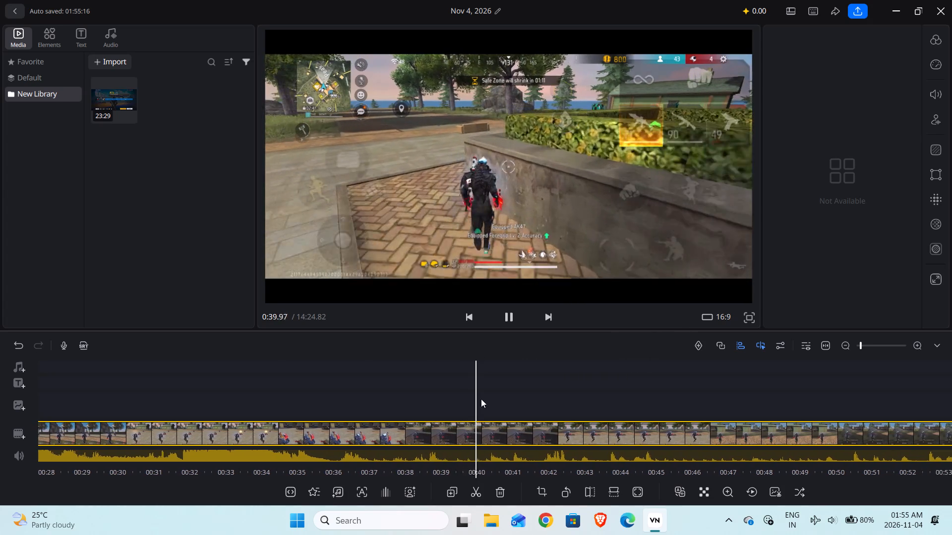
drag(445, 396, 750, 417)
click(509, 316)
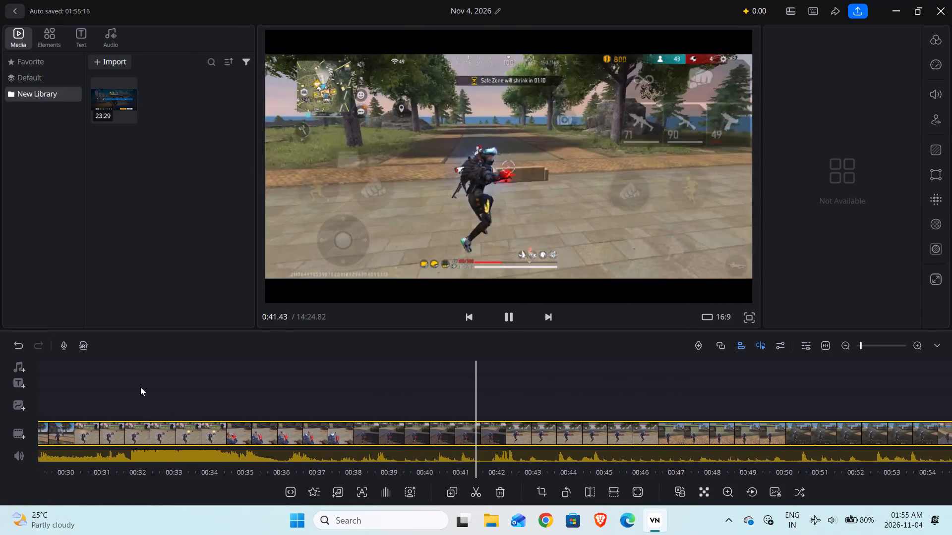
drag(160, 386, 528, 421)
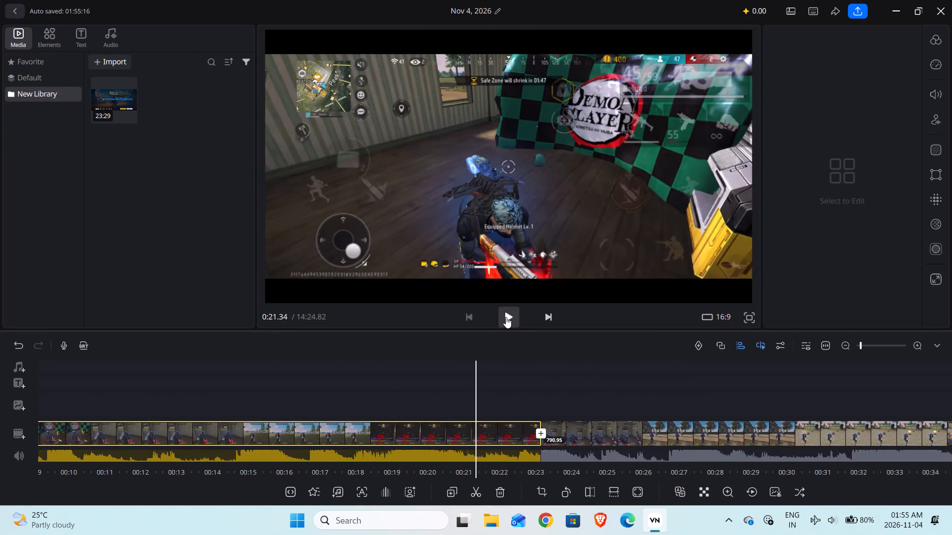
click(506, 317)
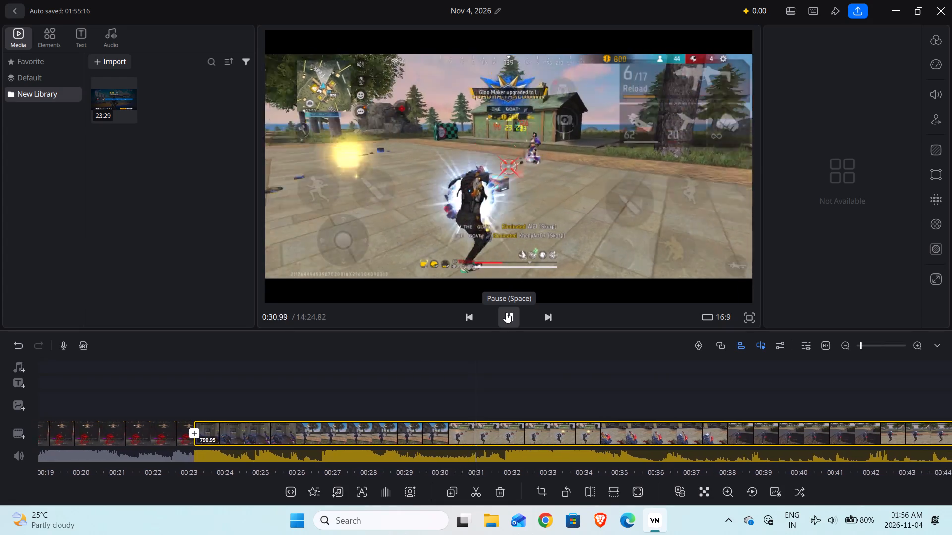
click(506, 312)
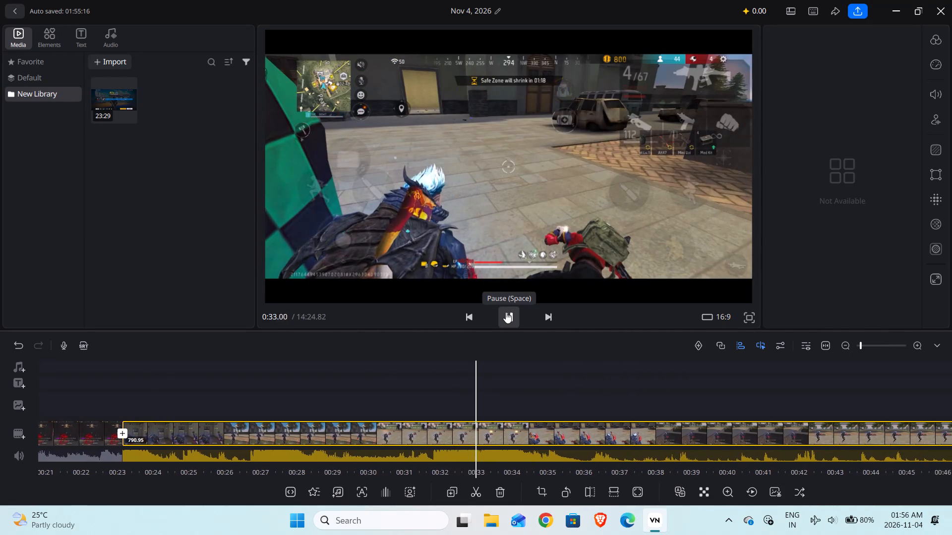
click(506, 312)
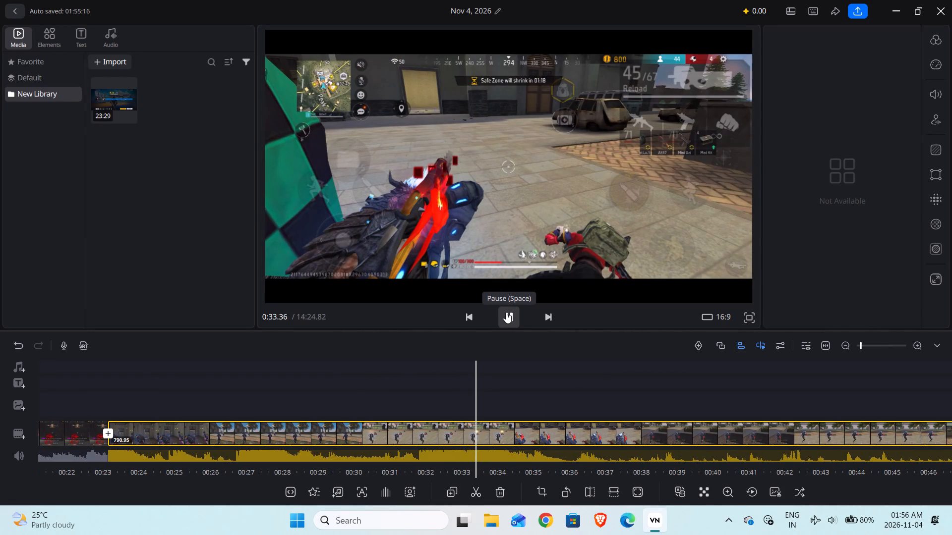
click(506, 312)
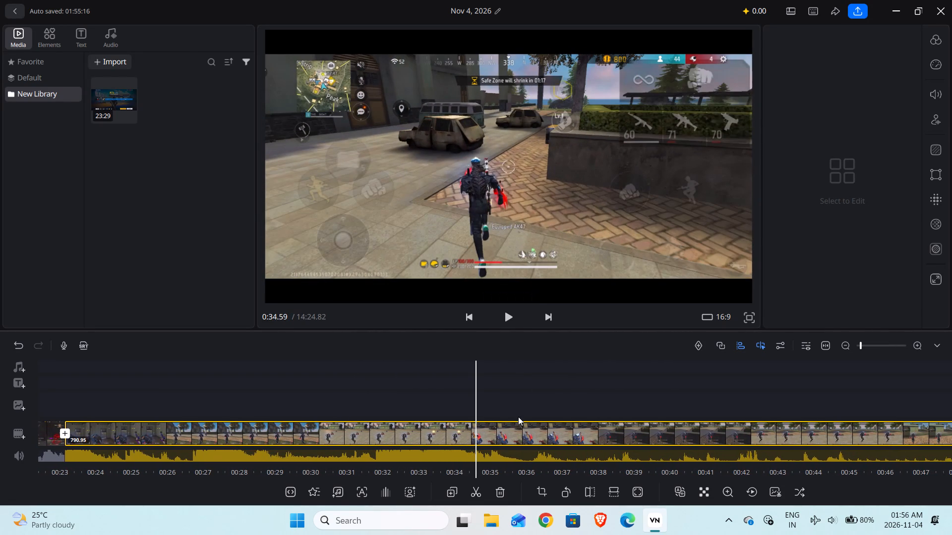
click(477, 485)
Split the clip at 0:58.13, just before the next fight, and delete the running section from 0:34.59 up to there.
drag(530, 396, 387, 399)
drag(483, 397, 422, 395)
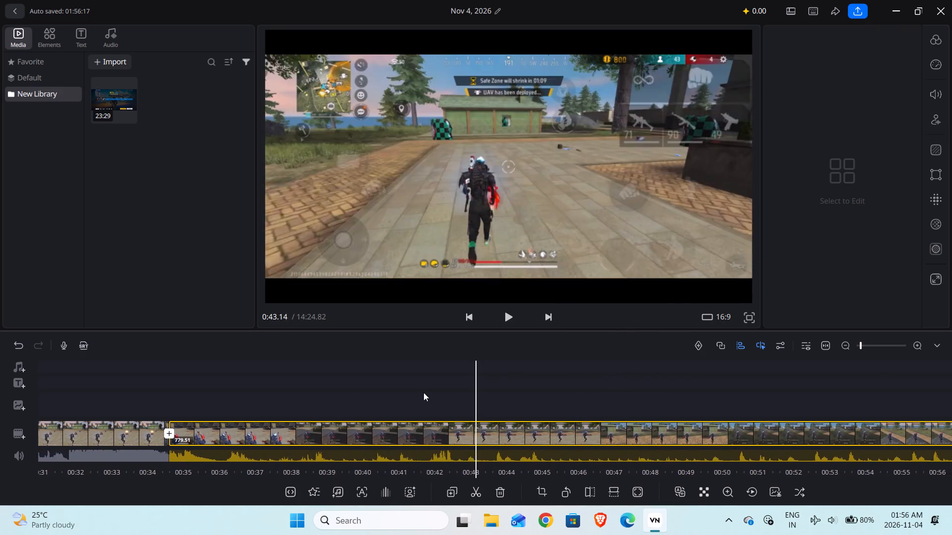
drag(491, 400, 399, 390)
drag(522, 424, 456, 426)
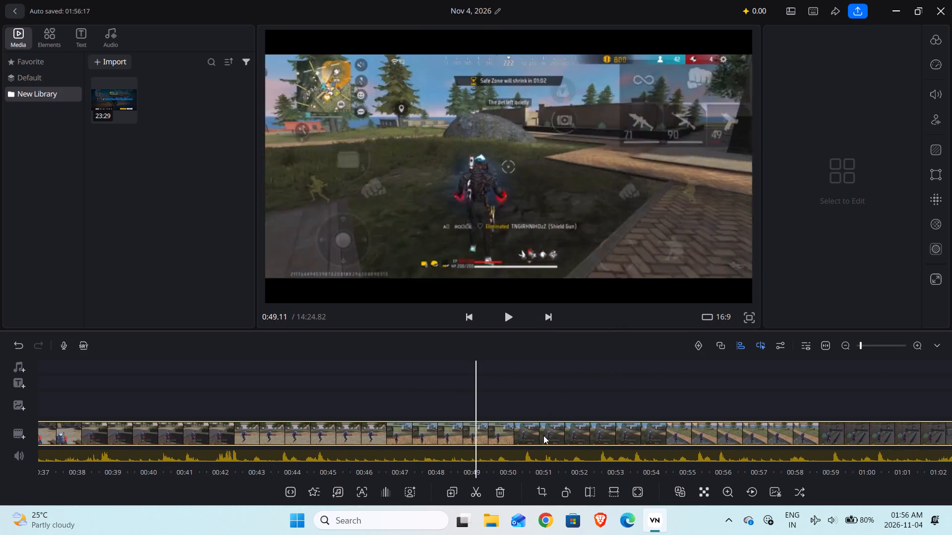
drag(591, 395, 500, 392)
drag(599, 392, 503, 391)
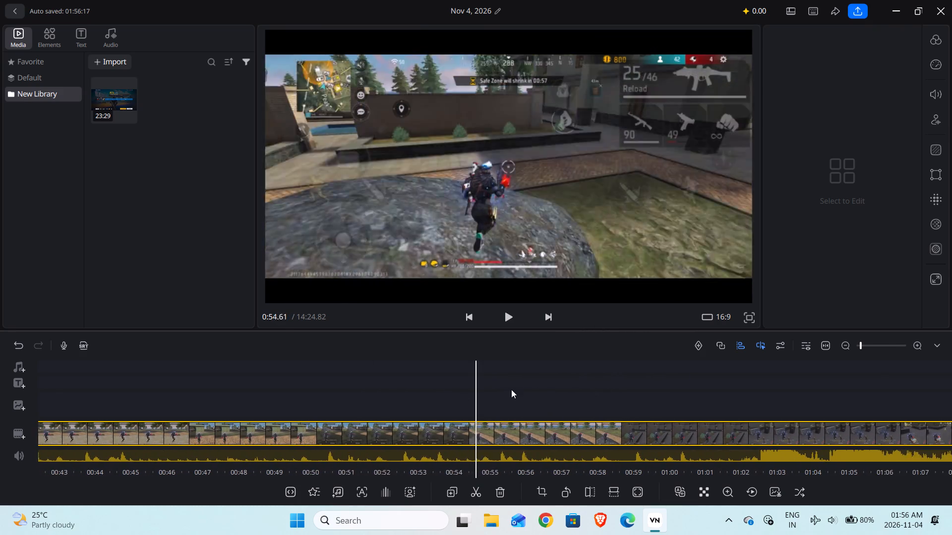
drag(568, 392, 494, 391)
drag(600, 390, 581, 398)
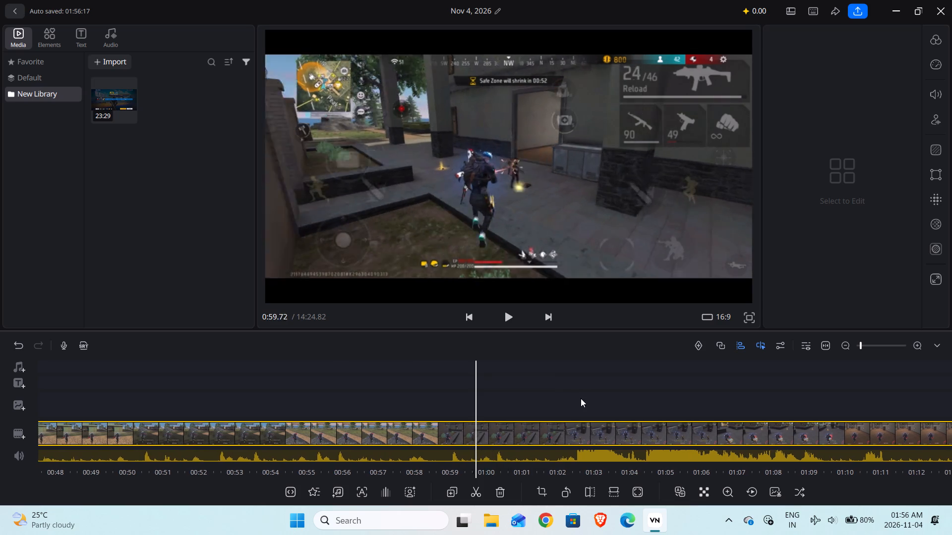
drag(581, 398, 628, 408)
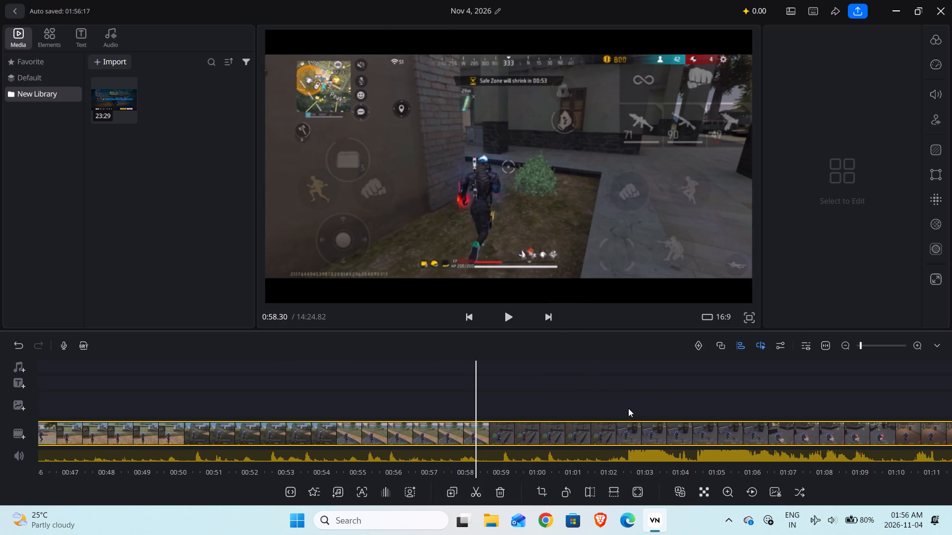
drag(628, 408, 634, 409)
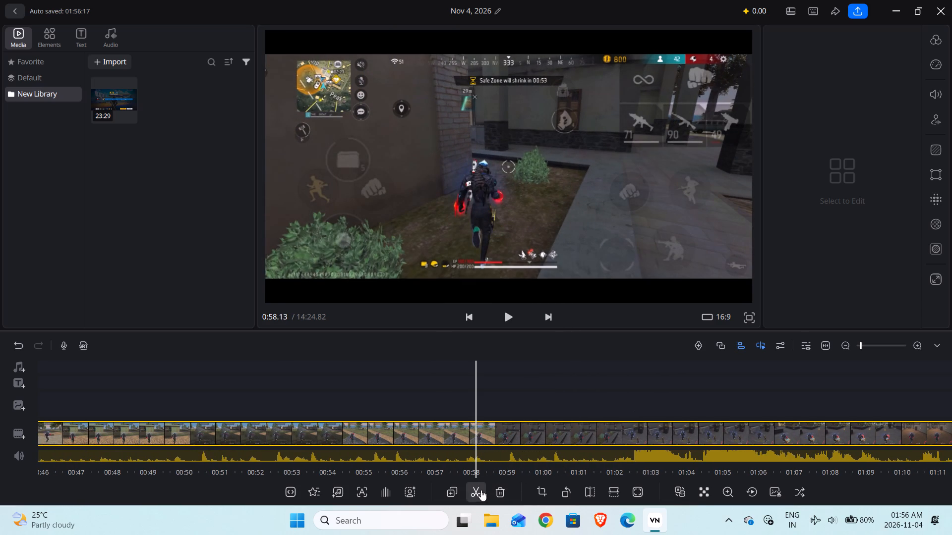
click(481, 490)
click(502, 495)
Play the fight following the 0:34.59 join and split the clip at 0:41.61, as the player crouches over the loot box.
drag(460, 380, 510, 398)
click(504, 324)
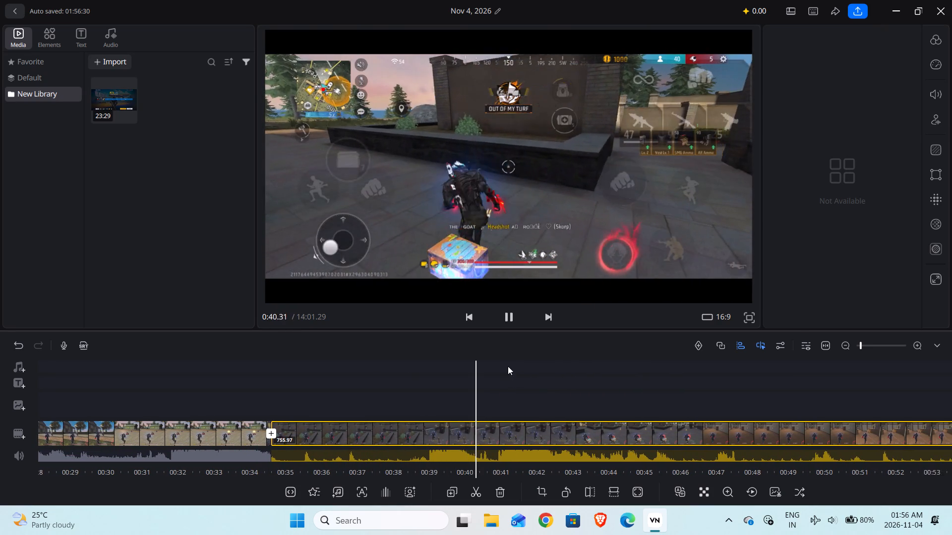
click(504, 319)
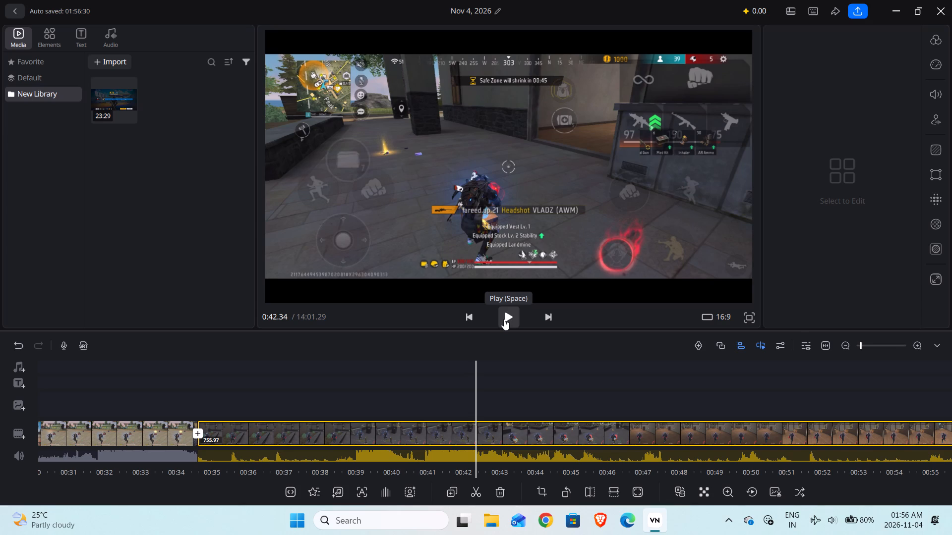
click(504, 319)
click(504, 319)
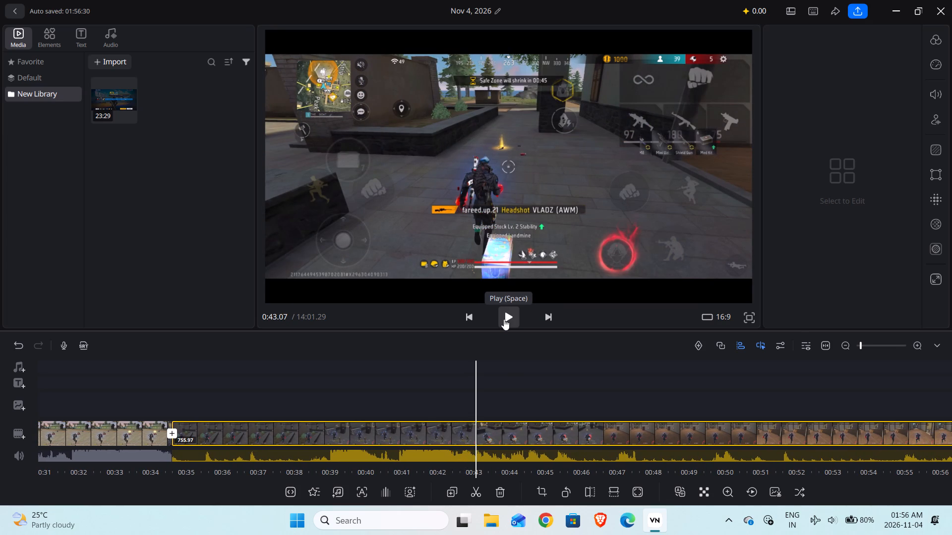
drag(511, 370, 527, 377)
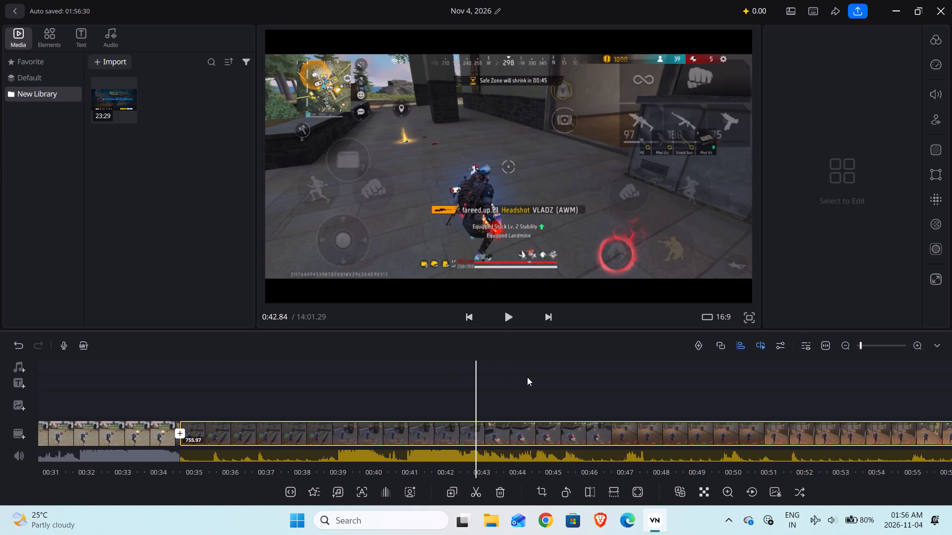
click(502, 325)
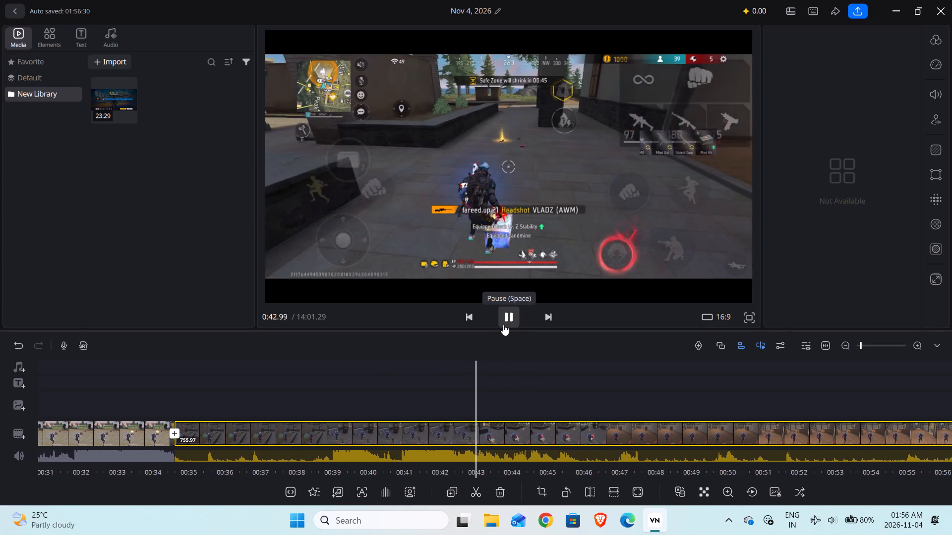
click(503, 324)
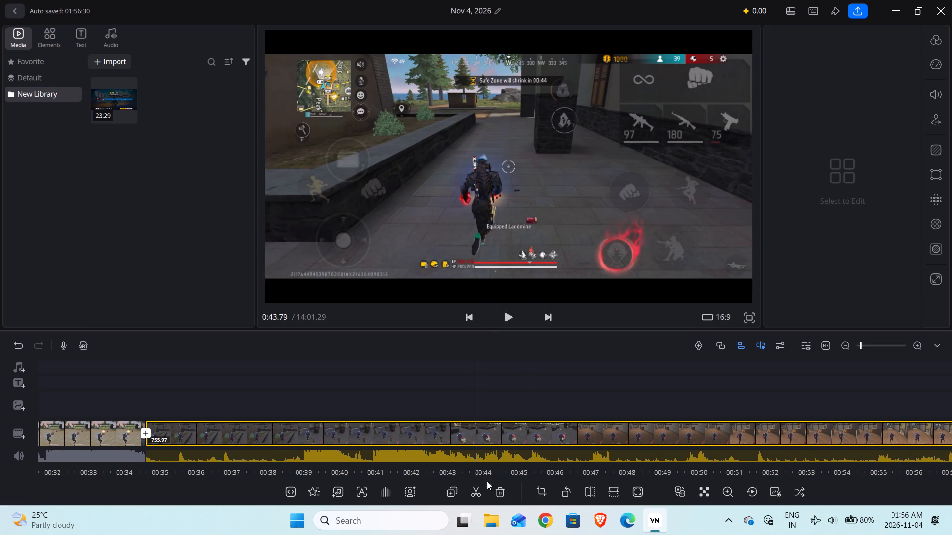
click(505, 316)
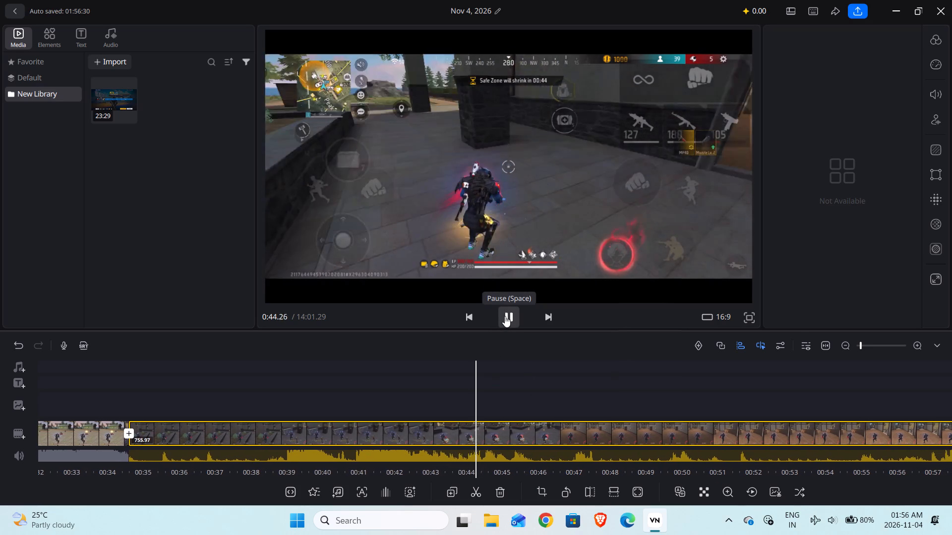
drag(502, 386, 635, 397)
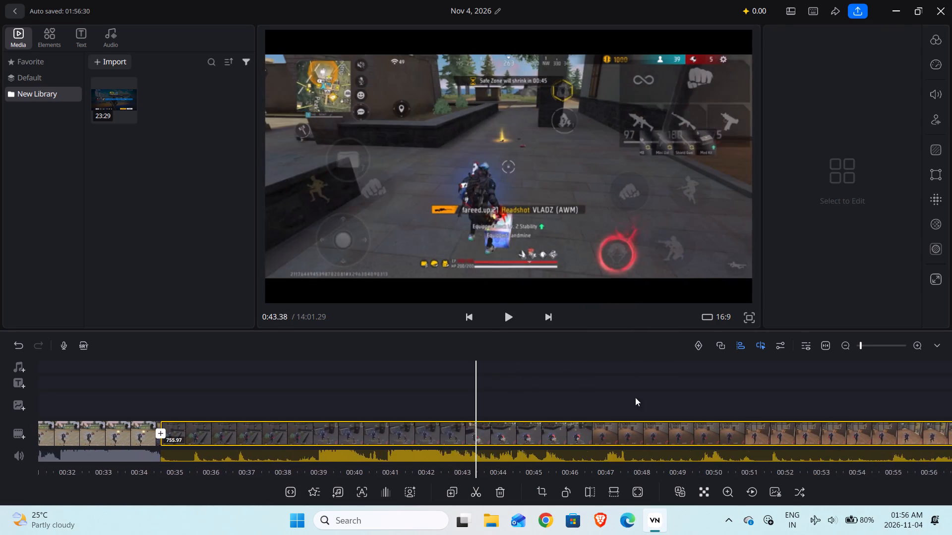
drag(635, 397, 674, 399)
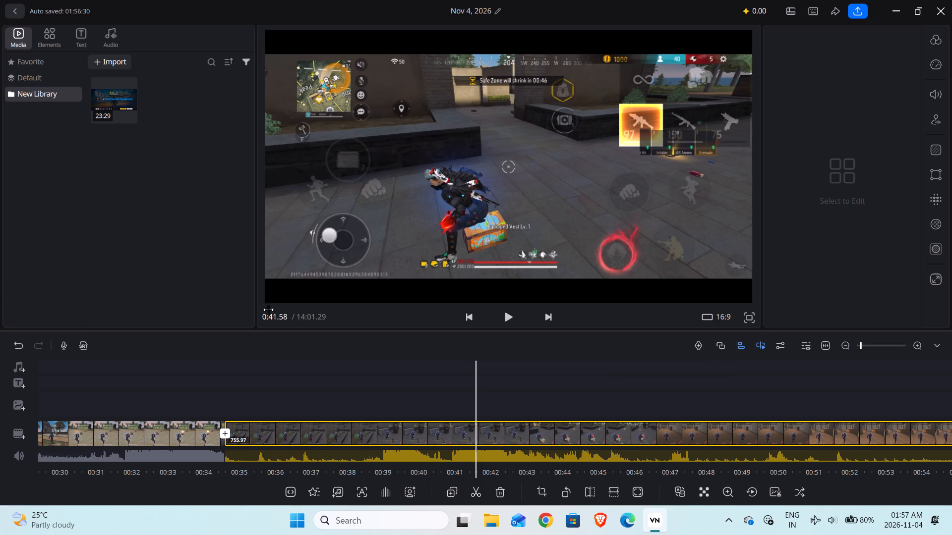
drag(427, 360, 491, 363)
drag(493, 352, 535, 354)
drag(463, 401, 493, 401)
click(514, 317)
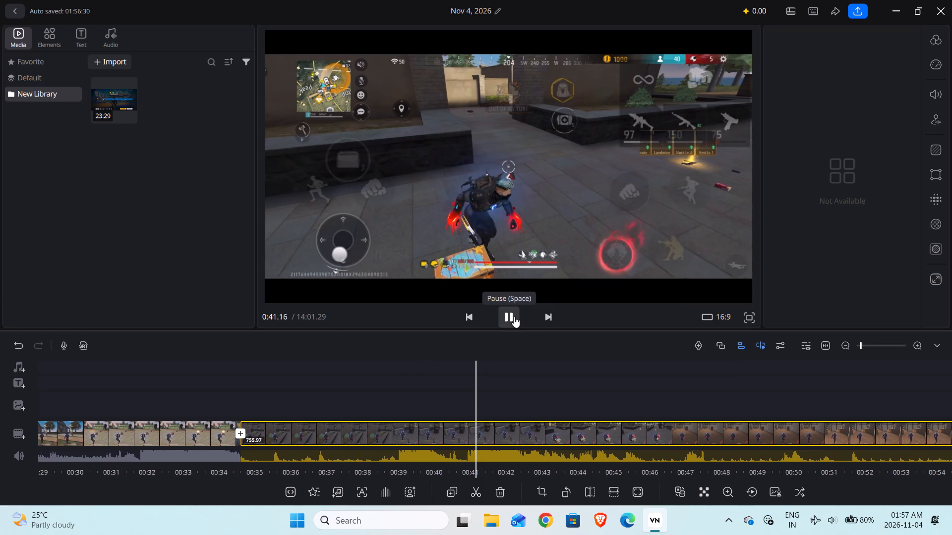
click(514, 317)
drag(488, 391, 494, 392)
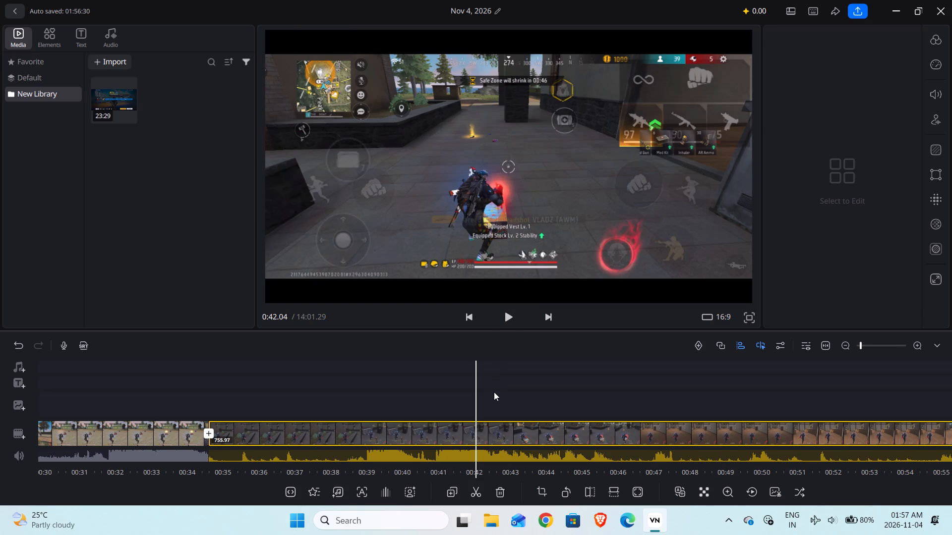
drag(494, 392, 505, 394)
drag(457, 436, 499, 436)
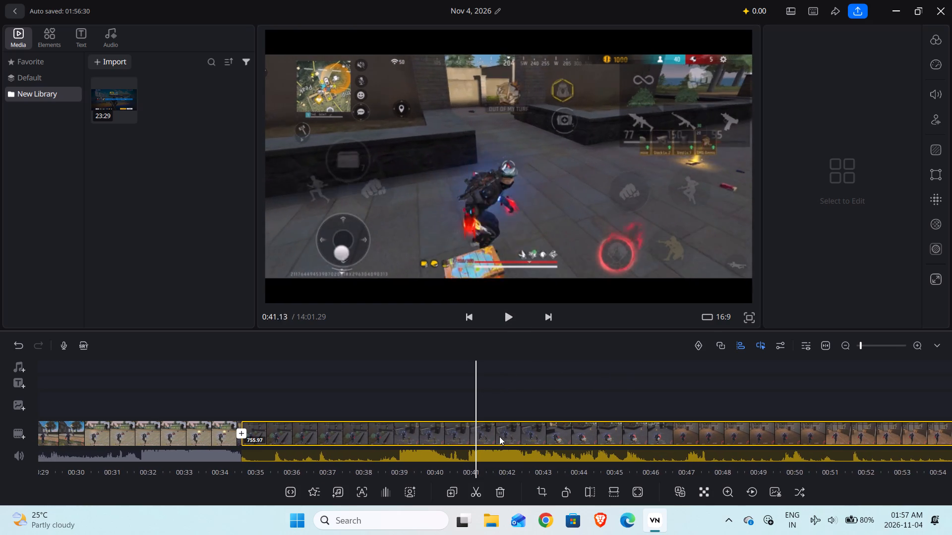
drag(499, 436, 527, 436)
click(508, 316)
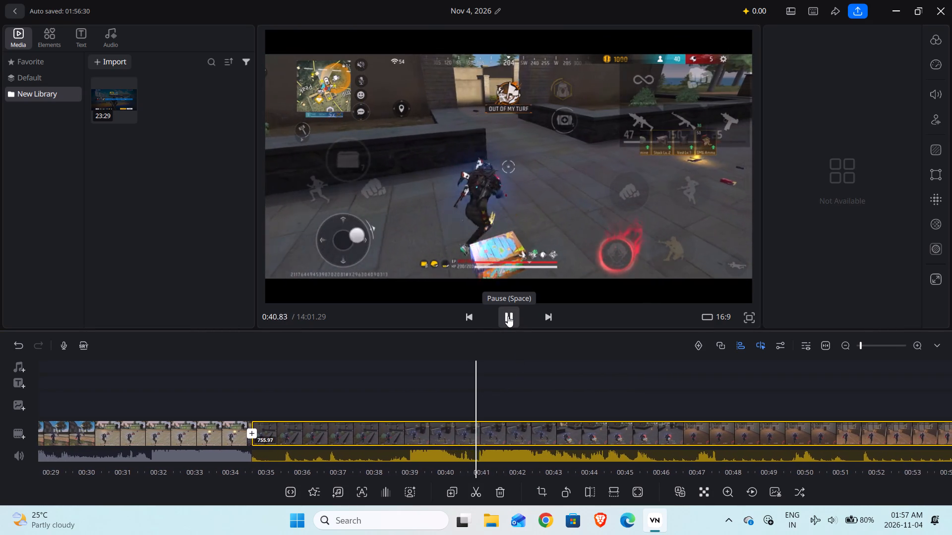
click(508, 316)
drag(473, 401, 501, 403)
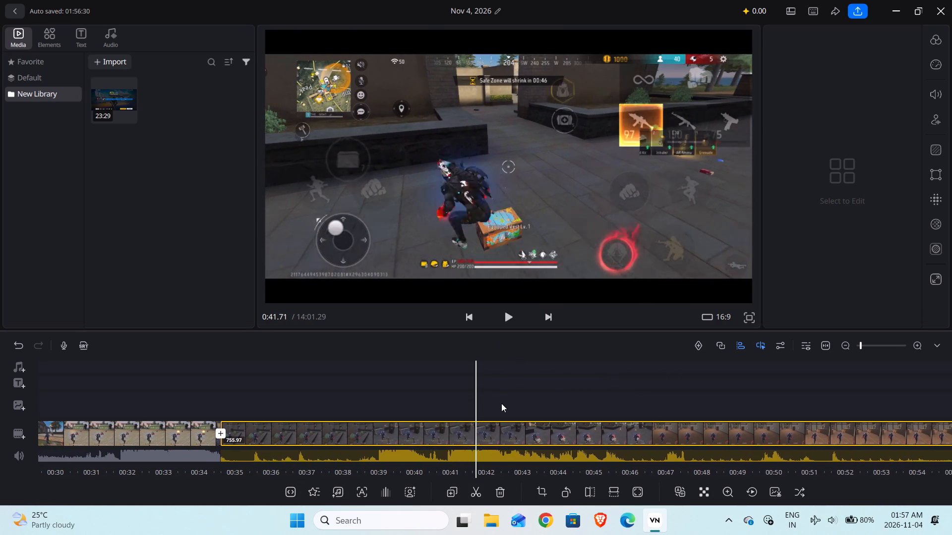
drag(501, 403, 587, 417)
click(504, 317)
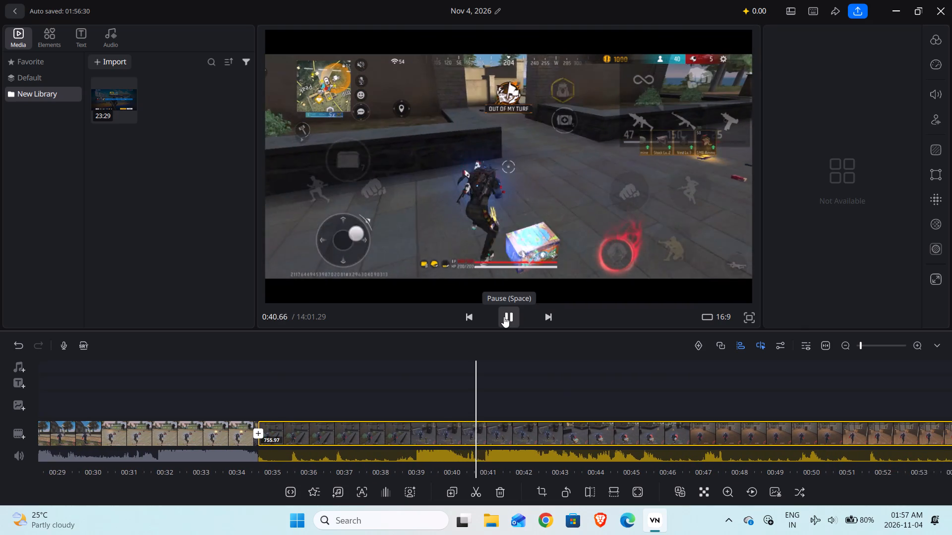
click(504, 317)
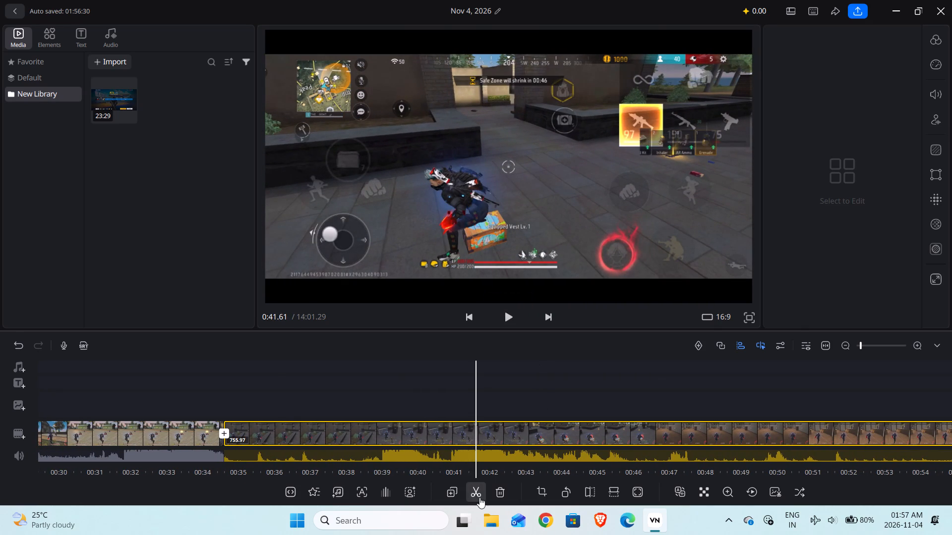
click(479, 497)
Find the next fight inside the wooden-floored building, split the clip at about 0:53, and delete the part from 0:41.61 up to there.
drag(551, 401, 449, 398)
drag(596, 384, 501, 380)
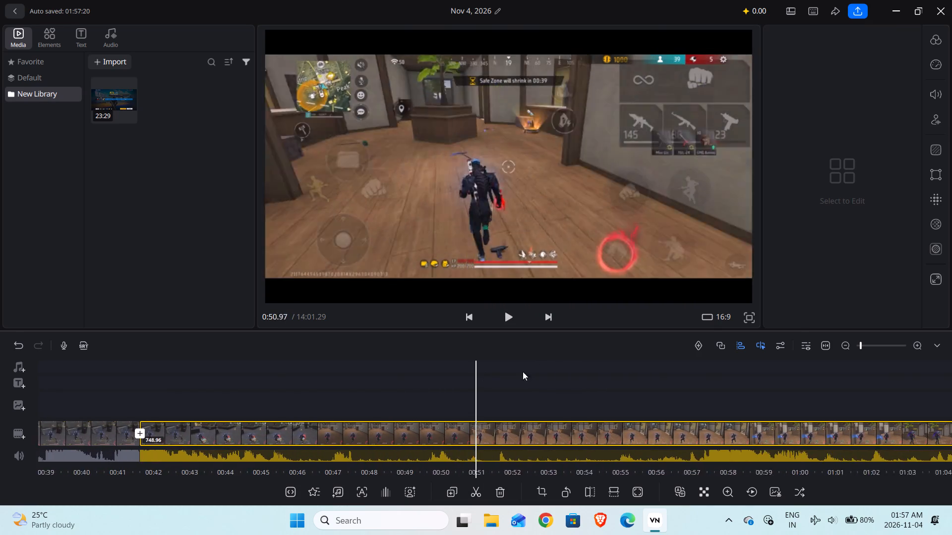
drag(581, 373, 497, 368)
drag(506, 369, 528, 371)
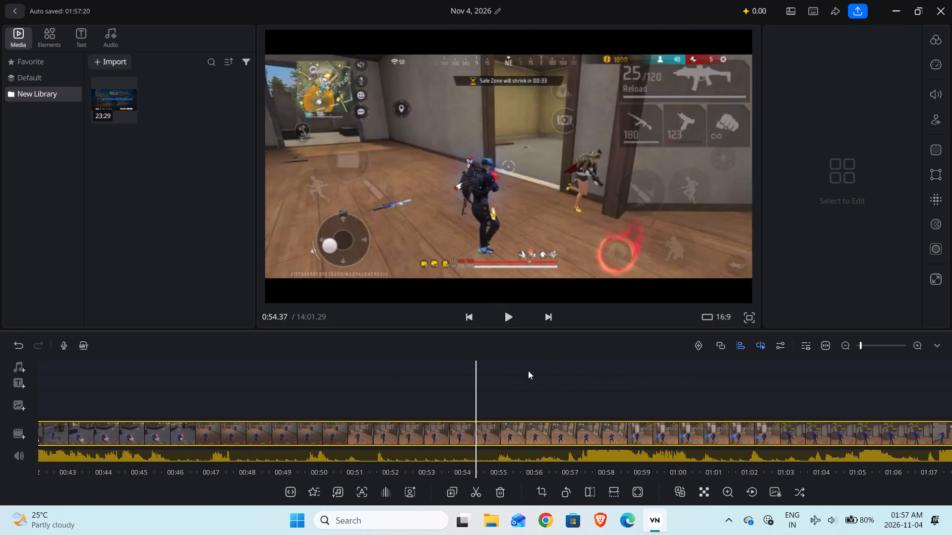
drag(528, 371, 558, 374)
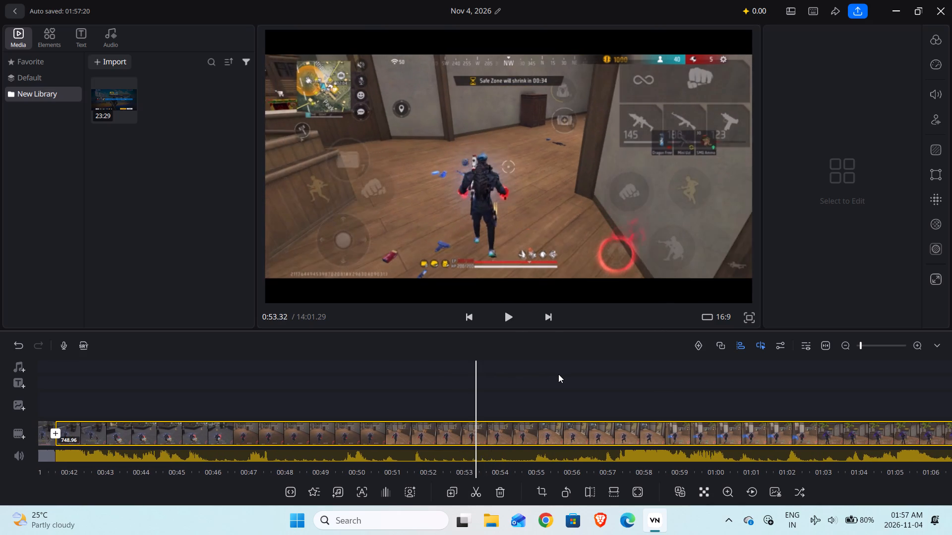
drag(558, 374, 570, 378)
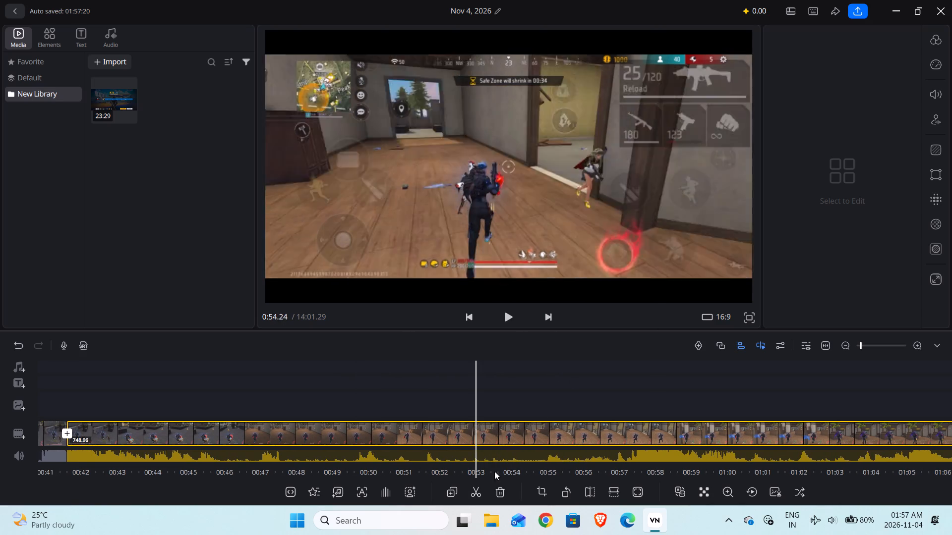
click(477, 487)
click(500, 491)
Play the fight following the 0:41.61 join and split the clip at 0:45.91, as the player loots after the team wipeout.
drag(462, 400, 480, 401)
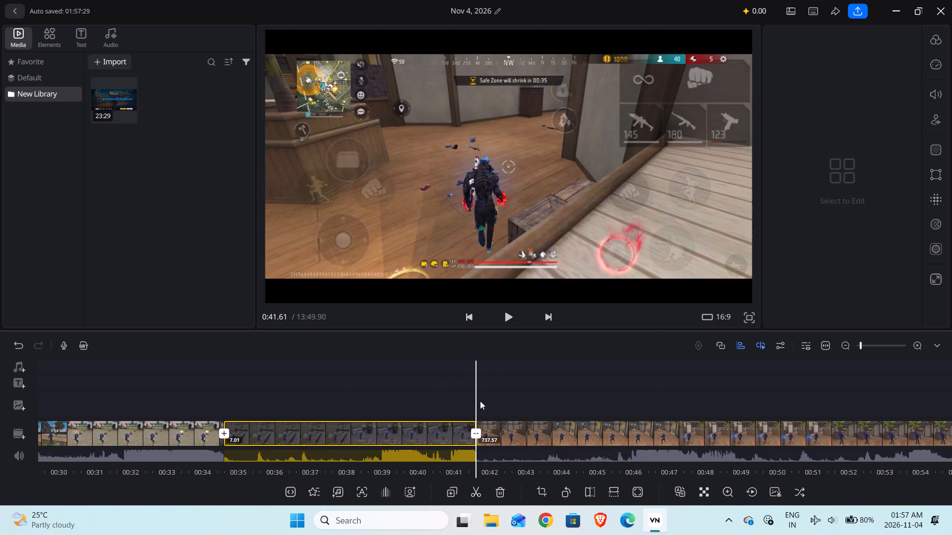
drag(480, 401, 516, 404)
click(510, 326)
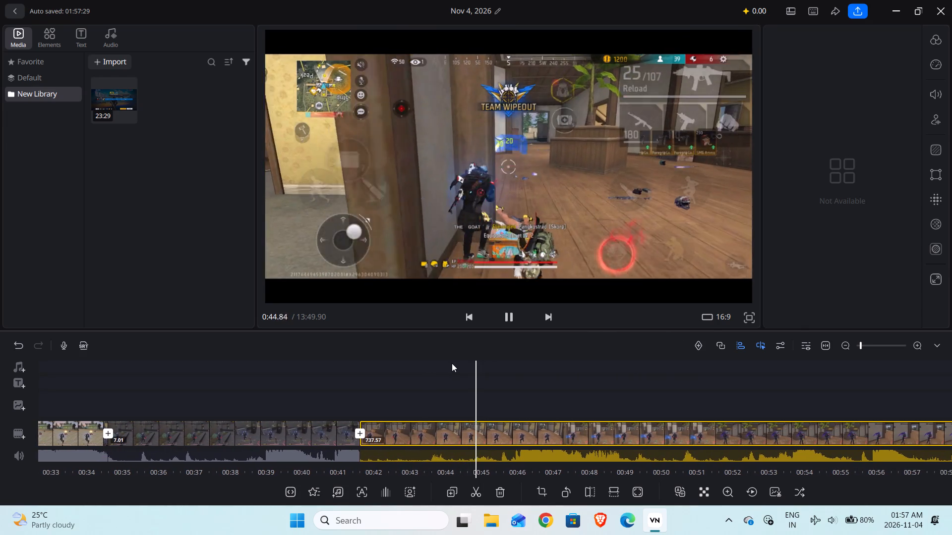
click(508, 324)
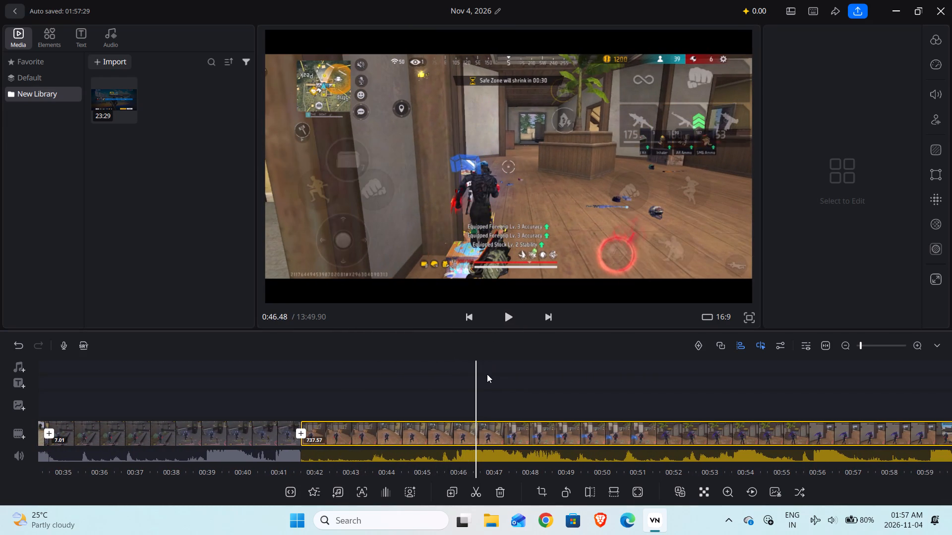
drag(488, 376, 518, 381)
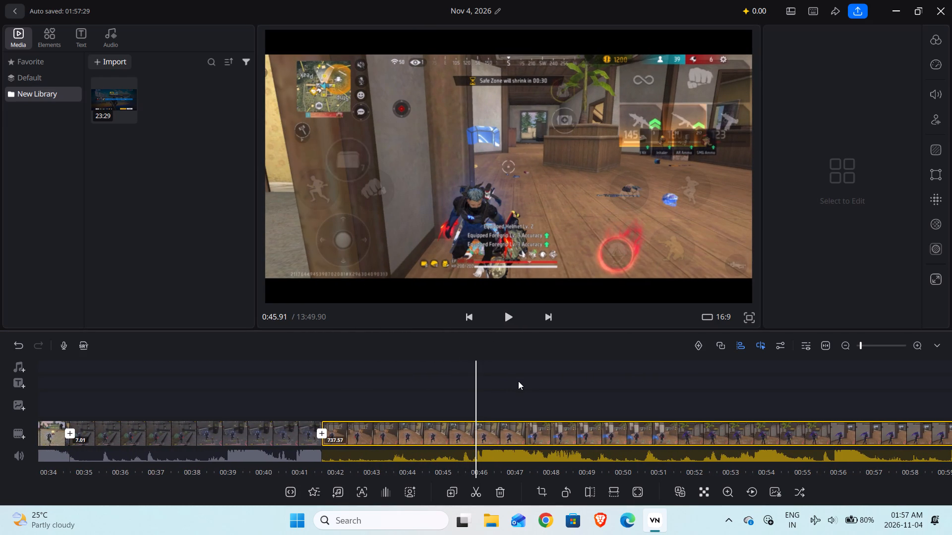
click(478, 490)
Find where the player runs beside the pool, split the clip at 1:27.11 and delete the part from 0:45.91 up to there.
drag(523, 405, 513, 404)
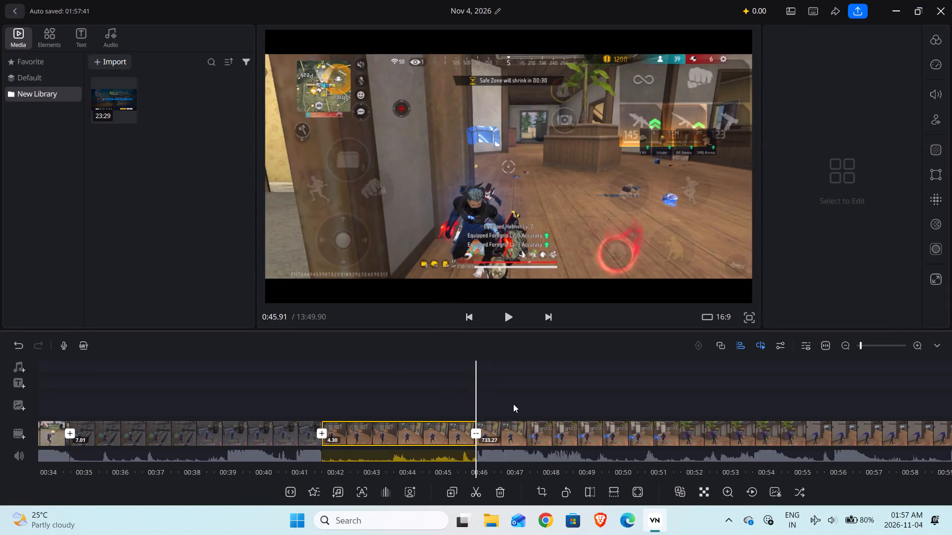
drag(513, 404, 446, 396)
drag(535, 397, 448, 393)
drag(540, 394, 515, 396)
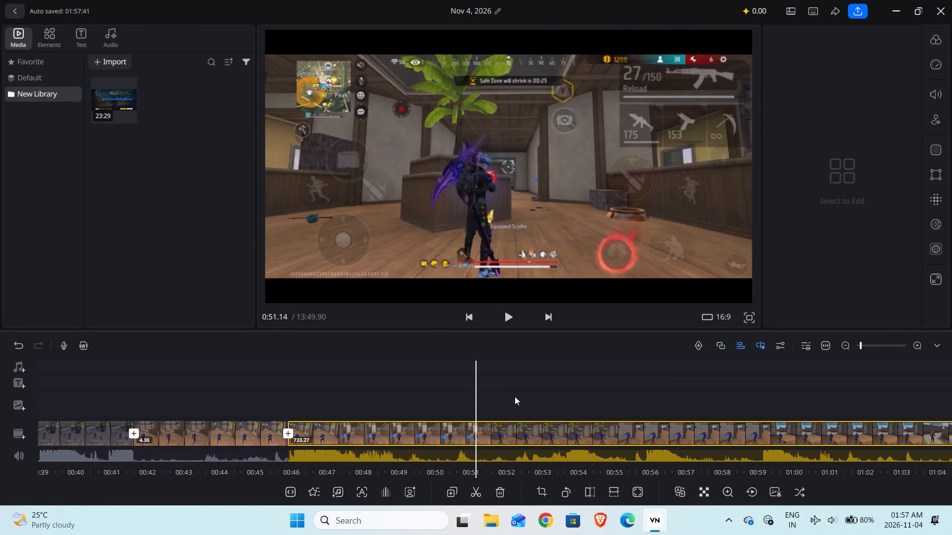
drag(515, 396, 468, 394)
drag(542, 392, 479, 388)
drag(509, 384, 496, 384)
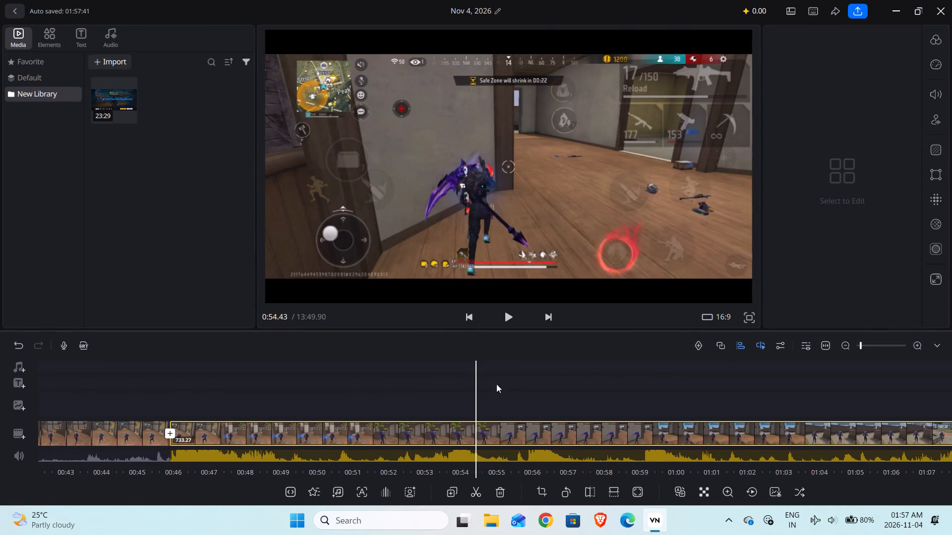
drag(496, 384, 457, 379)
drag(578, 385, 451, 373)
drag(562, 373, 466, 367)
drag(557, 368, 477, 367)
drag(552, 372, 497, 373)
drag(567, 372, 505, 373)
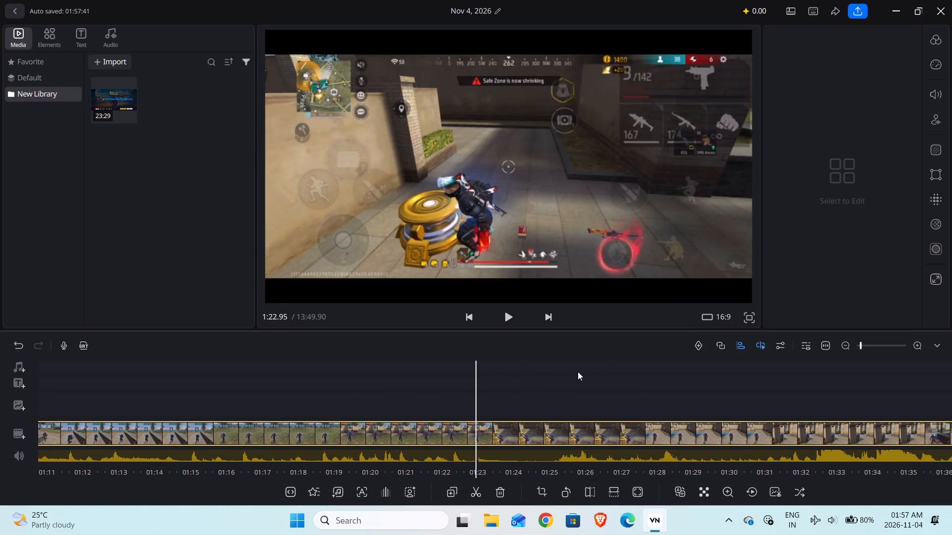
drag(573, 373, 492, 370)
drag(582, 369, 514, 368)
drag(587, 373, 555, 374)
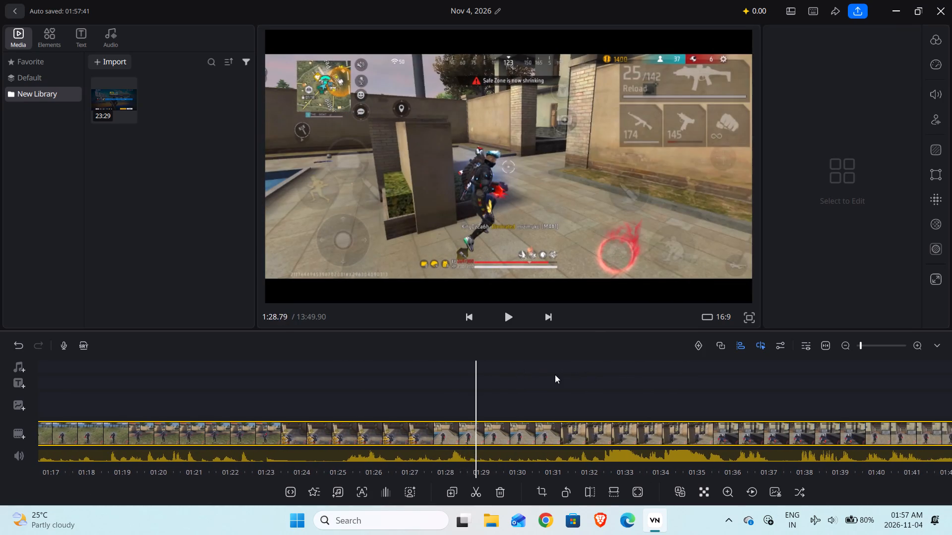
drag(555, 374, 606, 379)
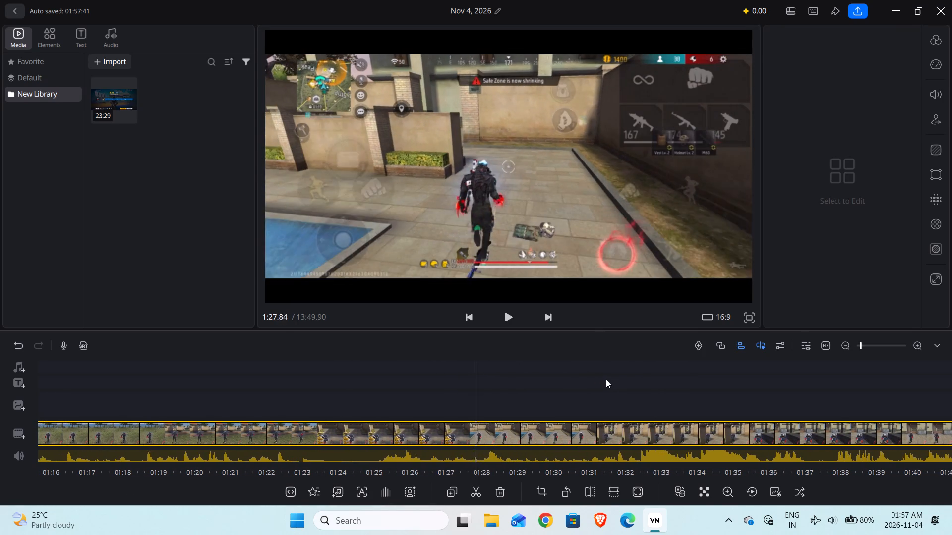
drag(606, 379, 623, 382)
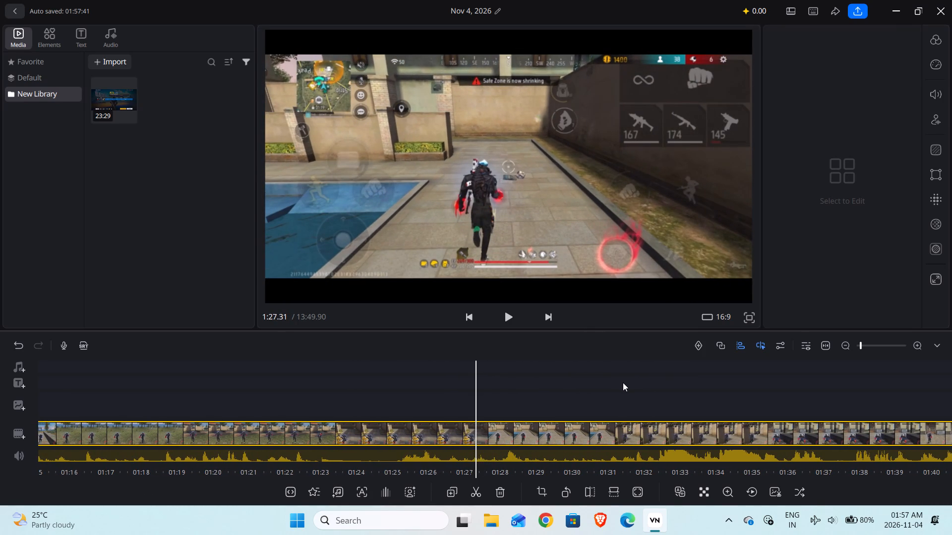
drag(623, 382, 640, 386)
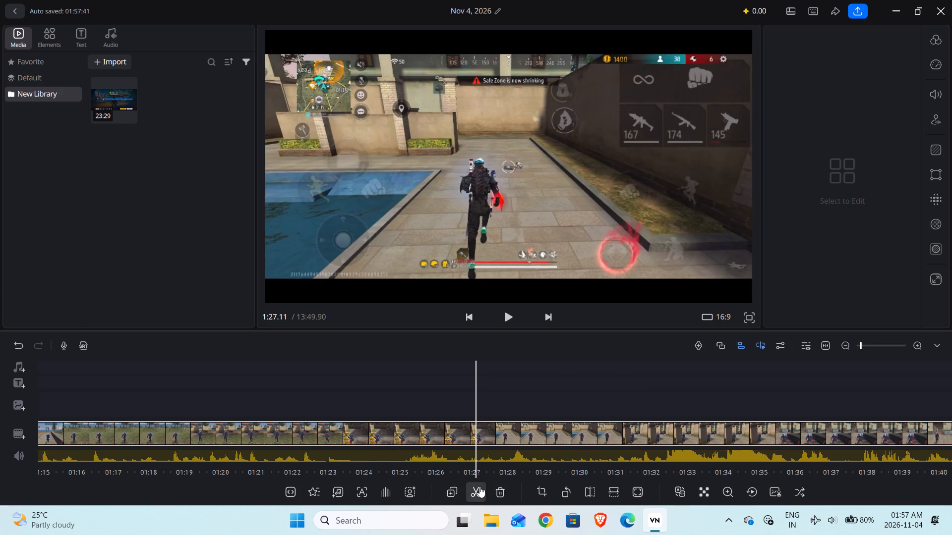
click(479, 486)
click(501, 487)
Play the fight following the 0:45.91 join and split the clip at 0:51.67, as the player runs up to the loot box after the team wipeout.
drag(474, 373, 531, 383)
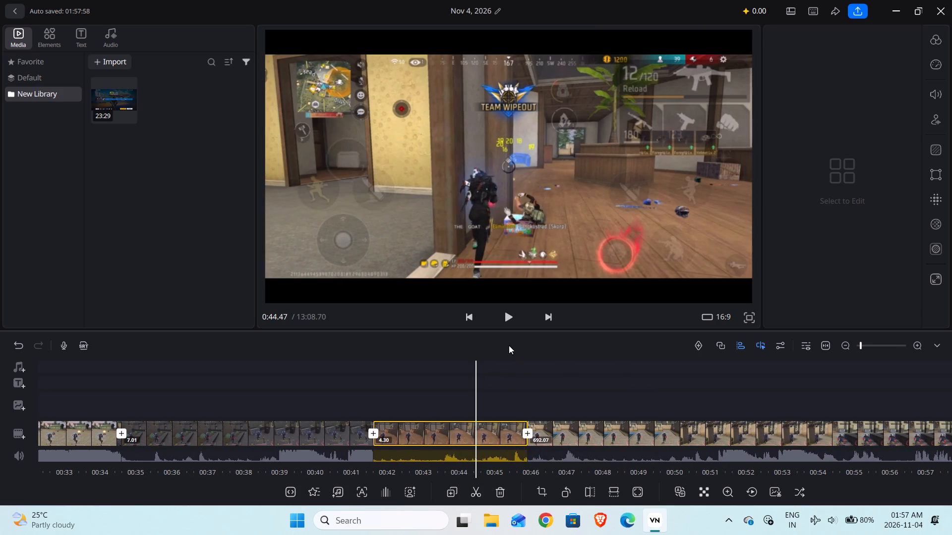
click(509, 319)
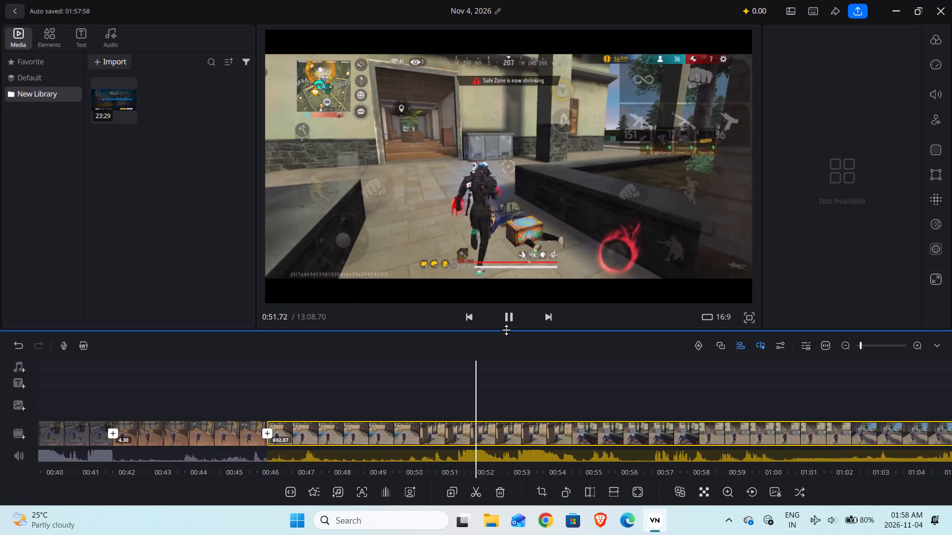
click(506, 330)
drag(492, 395, 554, 401)
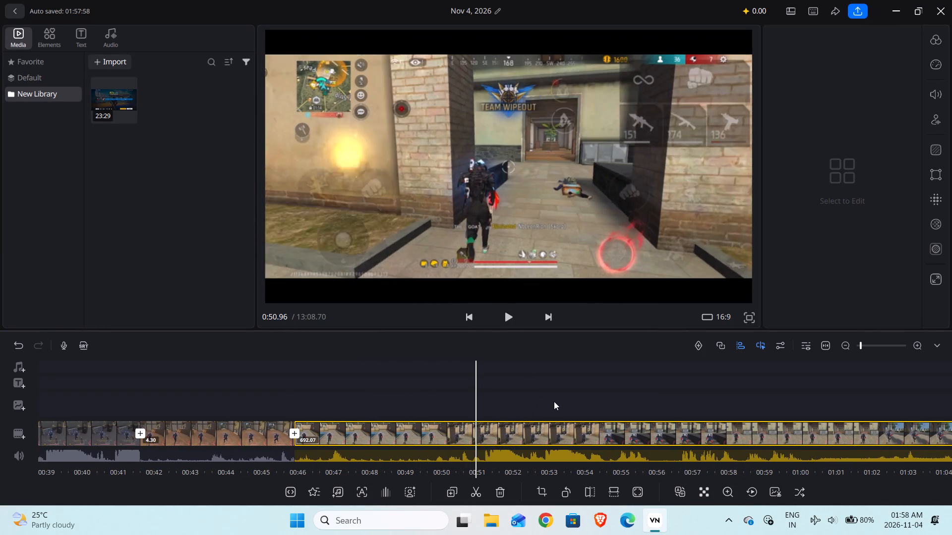
drag(554, 401, 563, 402)
click(505, 318)
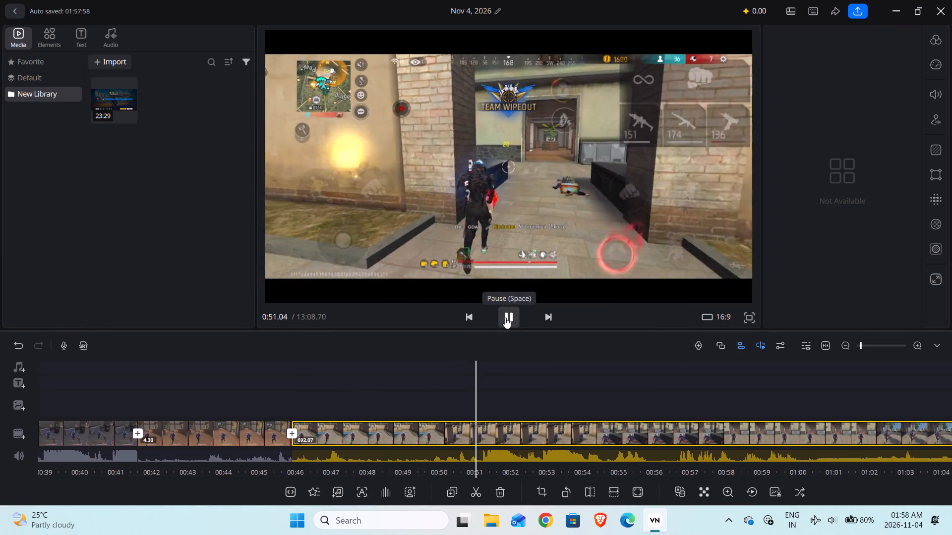
click(505, 318)
drag(512, 370, 522, 375)
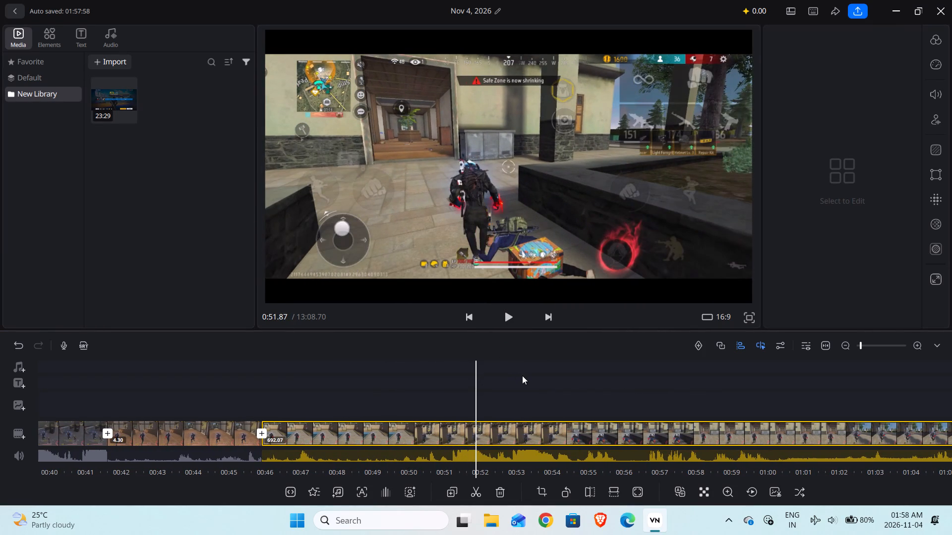
drag(522, 375, 528, 376)
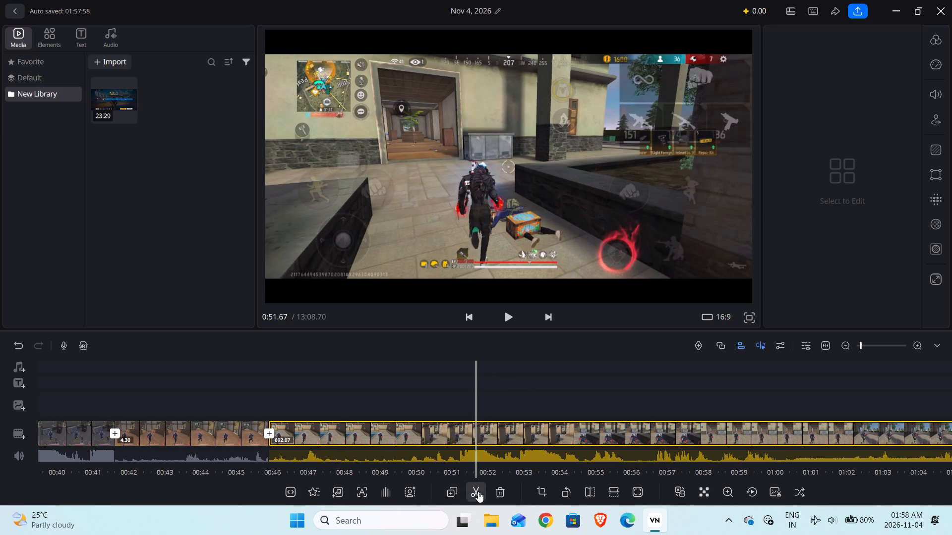
click(476, 493)
Find the next fight inside the wooden-floored building, split the clip at 1:30.12 and delete the part from 0:51.67 up to there.
drag(505, 391, 492, 392)
click(512, 311)
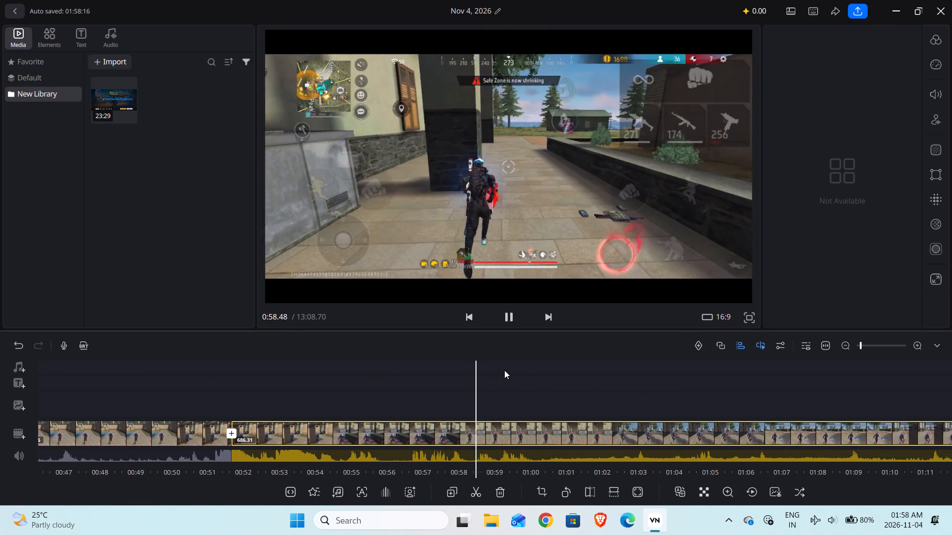
drag(637, 386, 574, 385)
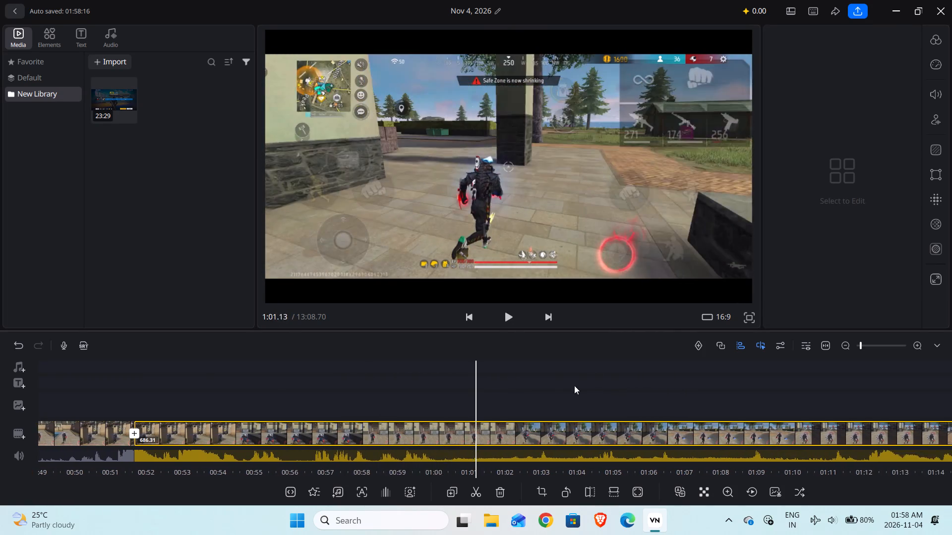
drag(574, 385, 571, 385)
drag(595, 390, 497, 392)
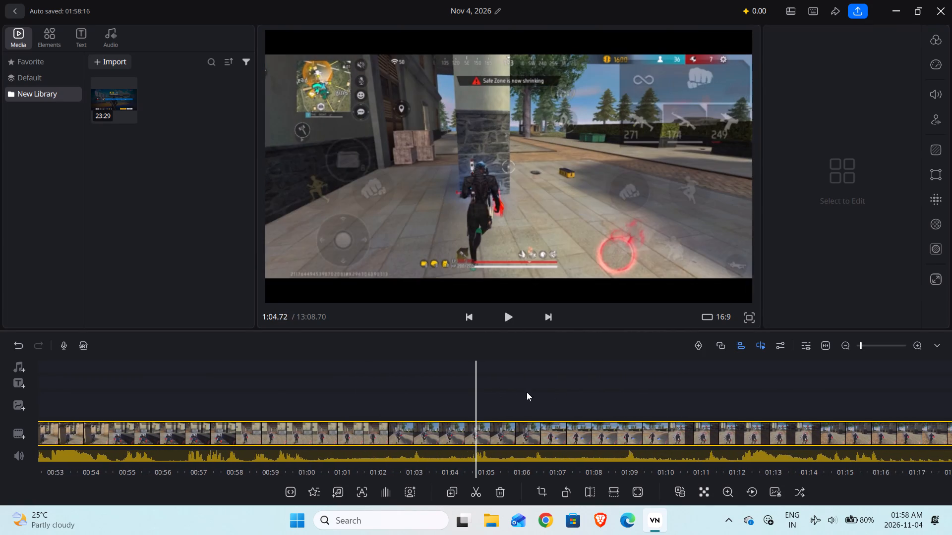
drag(608, 402, 493, 396)
drag(578, 400, 477, 399)
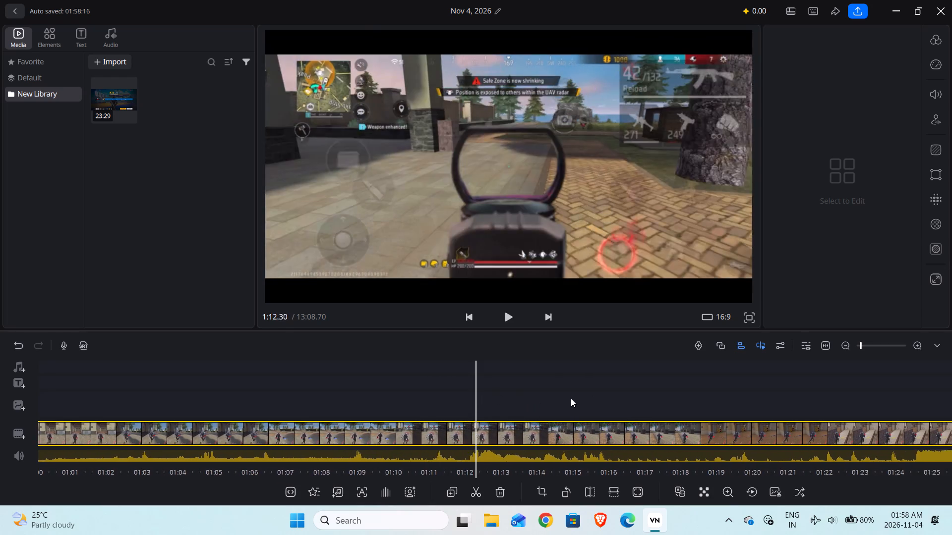
drag(571, 400, 469, 397)
drag(555, 396, 459, 390)
drag(534, 390, 516, 392)
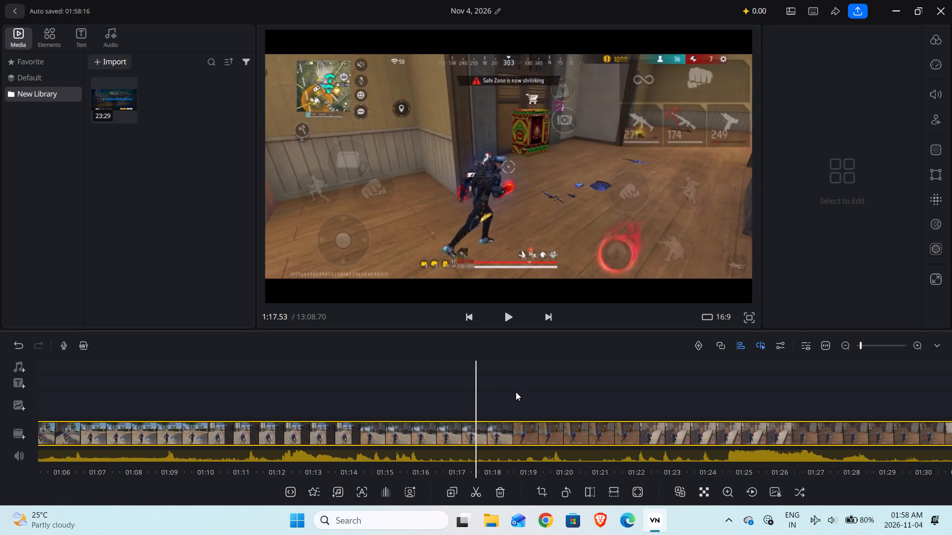
drag(516, 392, 455, 387)
drag(516, 384, 430, 381)
drag(500, 381, 436, 379)
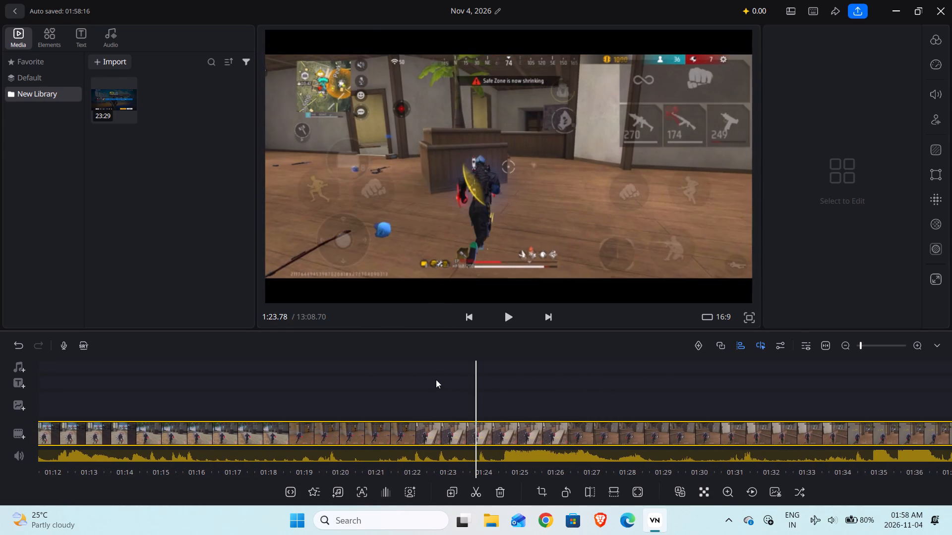
drag(513, 380, 431, 375)
drag(512, 380, 445, 378)
drag(508, 383, 487, 385)
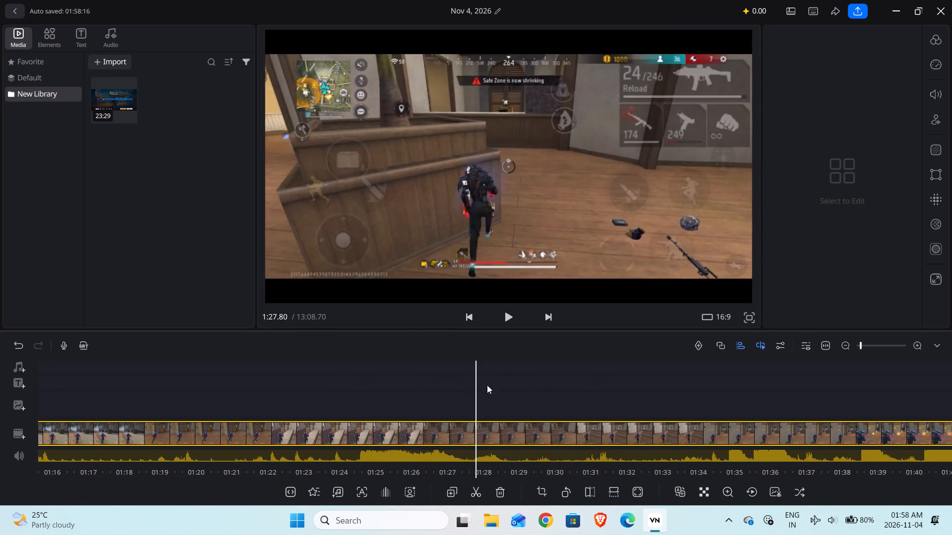
drag(487, 385, 453, 382)
drag(497, 383, 453, 384)
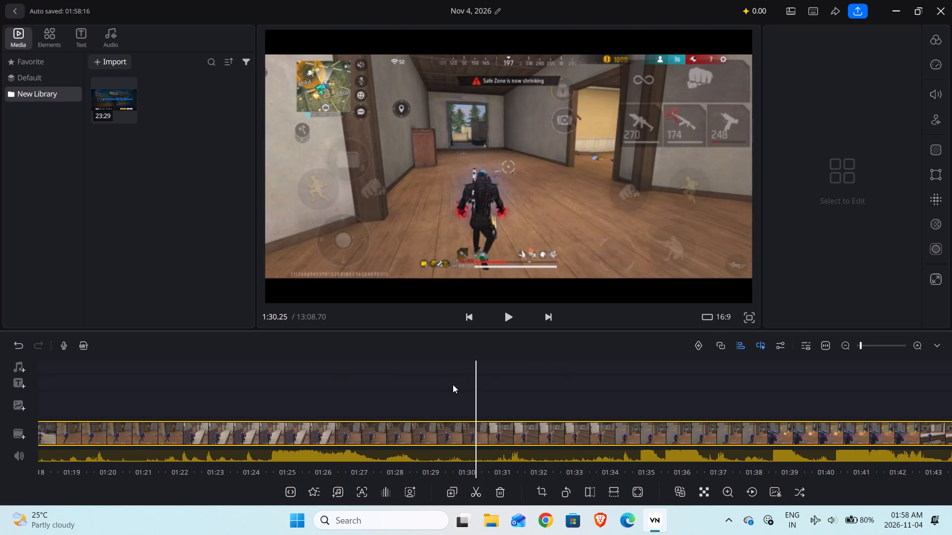
drag(453, 384, 471, 388)
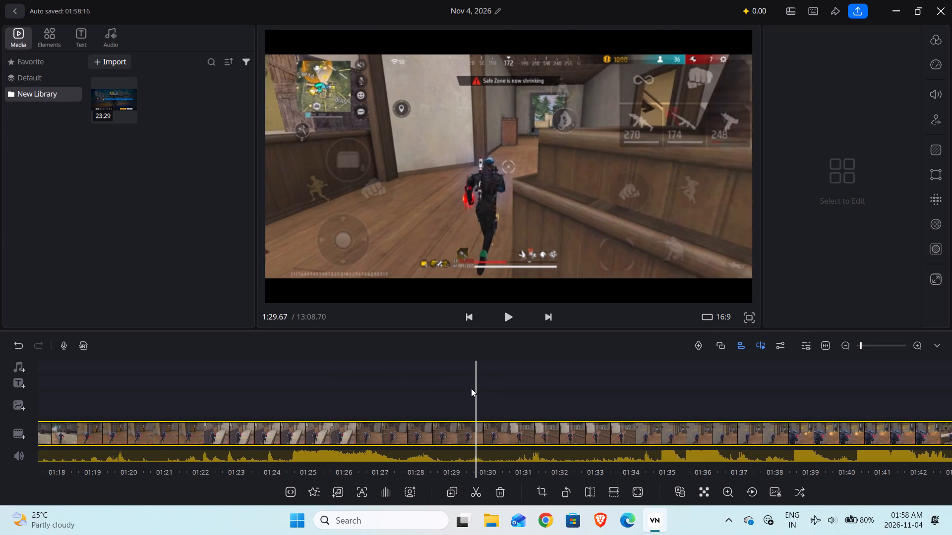
drag(471, 388, 448, 388)
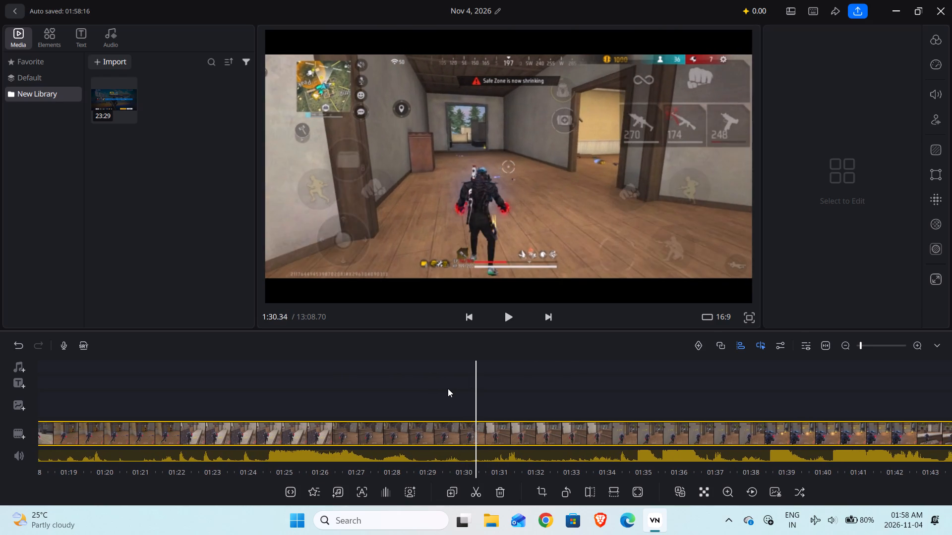
drag(448, 388, 419, 390)
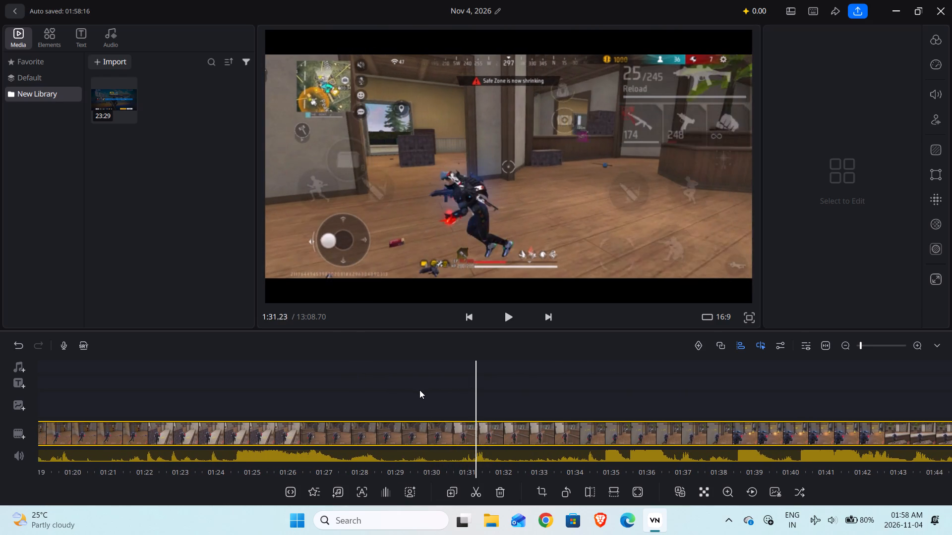
drag(419, 390, 448, 393)
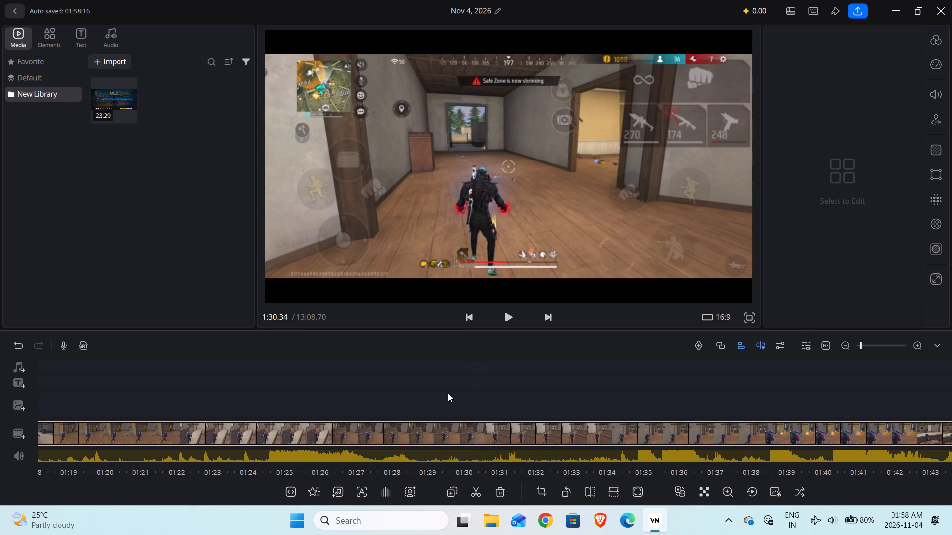
drag(453, 395, 461, 396)
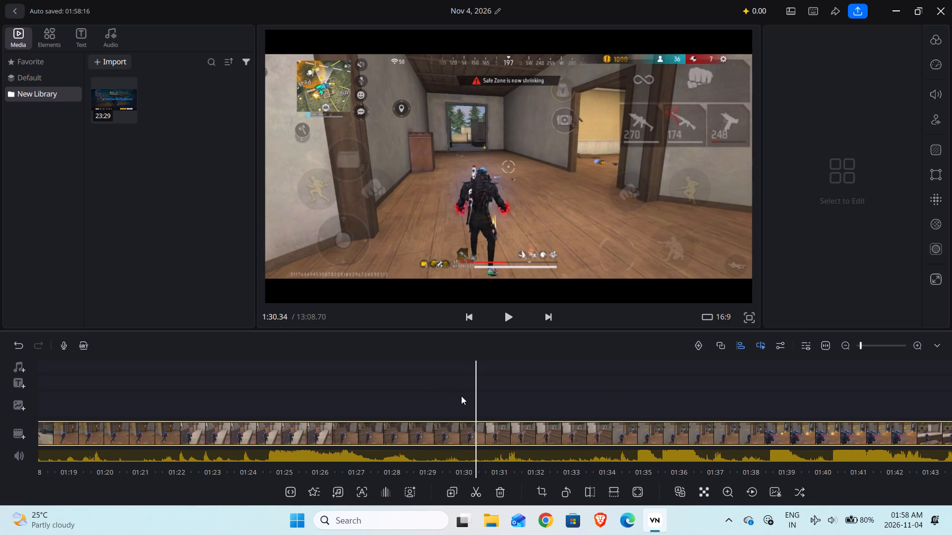
drag(461, 396, 471, 400)
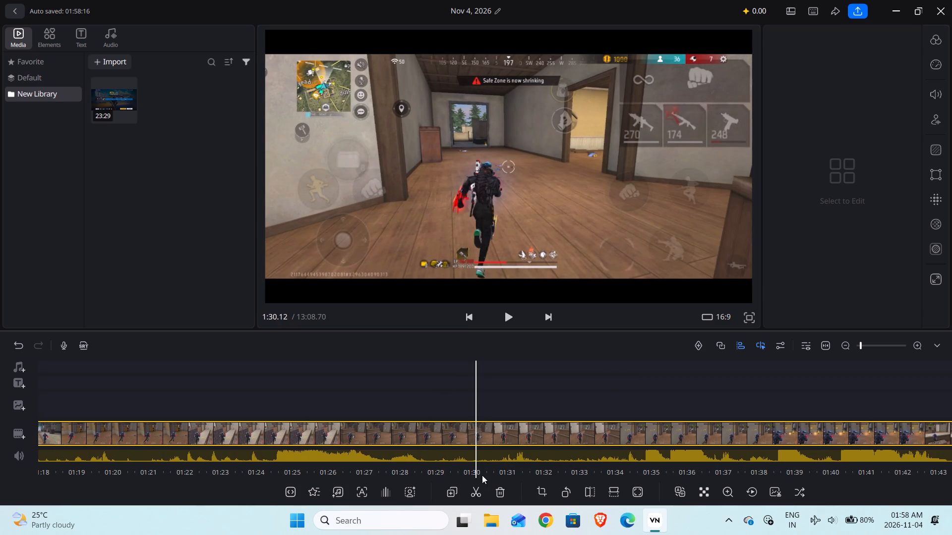
click(476, 486)
click(502, 494)
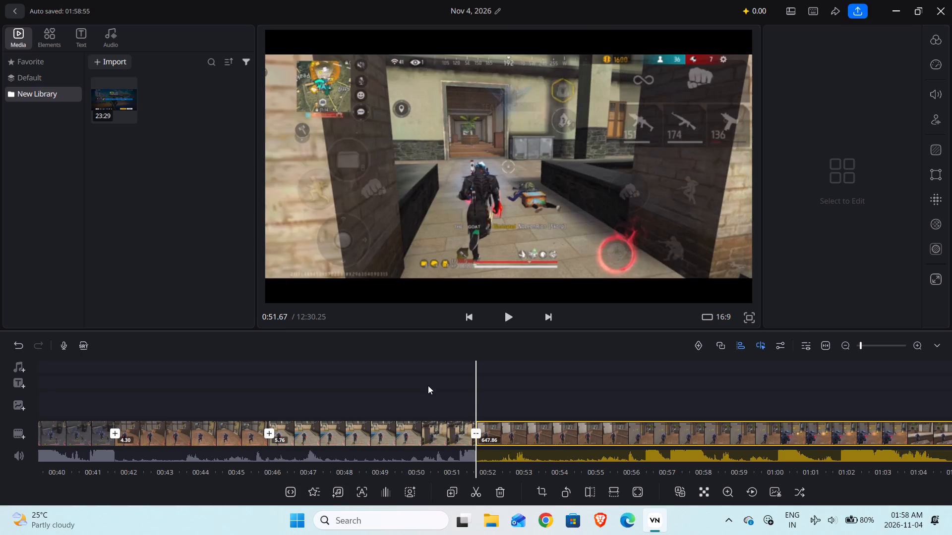
Play the fight following the 0:51.67 join and split the clip at 1:01.73, as the player loots the eliminated enemy.
drag(432, 384, 498, 388)
click(507, 321)
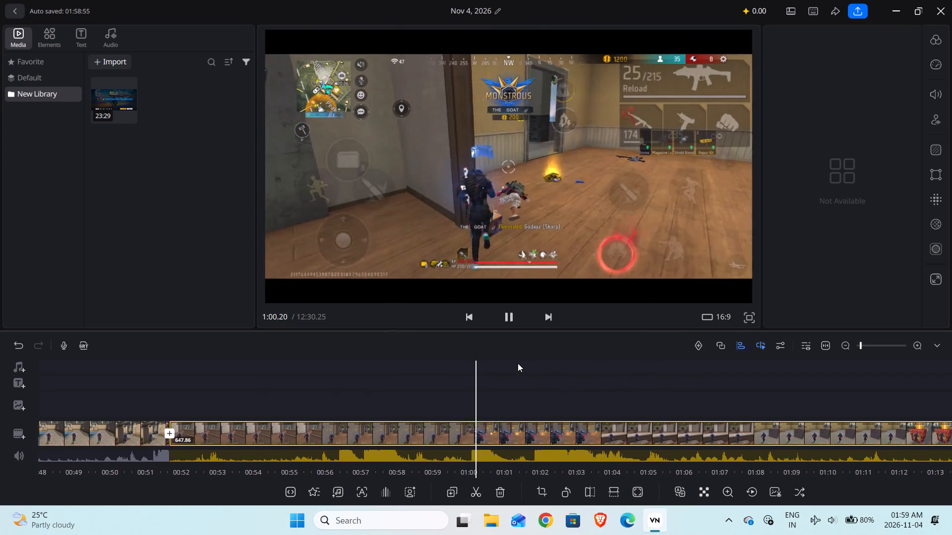
drag(487, 369, 550, 373)
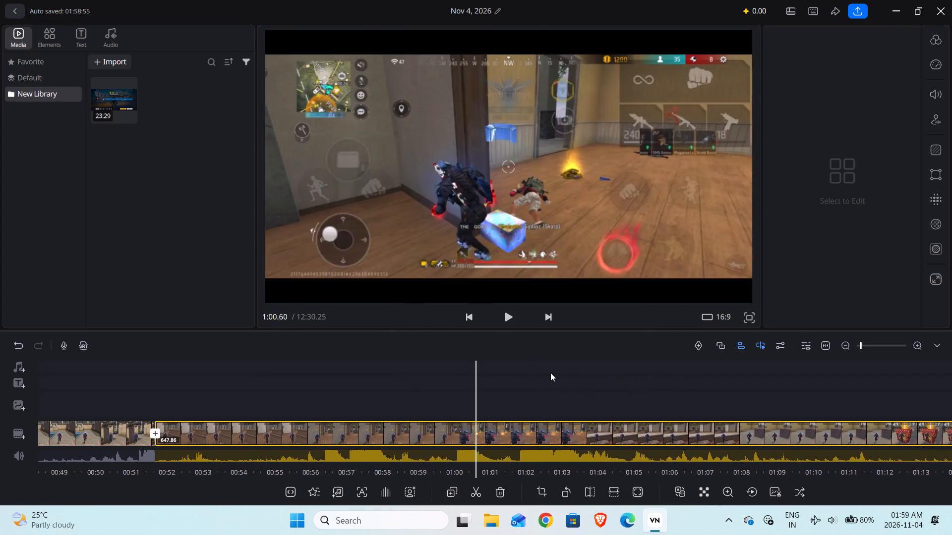
drag(550, 373, 585, 377)
click(509, 315)
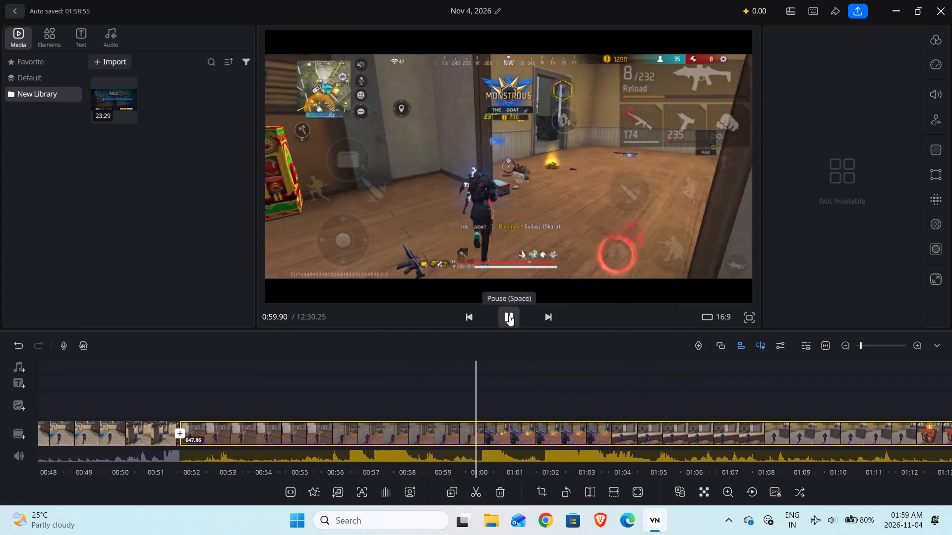
click(509, 315)
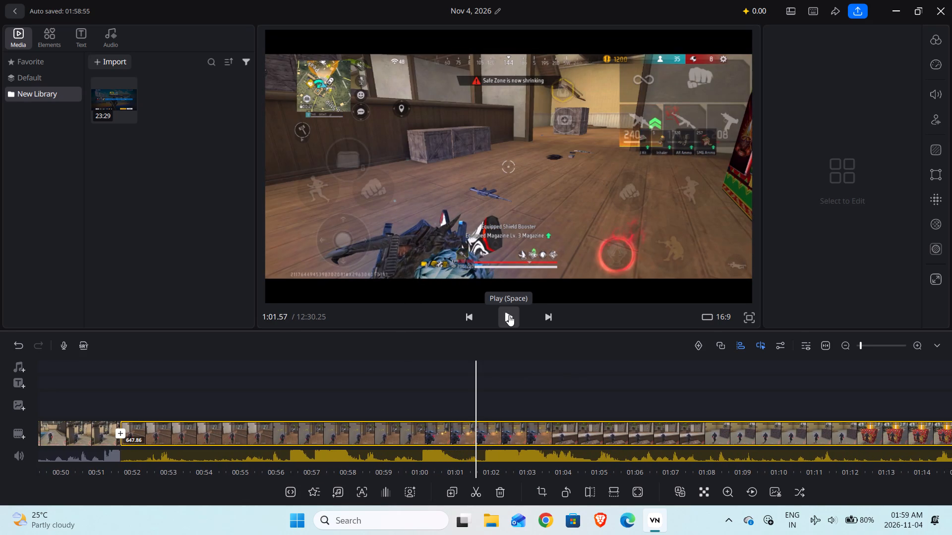
double_click(503, 320)
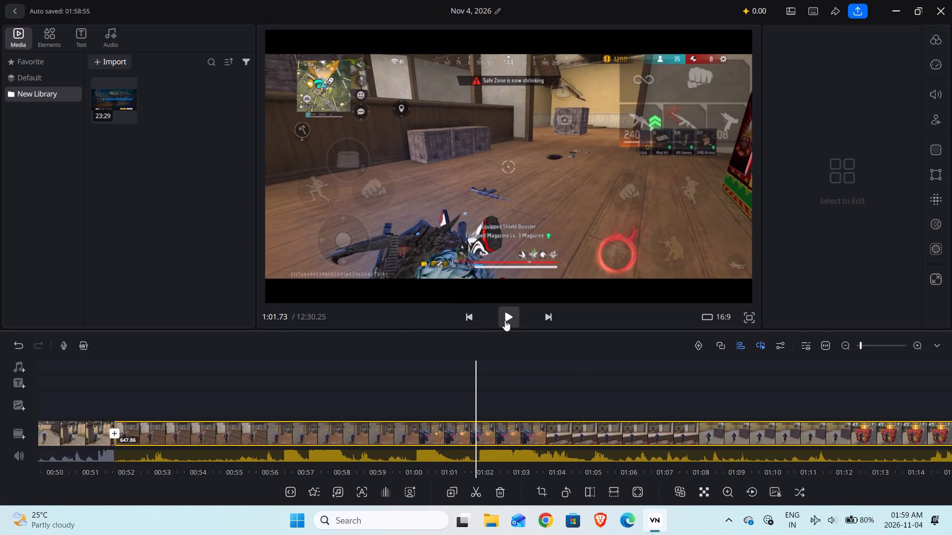
click(479, 485)
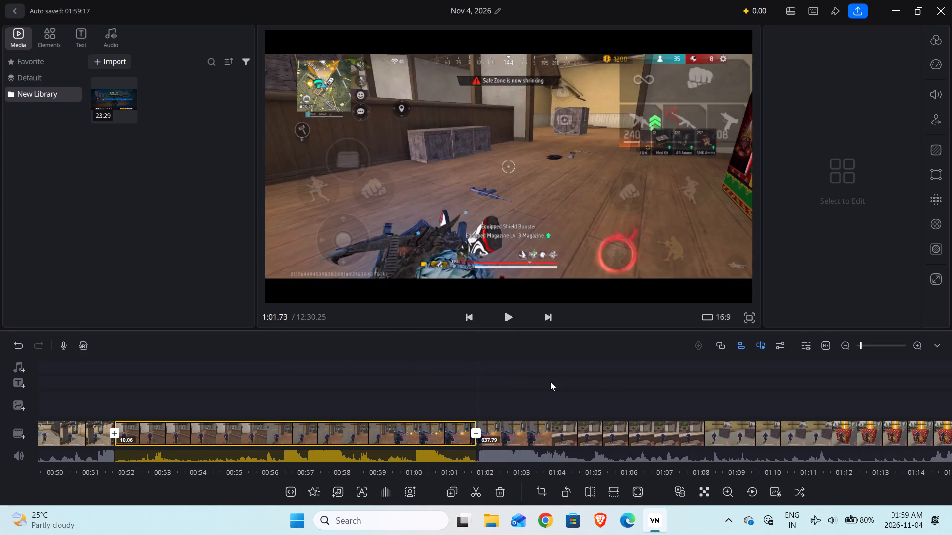
drag(549, 381, 447, 390)
drag(521, 386, 437, 386)
drag(511, 385, 425, 385)
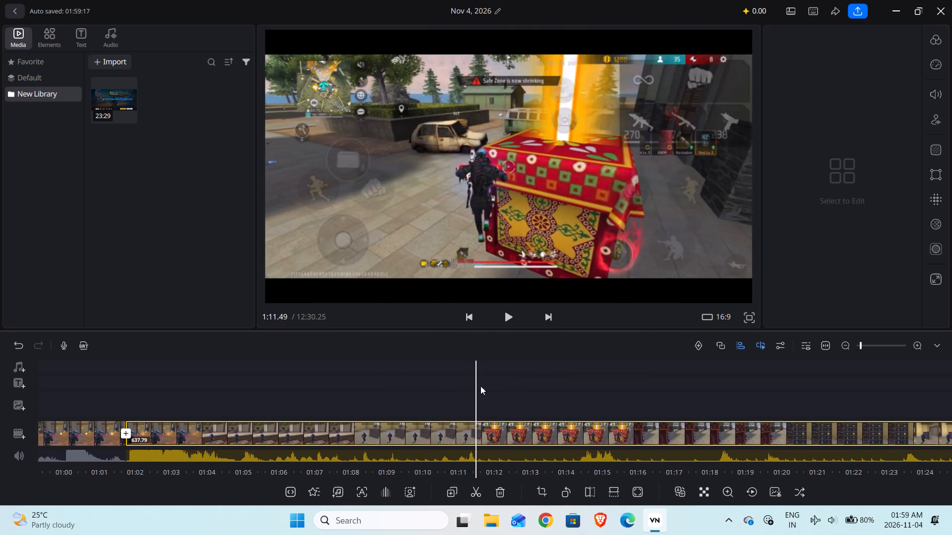
drag(480, 386, 416, 381)
drag(494, 374, 418, 370)
drag(535, 370, 433, 370)
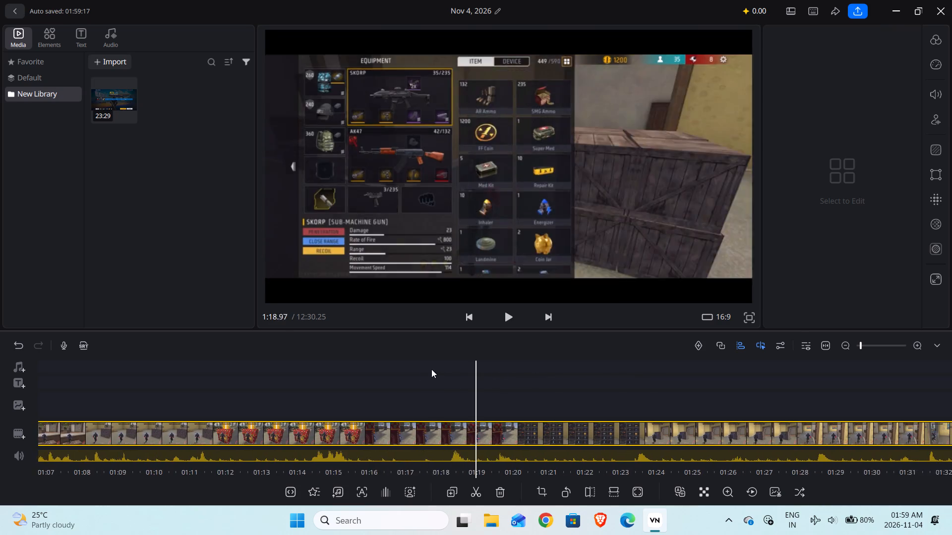
drag(516, 373, 416, 373)
drag(493, 372, 418, 371)
drag(520, 362, 500, 364)
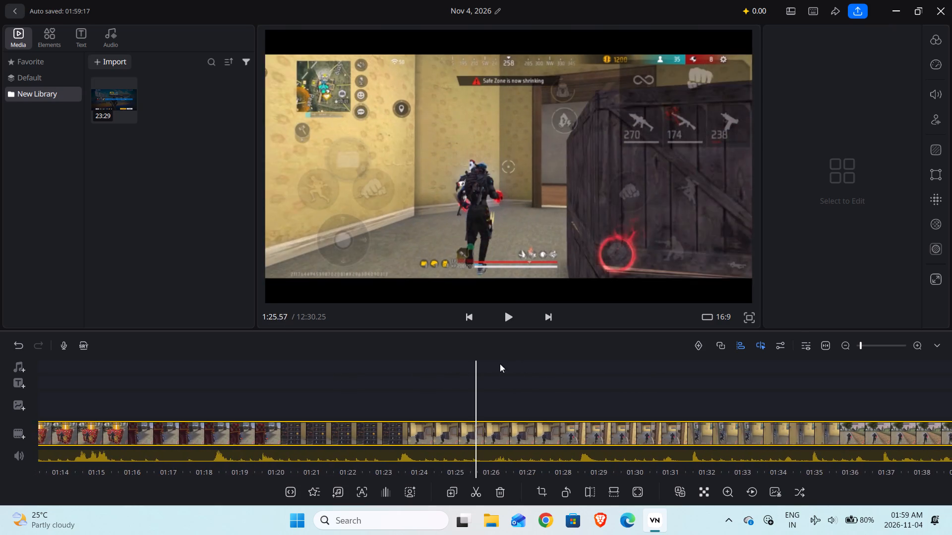
drag(500, 364, 438, 364)
drag(547, 365, 450, 367)
drag(552, 364, 458, 371)
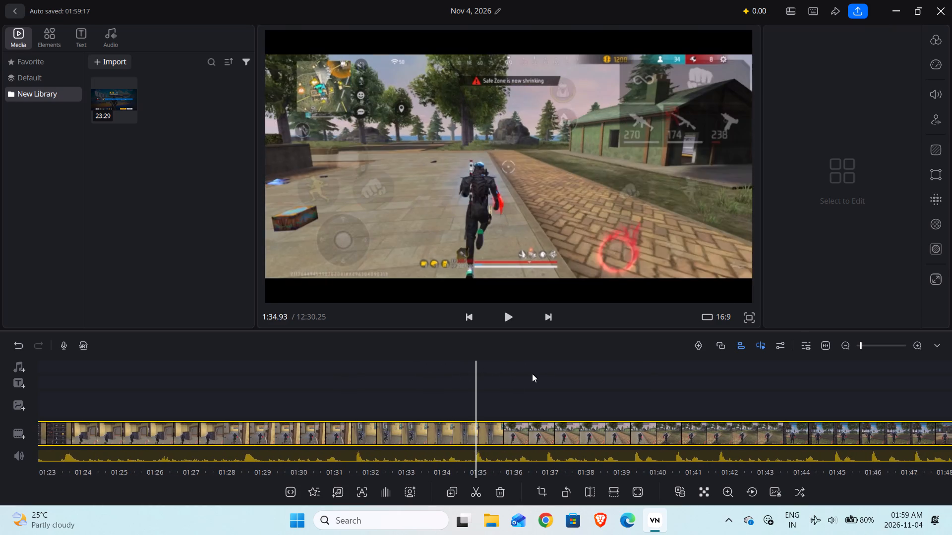
drag(528, 377, 458, 381)
drag(526, 385, 452, 387)
drag(515, 387, 449, 384)
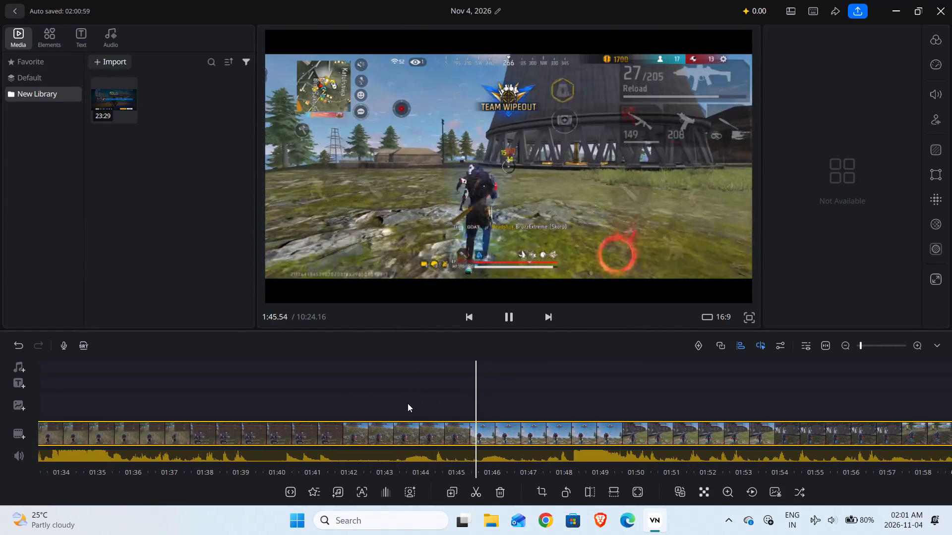
click(513, 315)
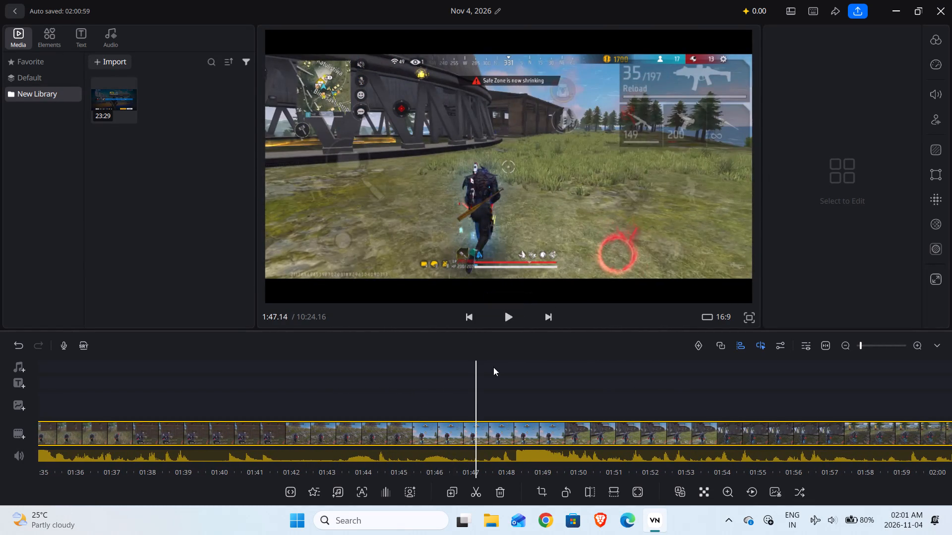
drag(505, 369, 533, 376)
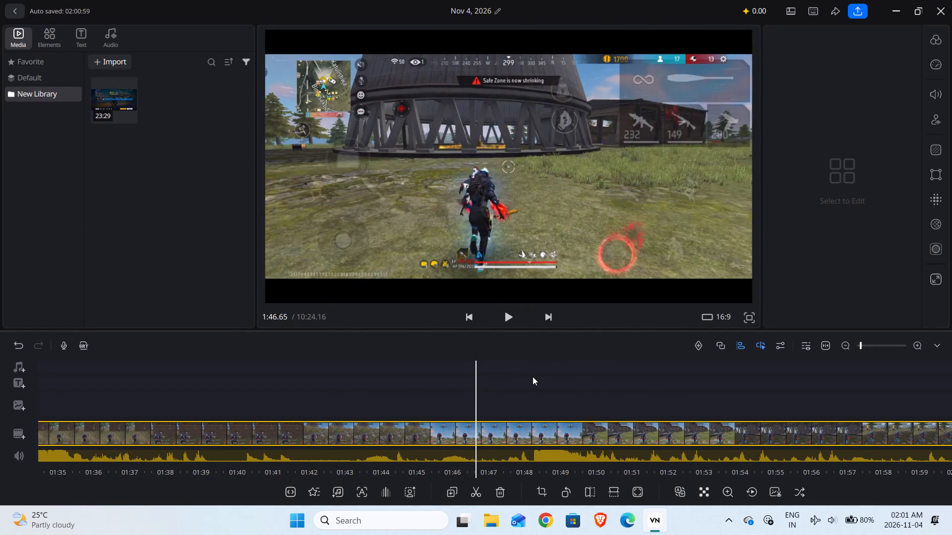
drag(533, 376, 538, 379)
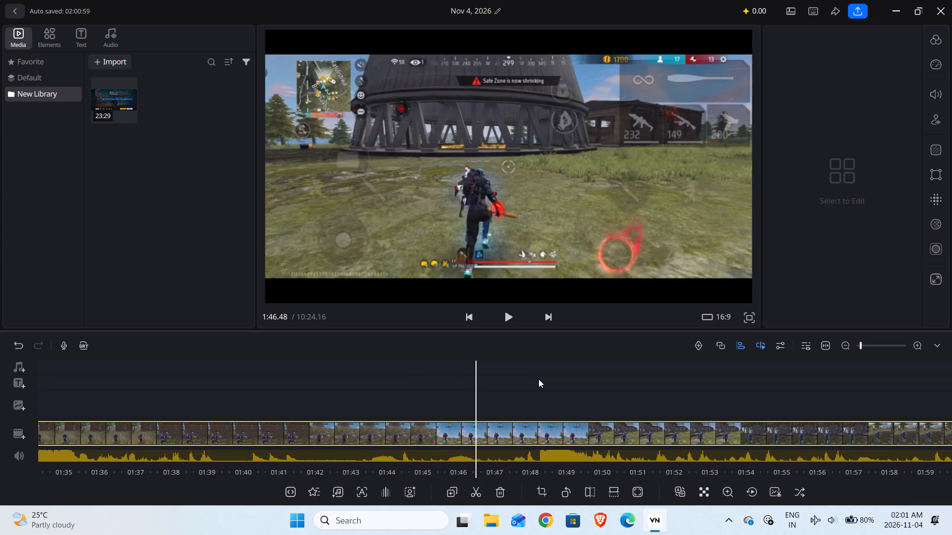
click(478, 491)
Find the next fight, on the rocky hillside above the village, split the clip at 2:03.29 and delete the part from 1:46.48 up to there.
drag(503, 394, 452, 396)
drag(563, 397, 479, 389)
drag(577, 390, 493, 387)
drag(570, 393, 491, 388)
drag(580, 388, 510, 388)
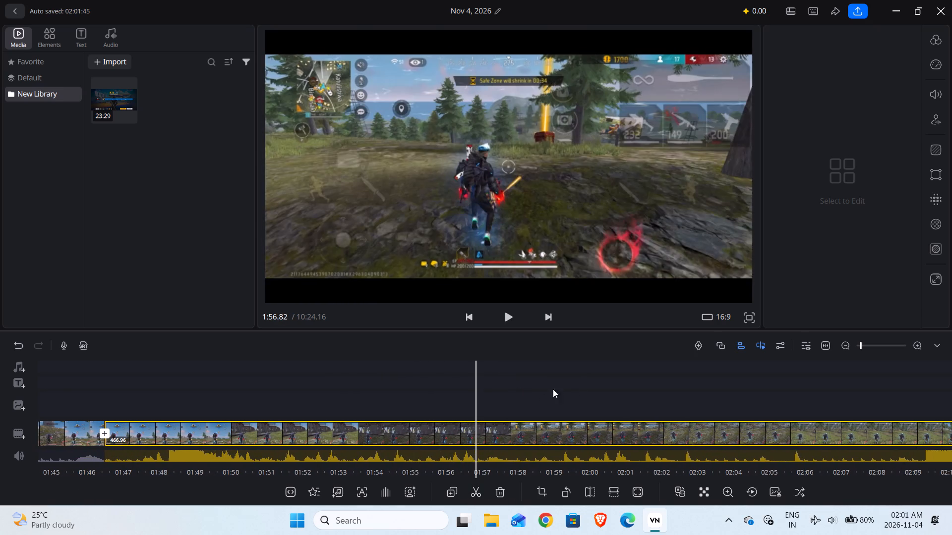
drag(590, 393, 520, 392)
drag(593, 391, 519, 384)
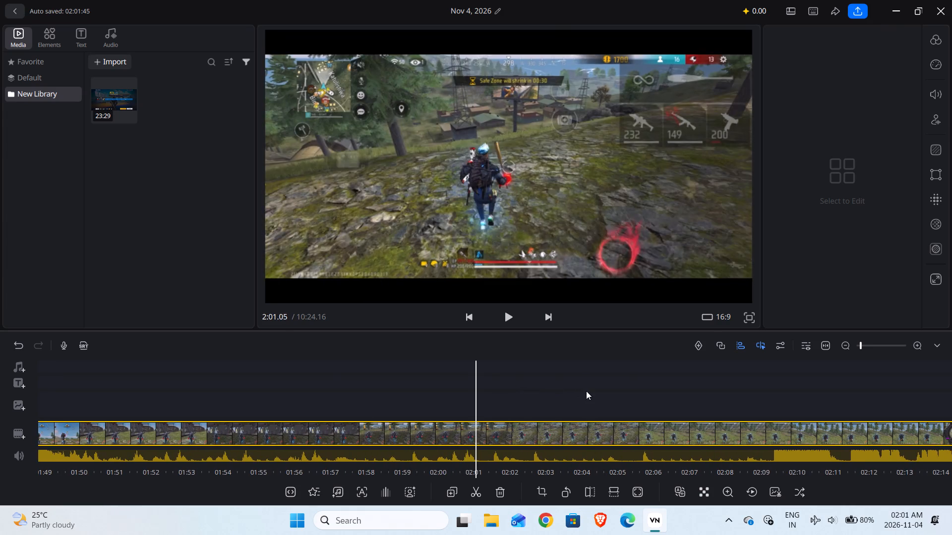
drag(586, 391, 514, 387)
drag(571, 388, 499, 376)
drag(548, 374, 521, 372)
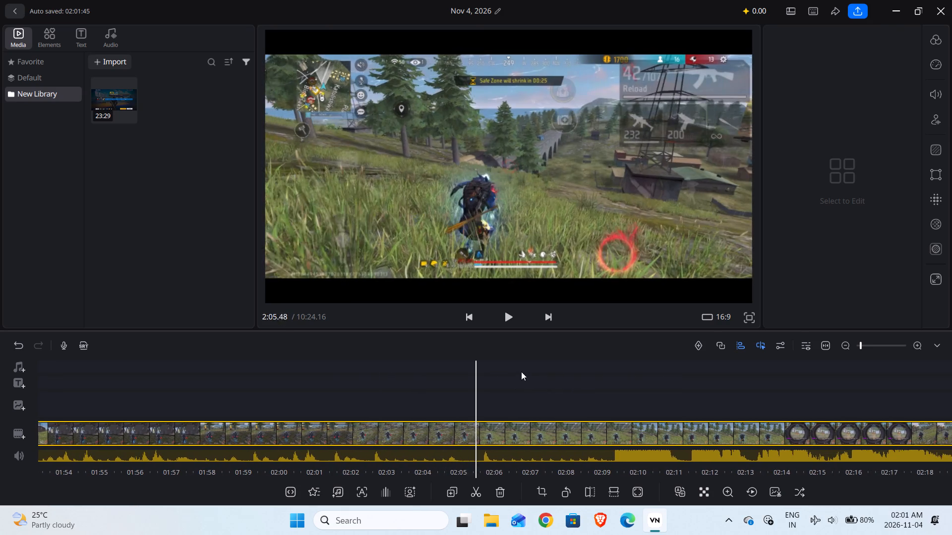
drag(521, 372, 549, 368)
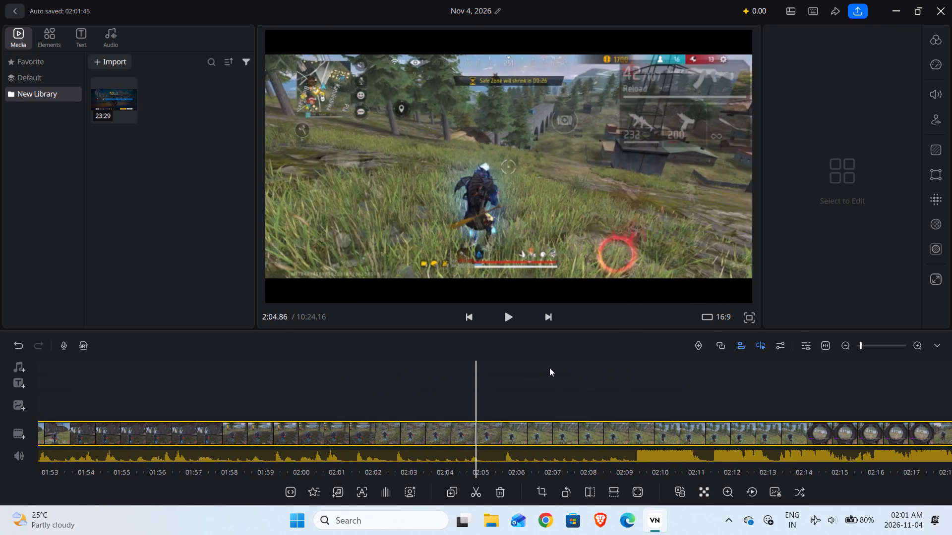
drag(549, 368, 604, 374)
click(476, 499)
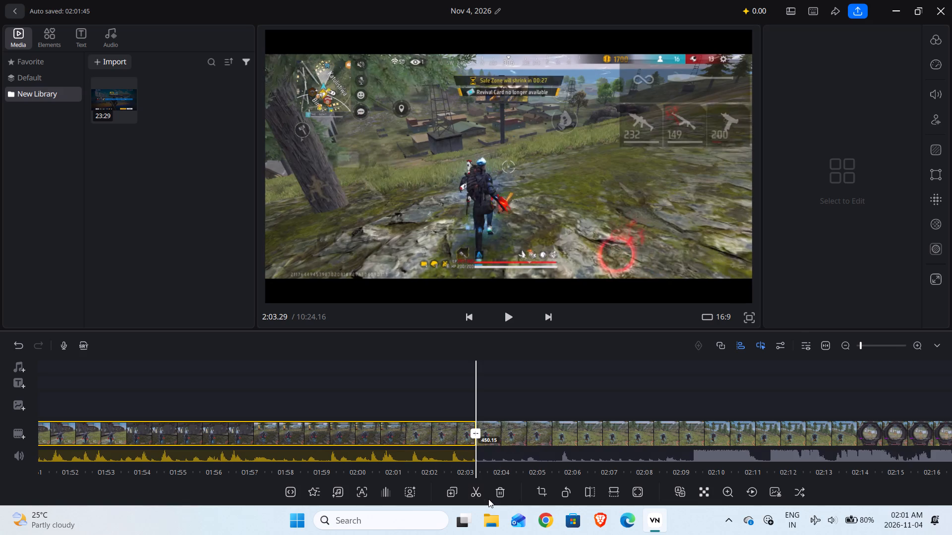
click(488, 499)
click(498, 499)
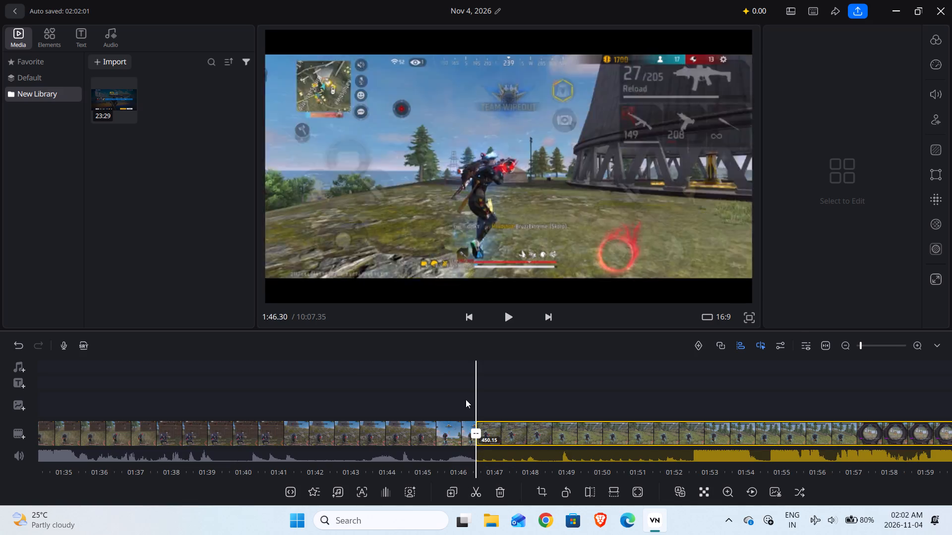
Play the fight following the 1:46.48 join and split the clip at 2:00.37, as the player runs along the hillside after the team wipeout.
drag(461, 387, 517, 401)
click(505, 320)
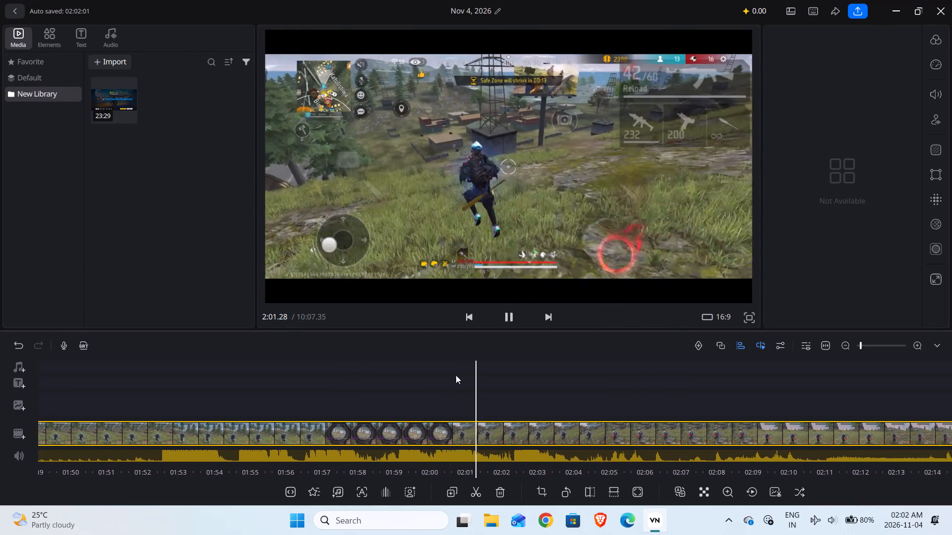
drag(477, 368, 536, 385)
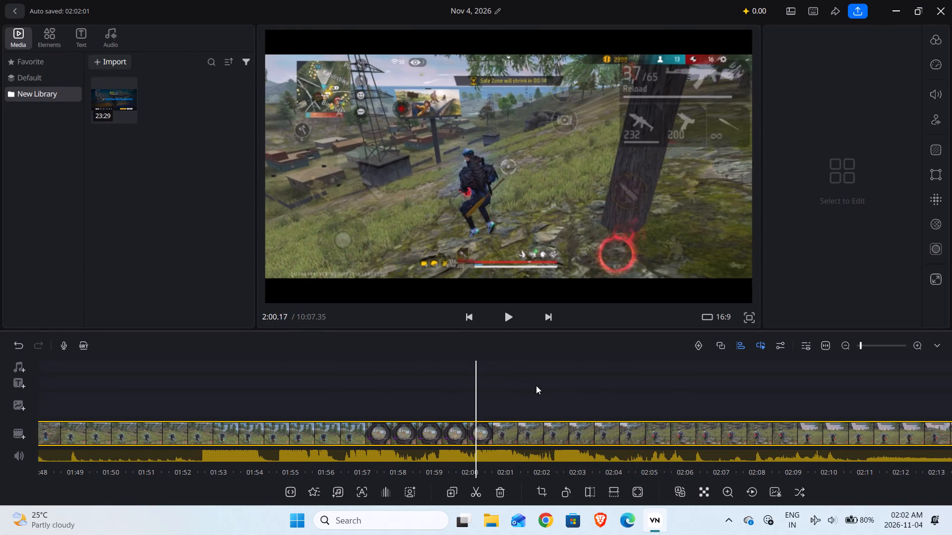
drag(536, 385, 541, 386)
click(511, 319)
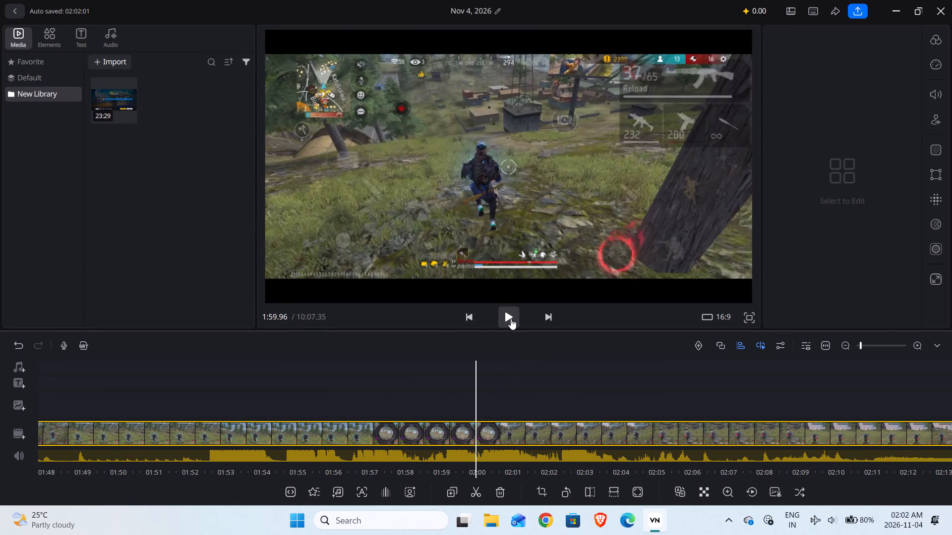
click(511, 319)
drag(477, 390, 508, 397)
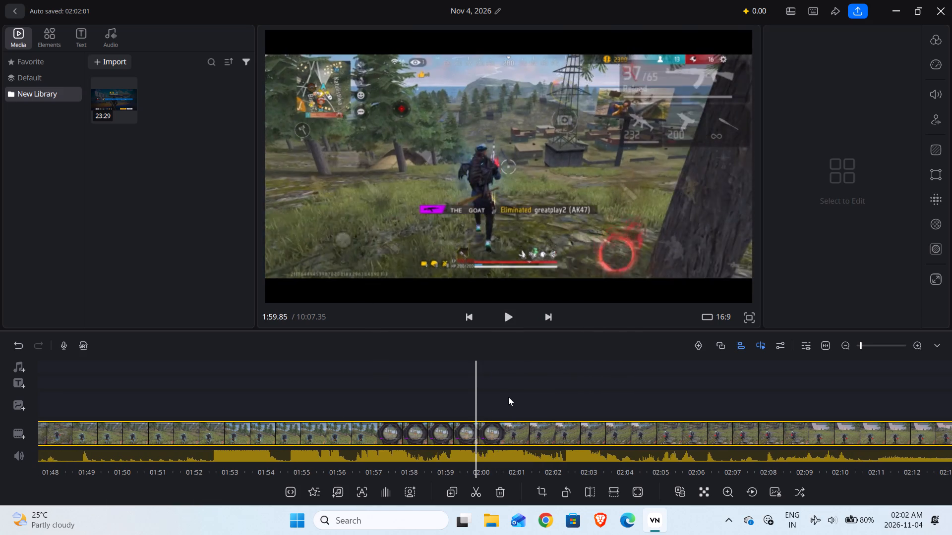
drag(508, 397, 518, 408)
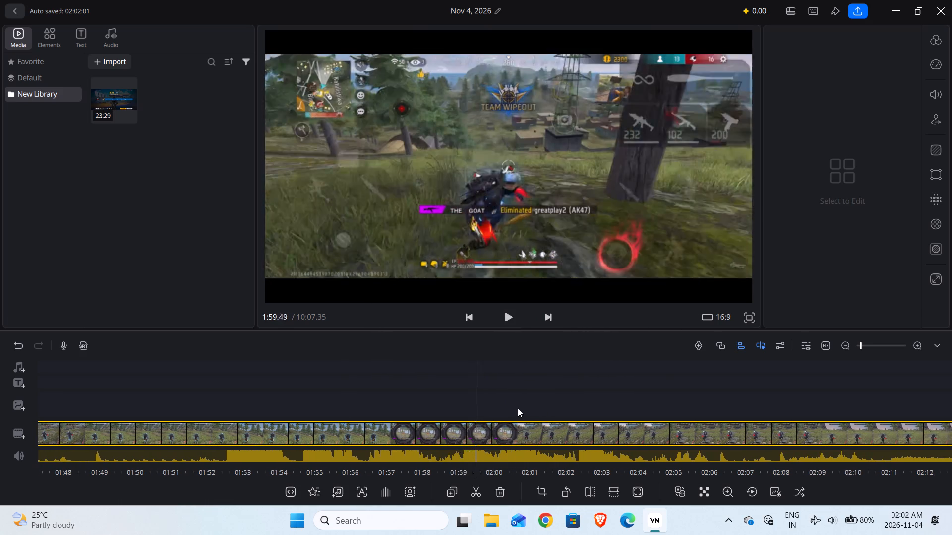
drag(518, 408, 477, 396)
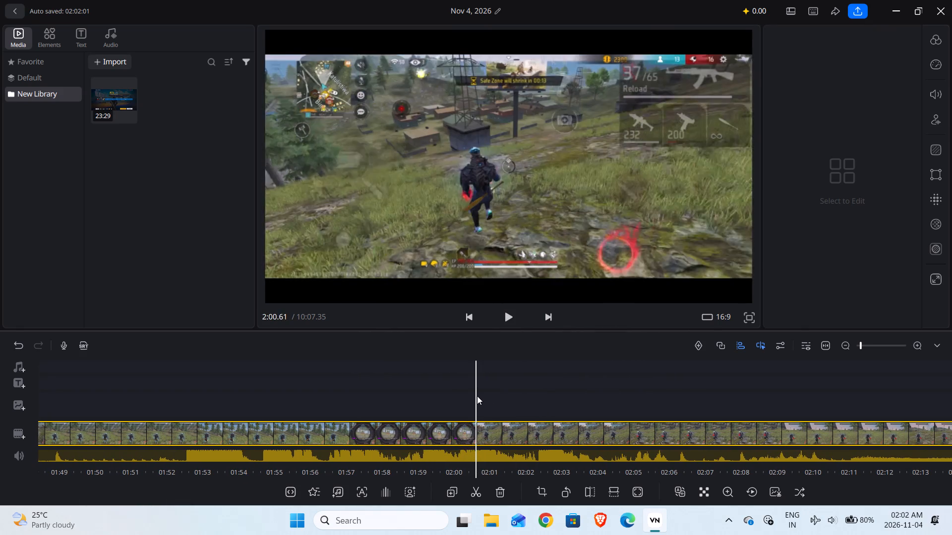
drag(477, 396, 484, 397)
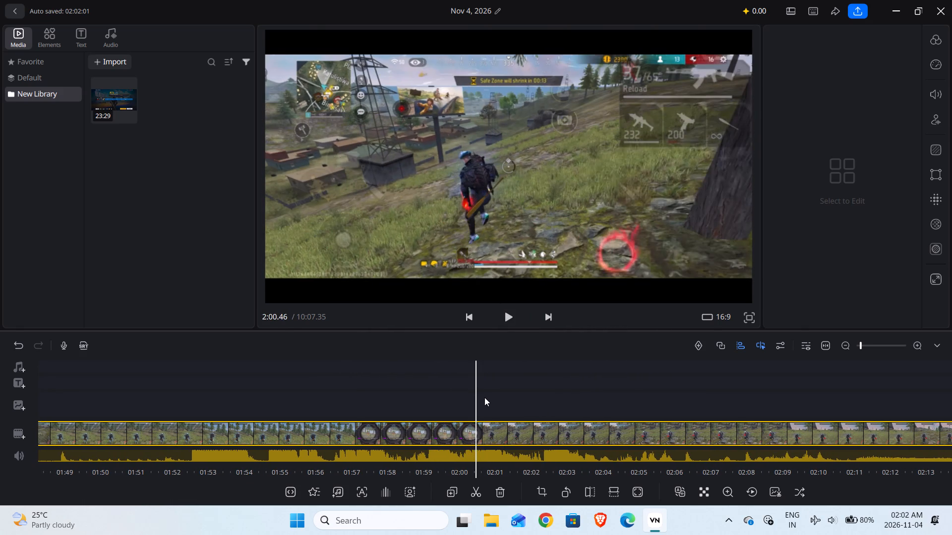
drag(484, 397, 502, 403)
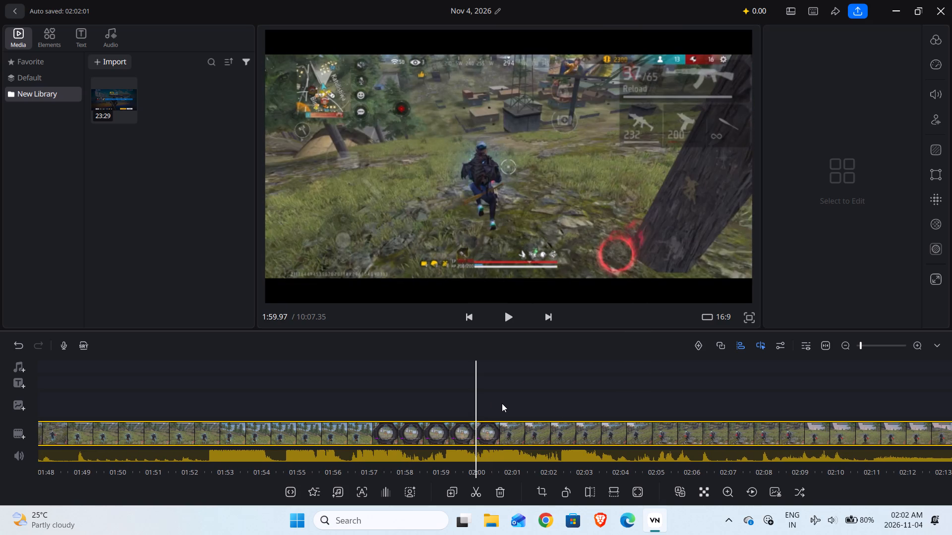
drag(502, 403, 509, 406)
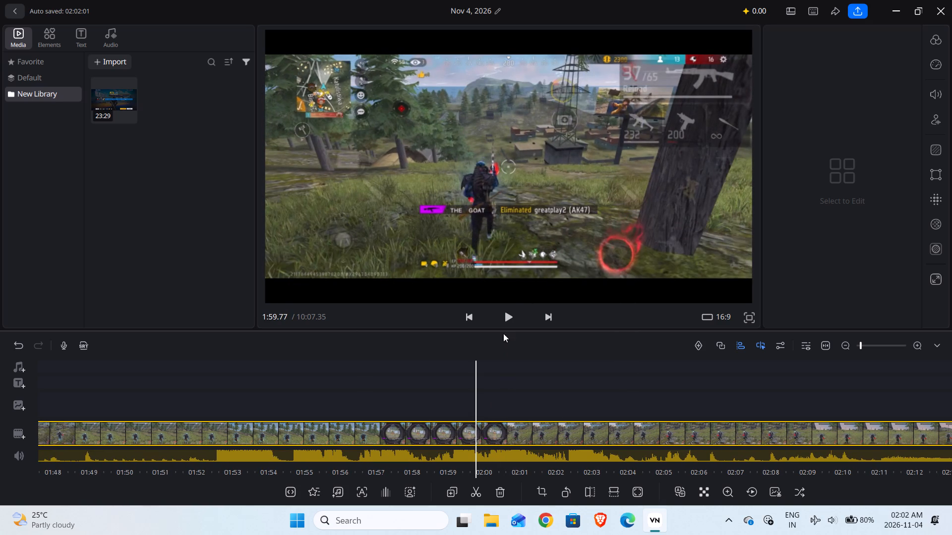
click(505, 326)
click(505, 326)
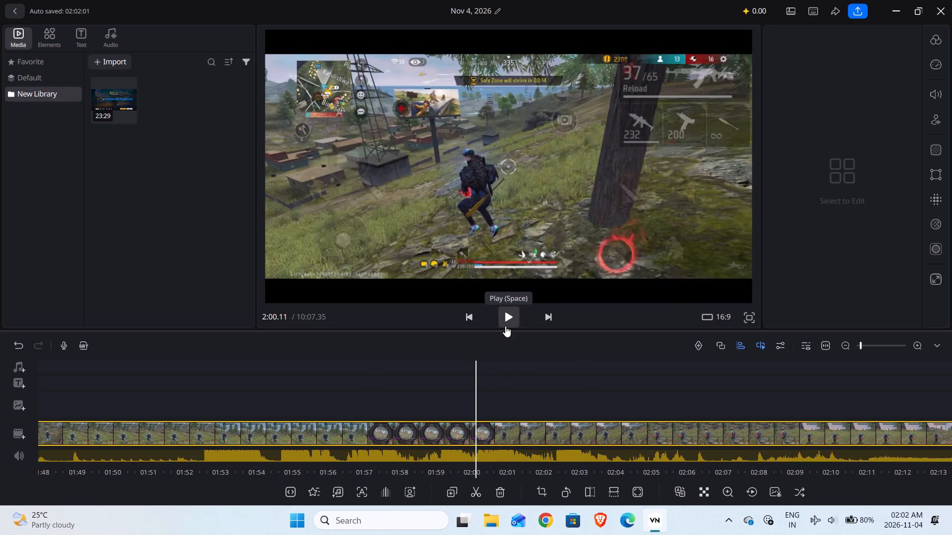
double_click(505, 326)
drag(505, 370, 510, 373)
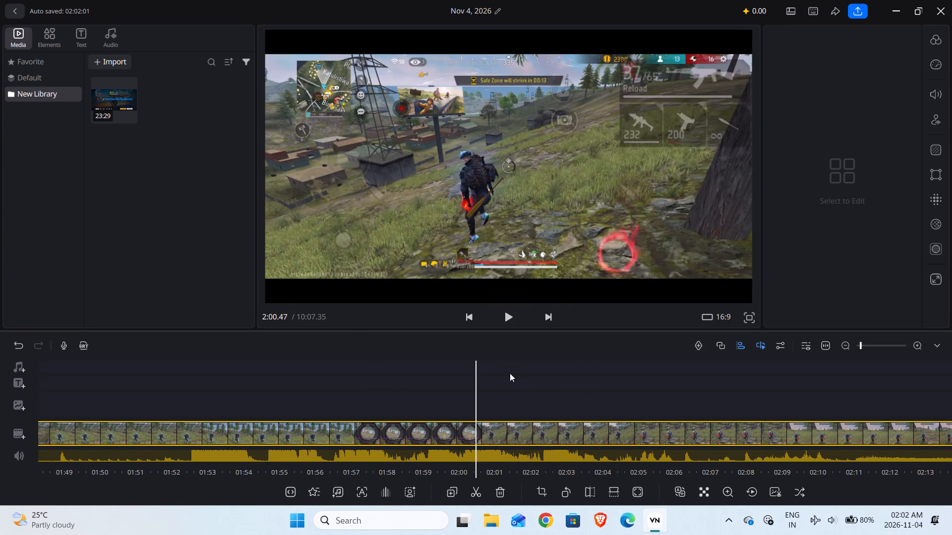
drag(510, 373, 519, 373)
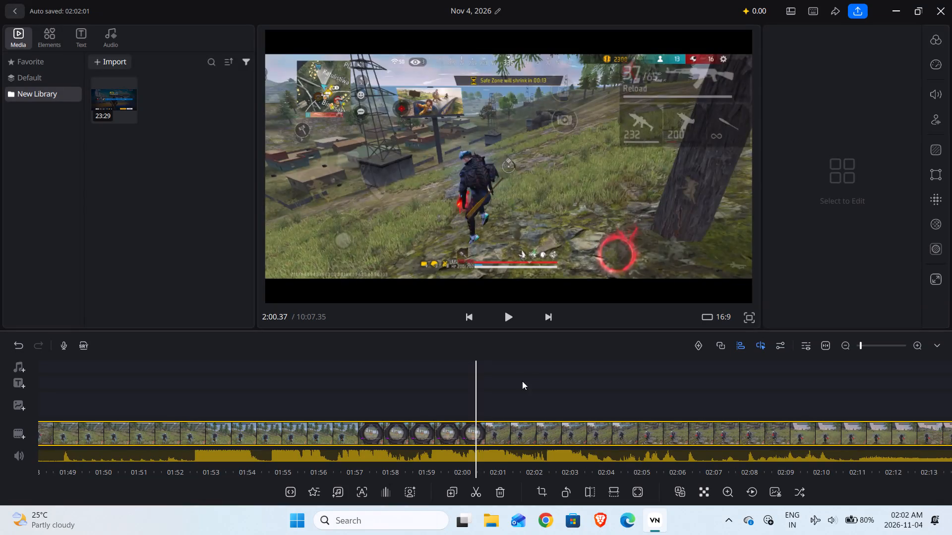
click(476, 501)
Find the next fight, as the player runs up the grassy slope, split at 2:56.93 and delete the part from 2:00.37 up to there.
drag(534, 387, 474, 387)
drag(576, 380, 481, 380)
drag(595, 384, 475, 385)
drag(603, 390, 526, 396)
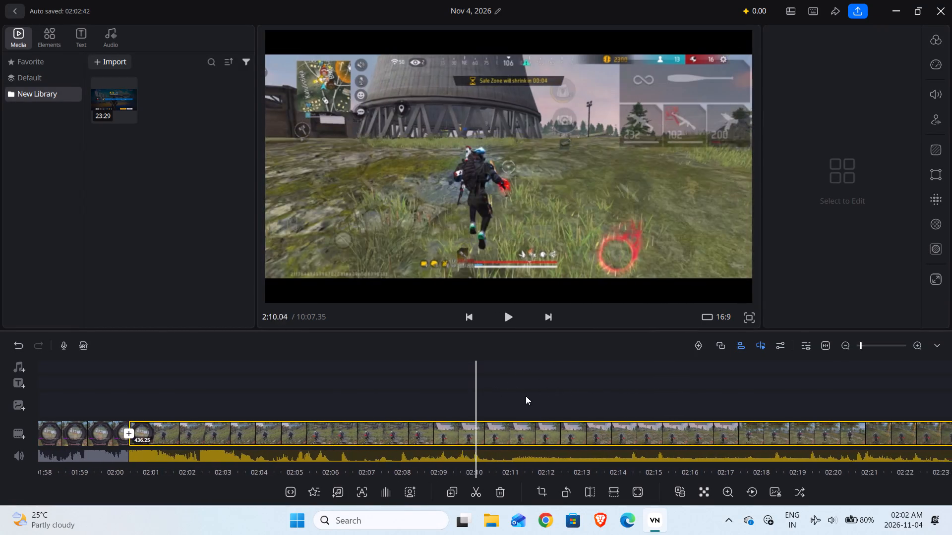
drag(526, 396, 469, 395)
drag(583, 398, 482, 388)
drag(594, 392, 486, 378)
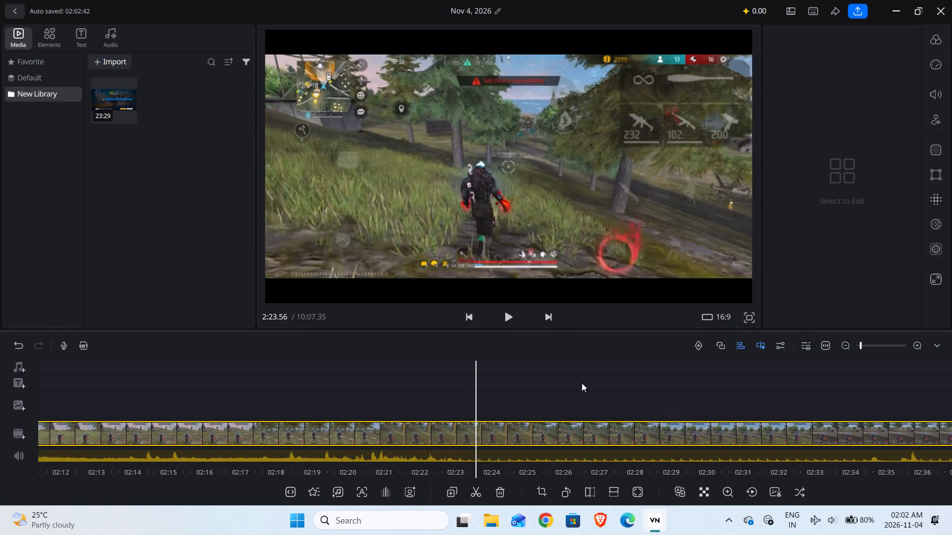
drag(595, 383, 486, 373)
drag(581, 385, 447, 372)
drag(602, 382, 458, 369)
drag(620, 378, 505, 367)
drag(611, 377, 515, 378)
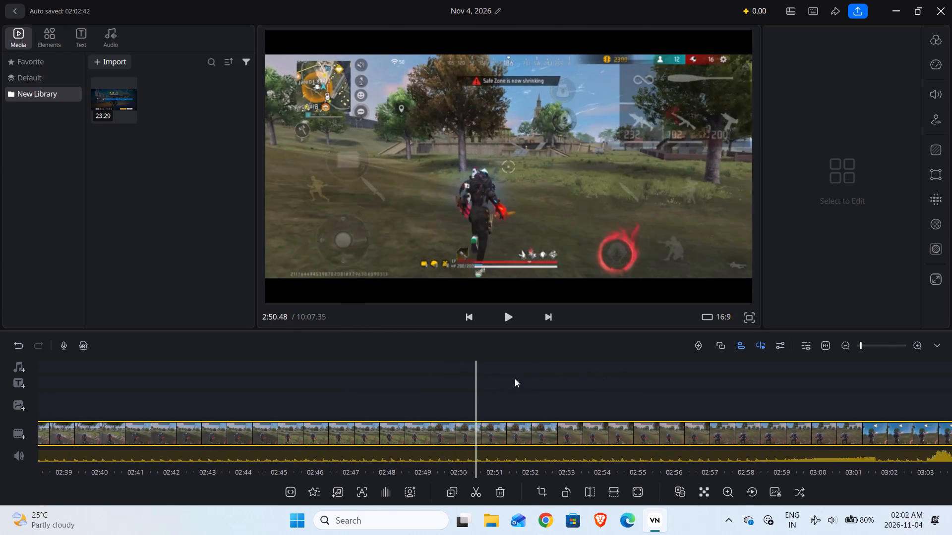
drag(515, 378, 481, 378)
drag(594, 383, 479, 375)
drag(490, 366, 537, 369)
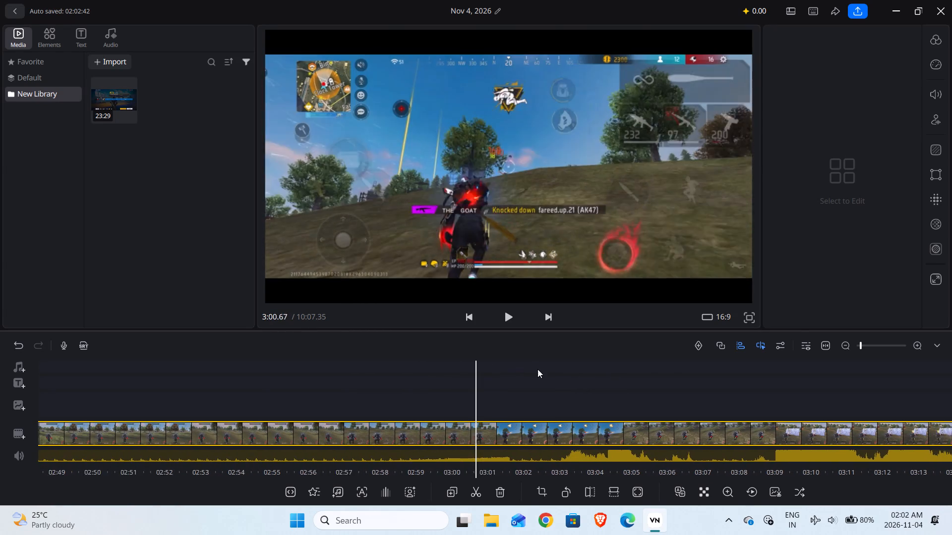
drag(537, 369, 687, 381)
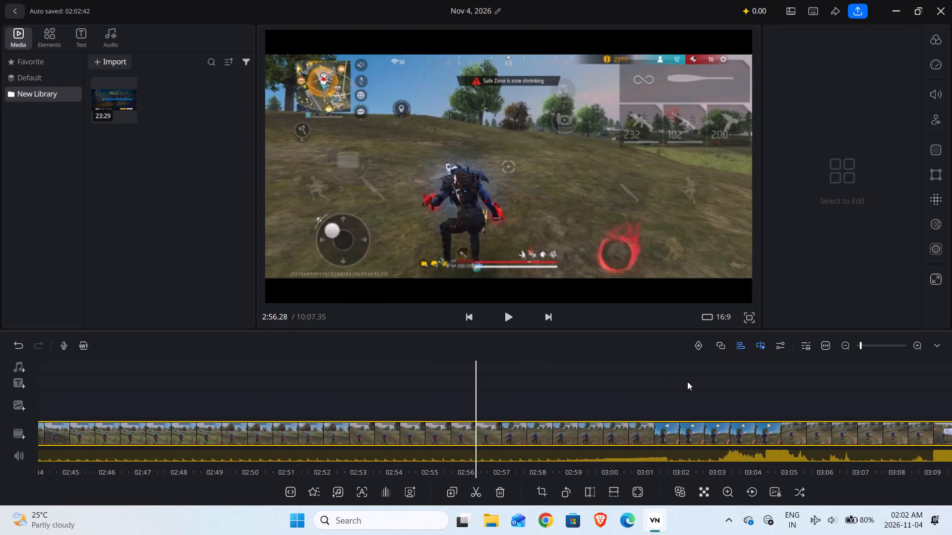
drag(687, 381, 695, 389)
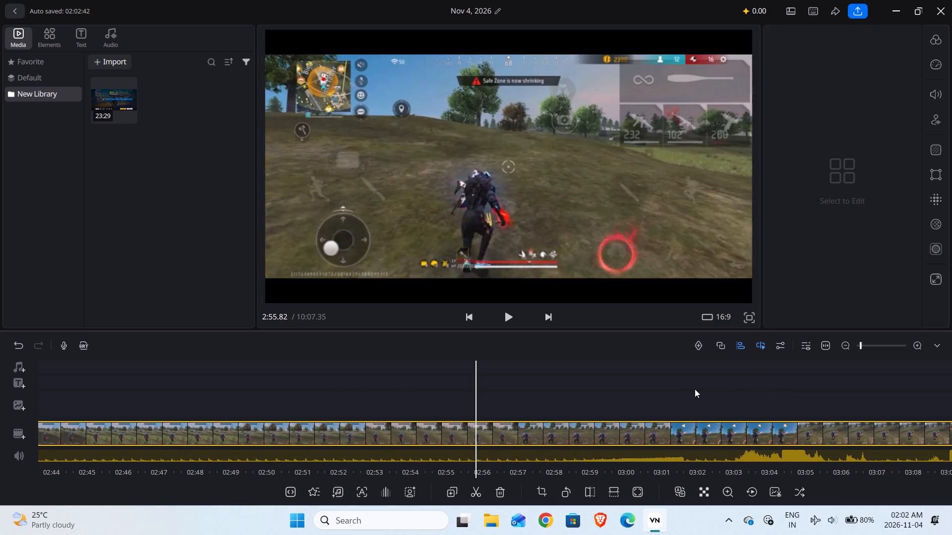
drag(695, 389, 663, 379)
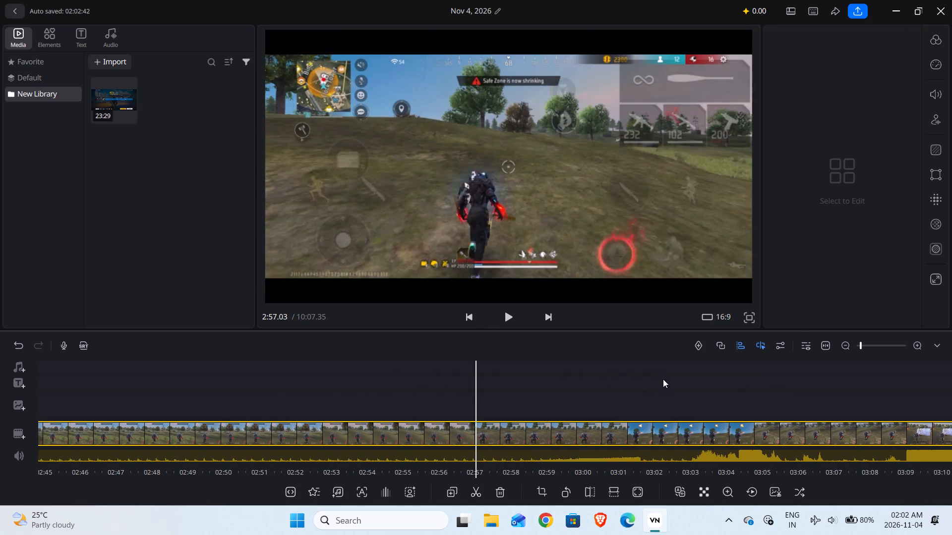
drag(663, 379, 714, 386)
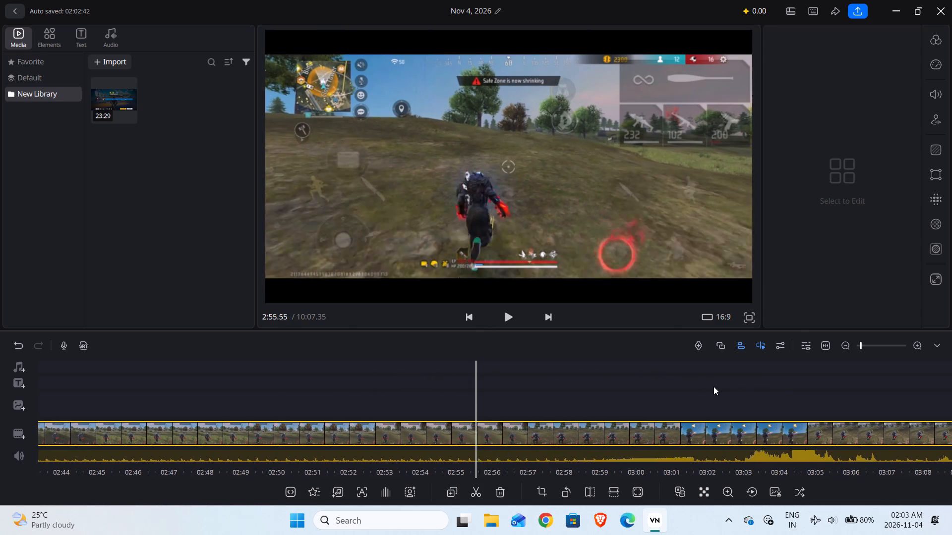
drag(714, 386, 634, 372)
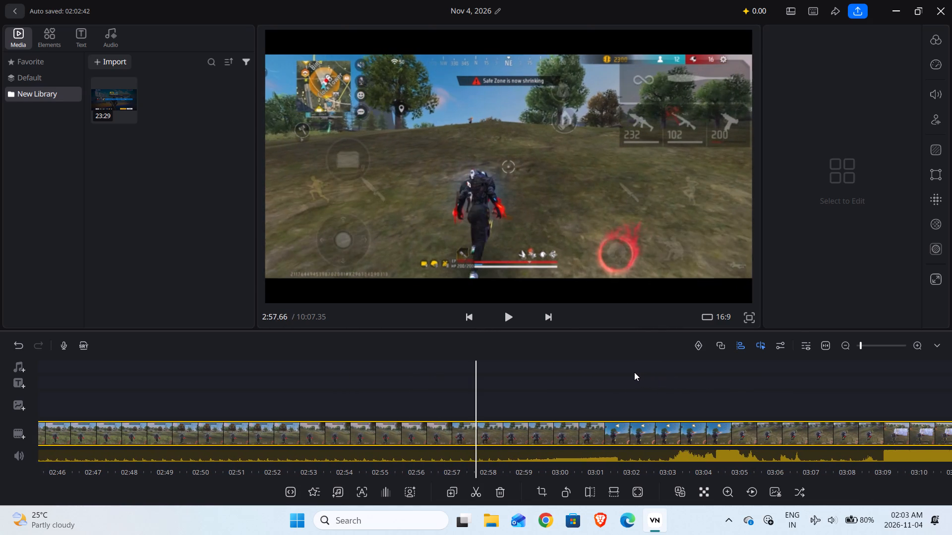
drag(634, 372, 660, 376)
click(479, 491)
click(505, 492)
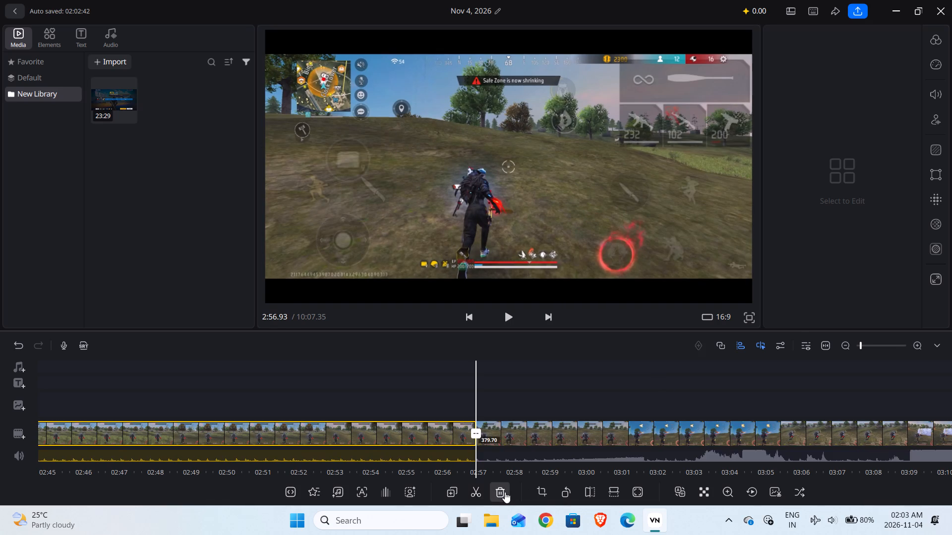
Play the fight following the 2:00.37 join and split the clip at 2:16.23, as the player runs past the ice wall after the elimination.
drag(490, 405, 542, 410)
click(510, 322)
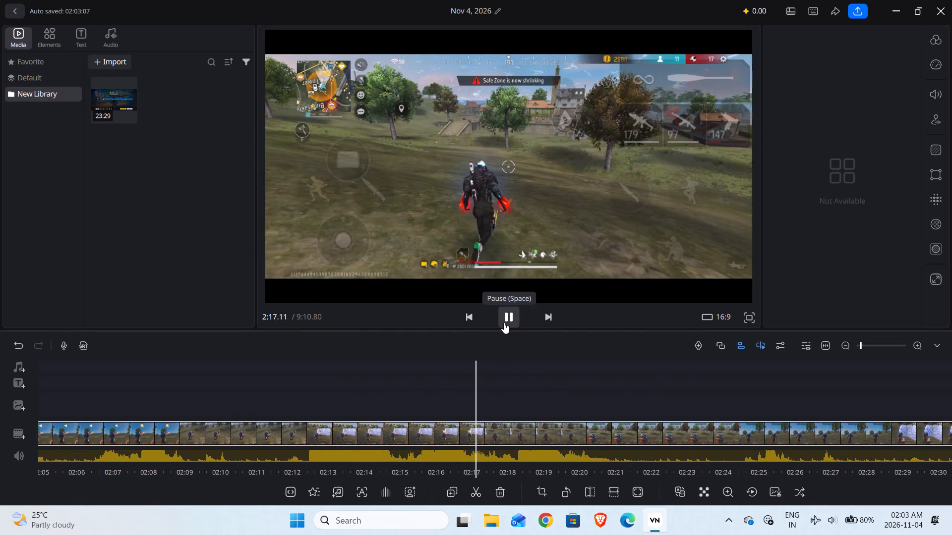
drag(453, 380, 549, 382)
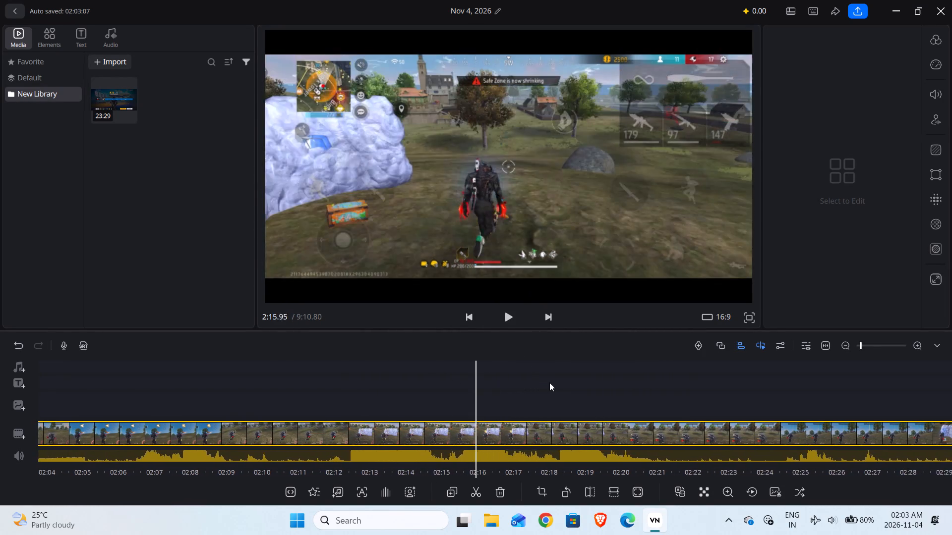
drag(549, 382, 600, 389)
click(497, 318)
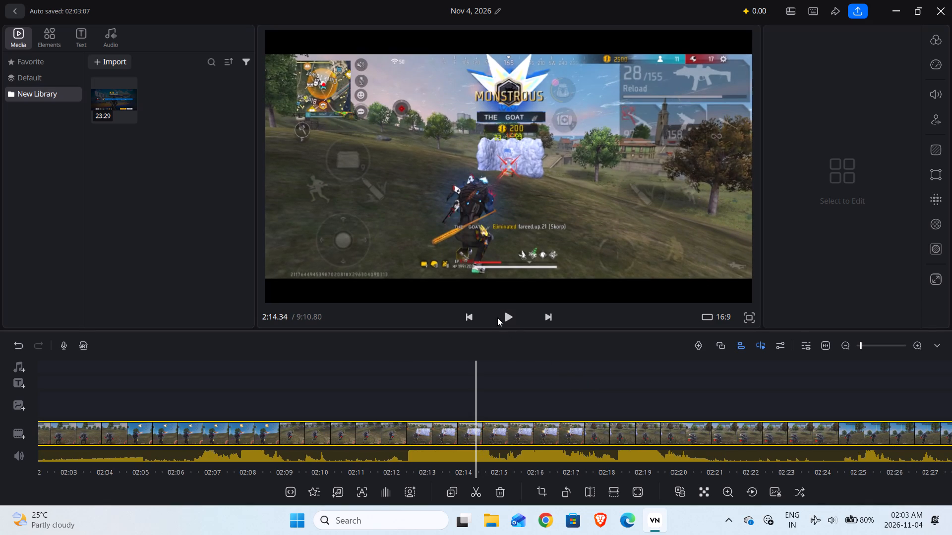
click(509, 320)
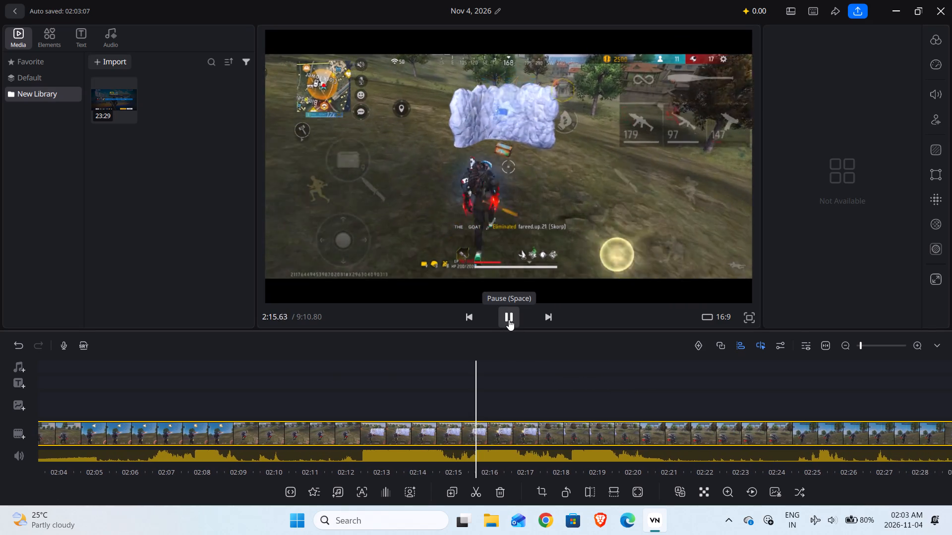
click(509, 320)
click(509, 320)
click(509, 320)
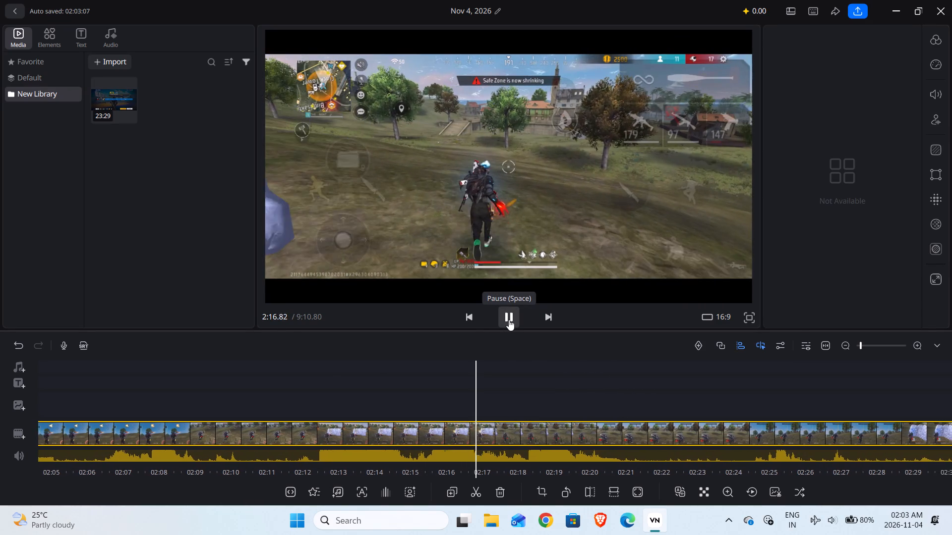
drag(506, 351, 533, 360)
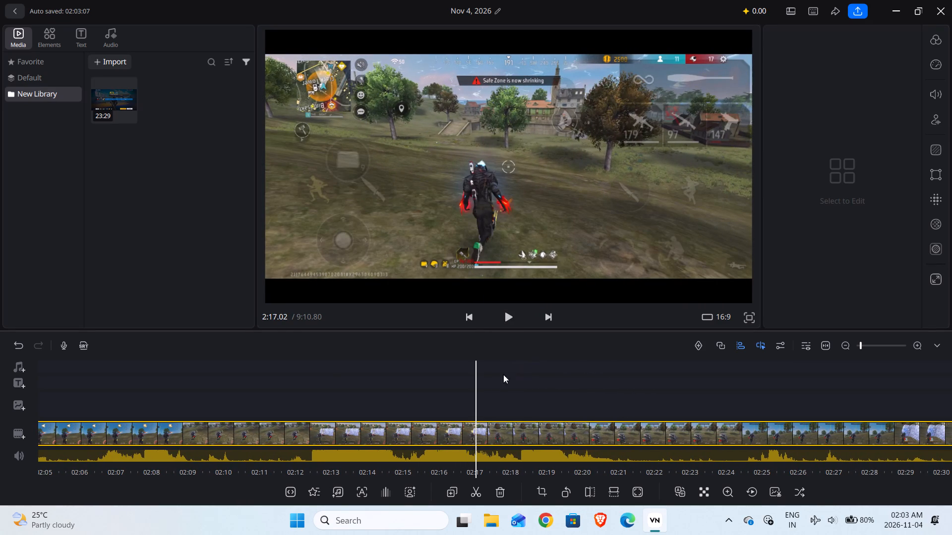
drag(490, 382, 521, 387)
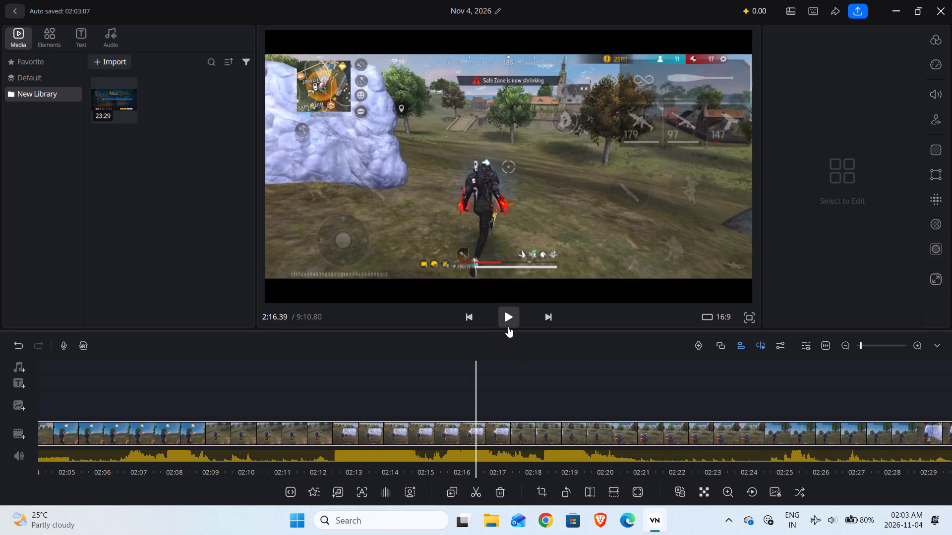
double_click(508, 326)
drag(510, 377, 565, 383)
click(504, 317)
click(504, 317)
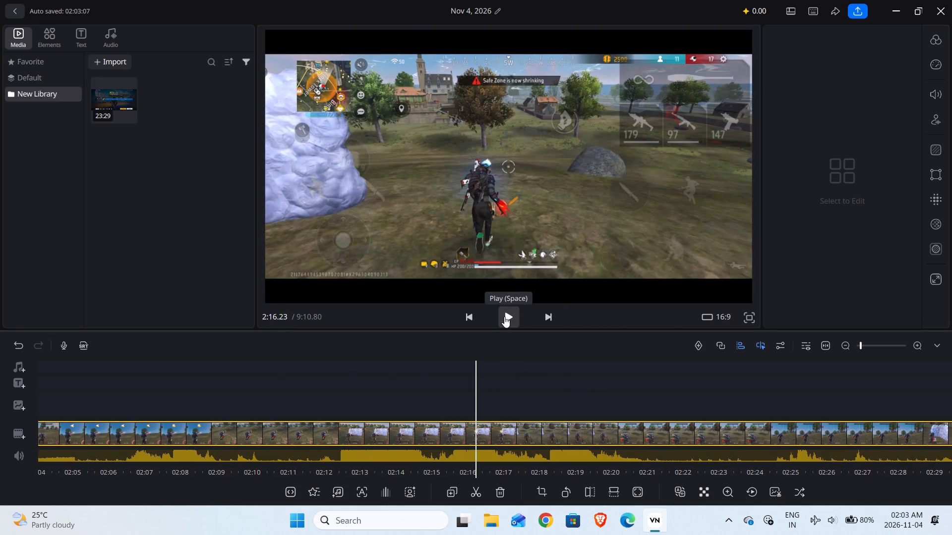
click(483, 493)
Find the next fight, as the player climbs the wooded grassy slope, split at 2:52.63 and delete the part from 2:16.23 up to there.
drag(525, 395, 416, 388)
drag(558, 387, 442, 382)
drag(567, 380, 453, 376)
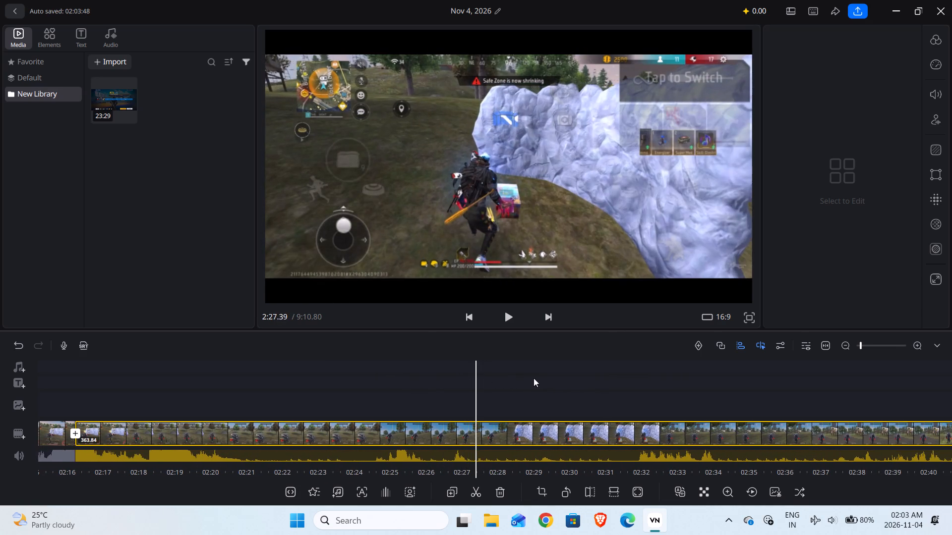
drag(534, 378, 451, 376)
drag(527, 378, 403, 366)
drag(556, 378, 428, 369)
drag(533, 382, 439, 376)
drag(557, 375, 487, 375)
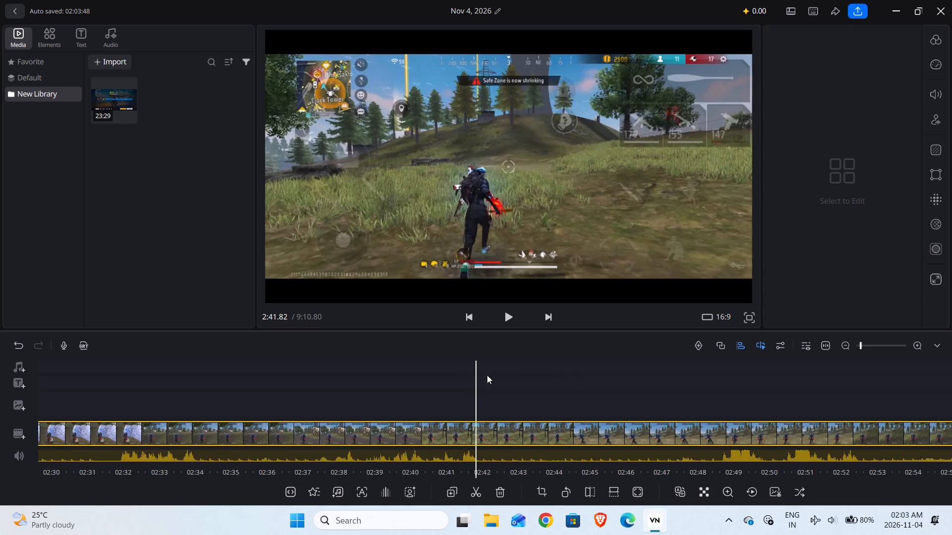
drag(487, 375, 439, 367)
drag(547, 369, 572, 374)
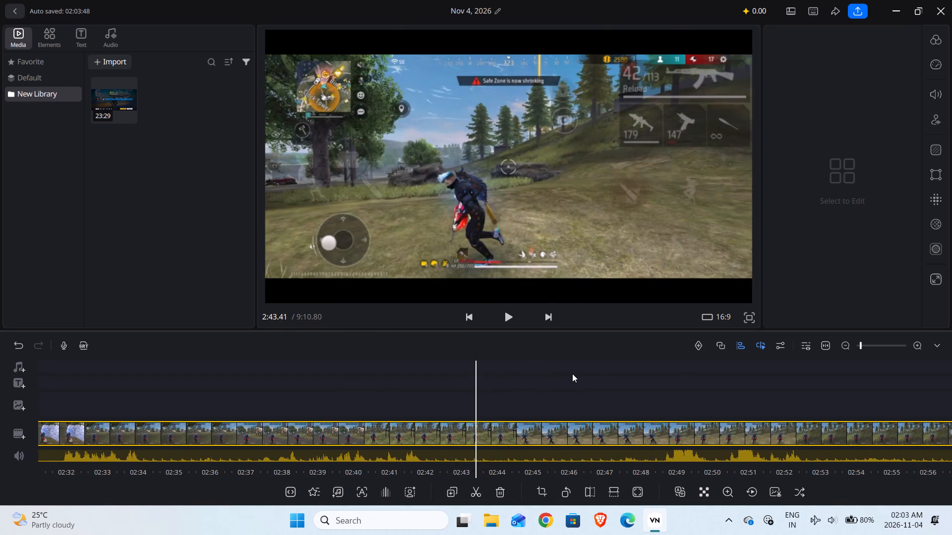
drag(572, 374, 493, 365)
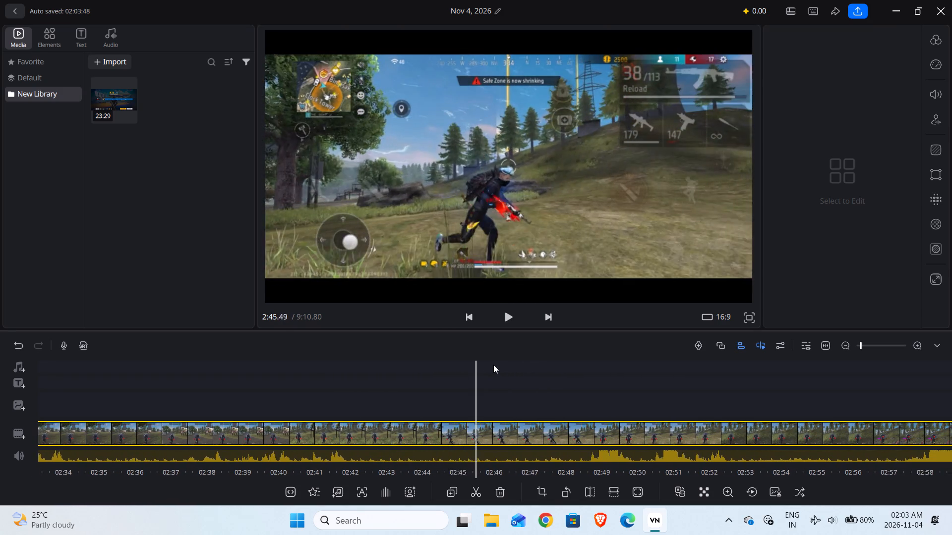
drag(493, 365, 459, 357)
drag(591, 399, 574, 400)
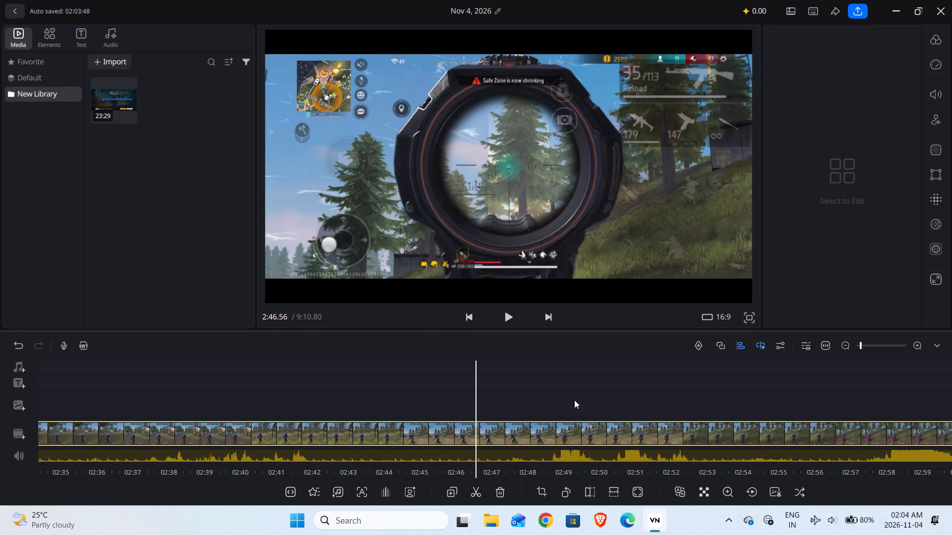
drag(574, 400, 469, 383)
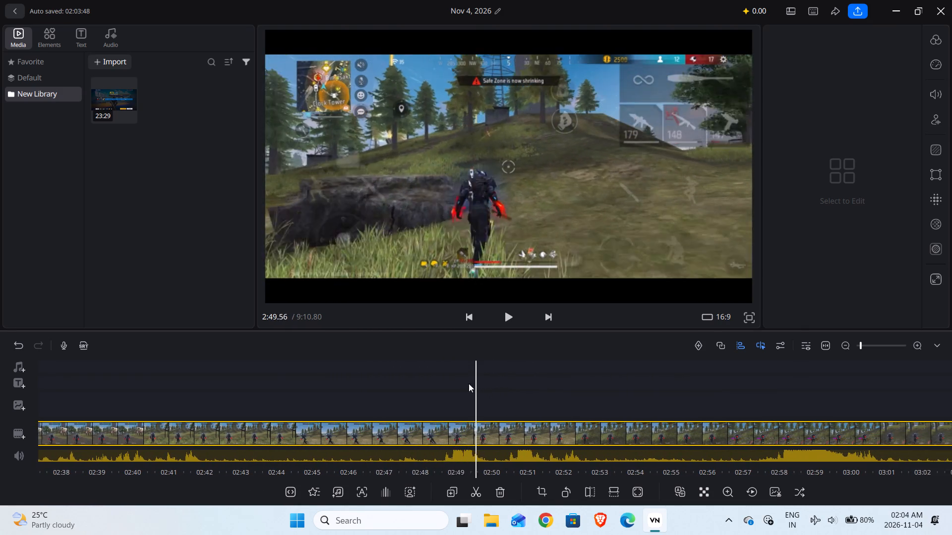
drag(469, 383, 415, 374)
drag(495, 378, 428, 370)
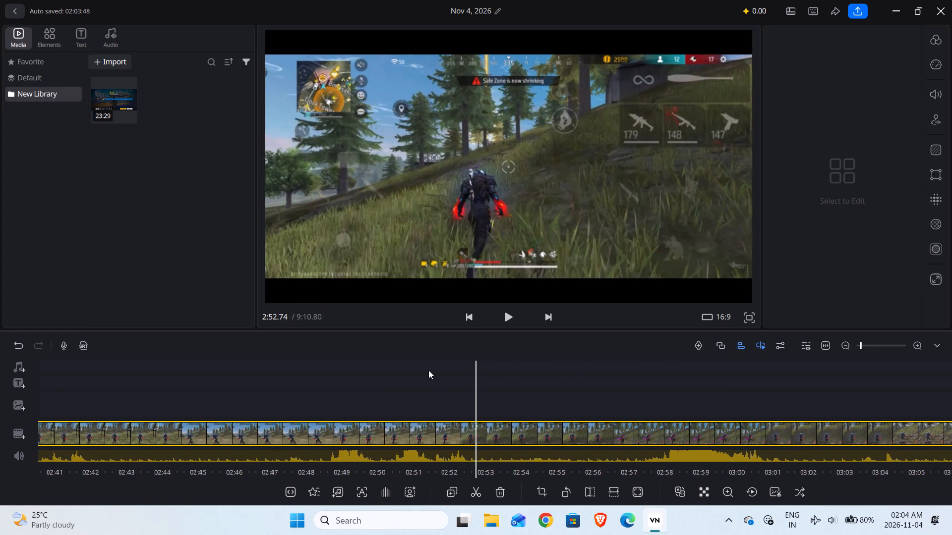
drag(428, 370, 424, 365)
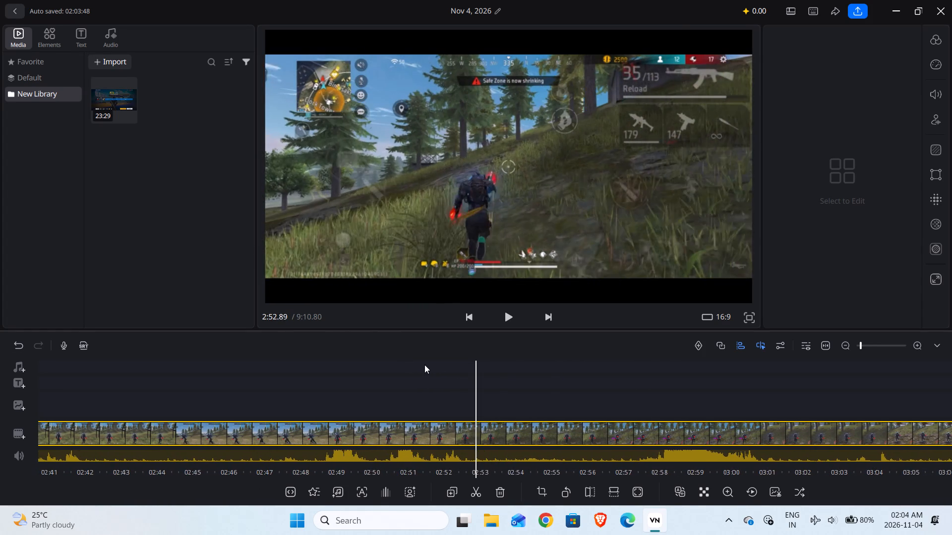
drag(424, 365, 434, 367)
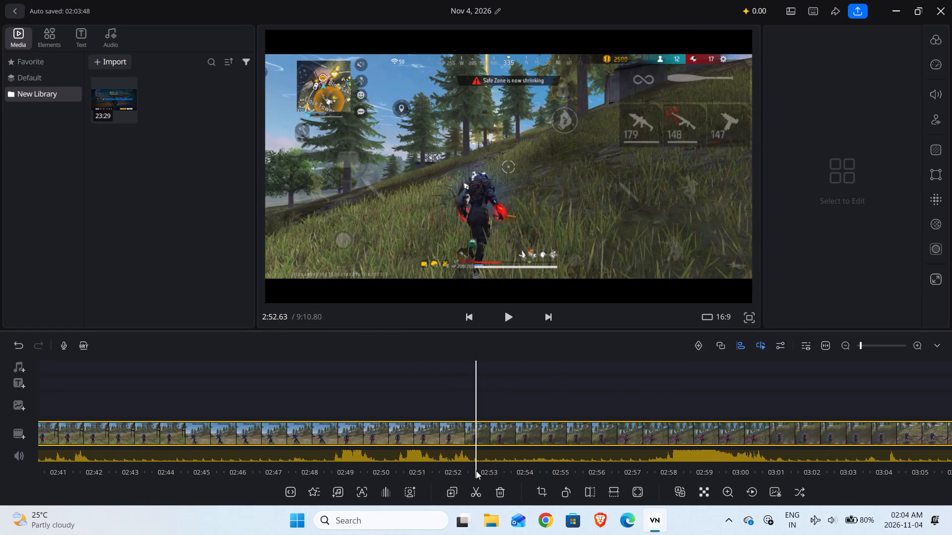
click(474, 484)
click(502, 494)
Play the fight following the 2:16.23 join and split the clip at 2:20.00, as the player runs uphill after the headshot elimination.
drag(469, 397, 483, 396)
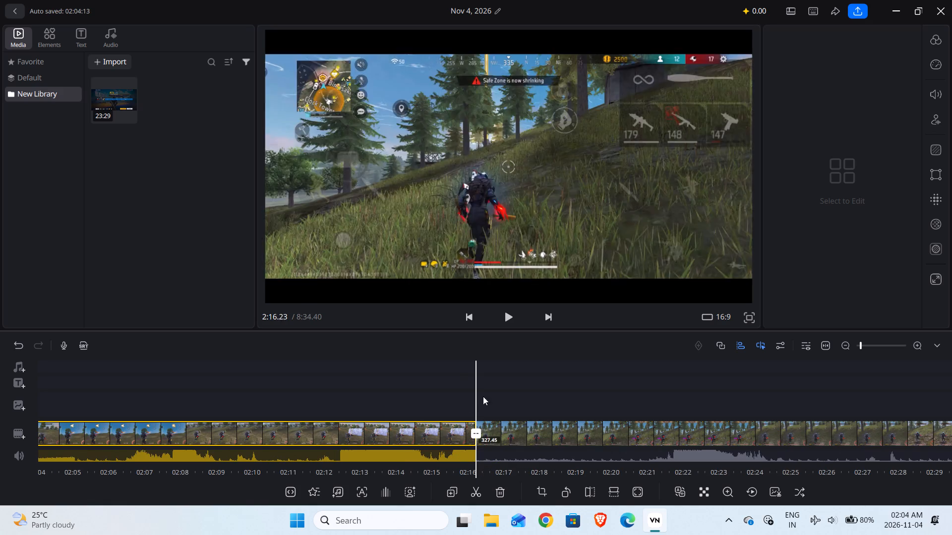
drag(483, 396, 522, 398)
click(507, 310)
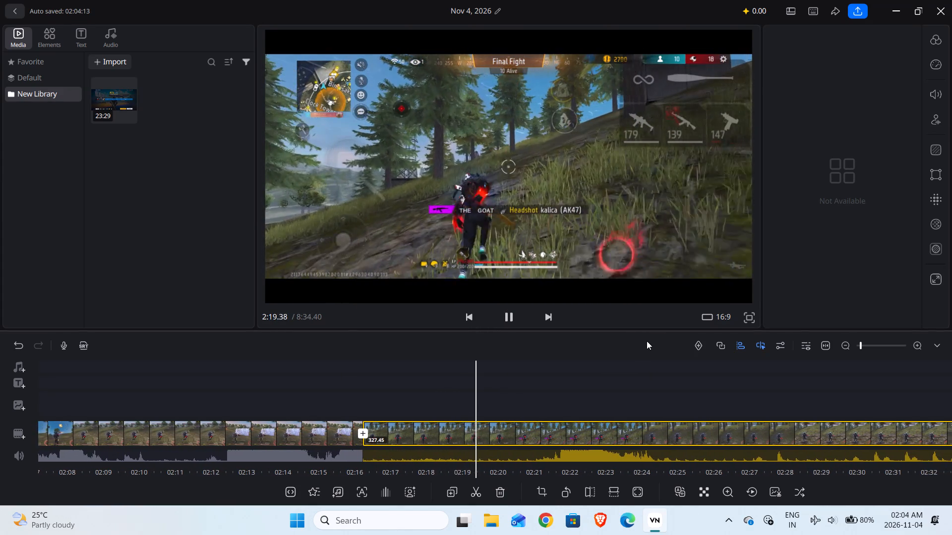
click(510, 320)
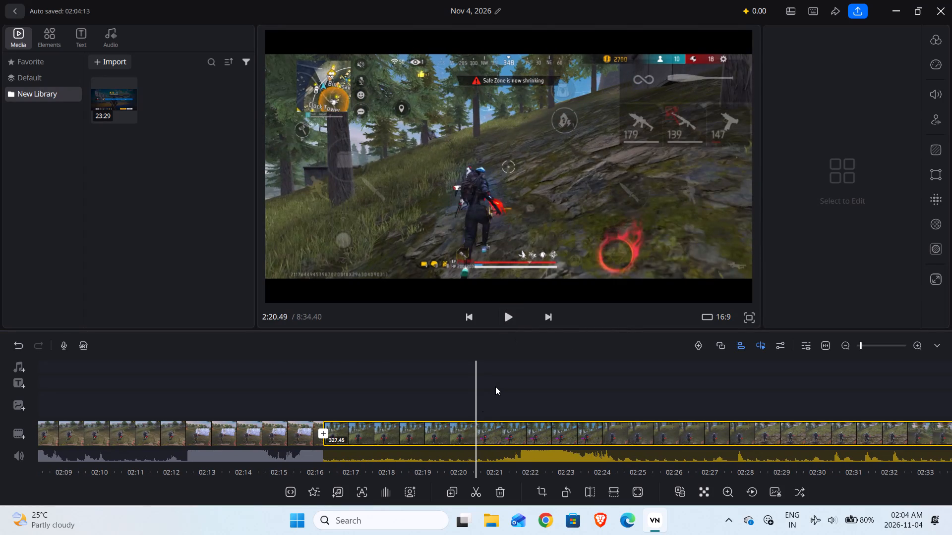
drag(495, 386, 521, 393)
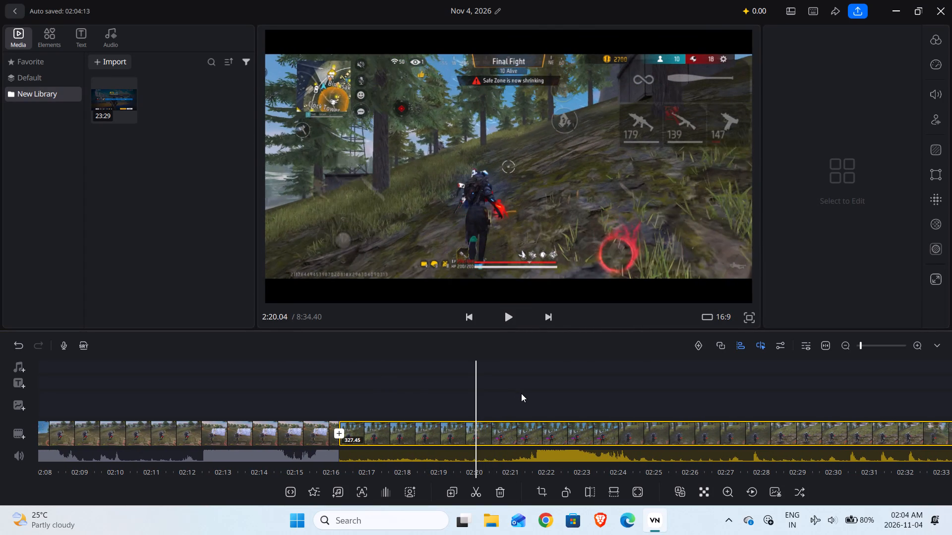
drag(521, 393, 523, 403)
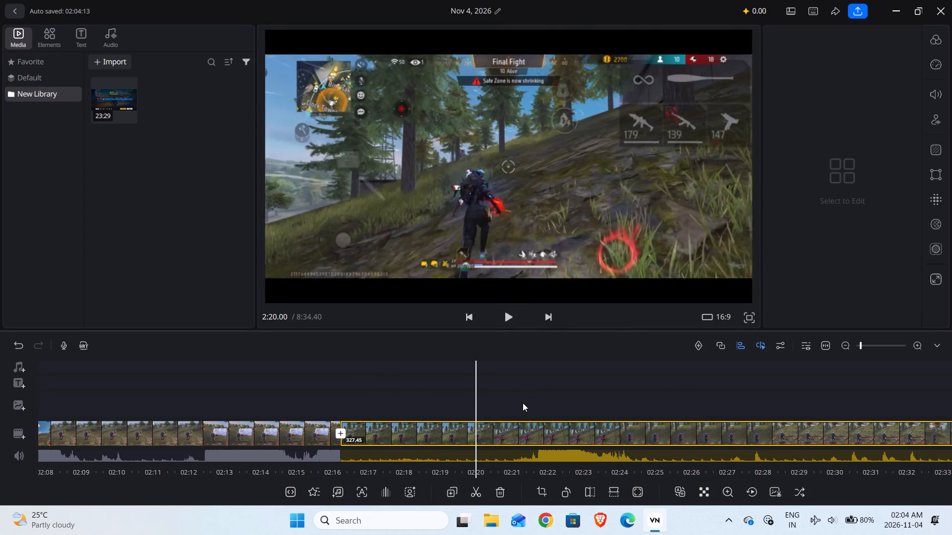
drag(523, 403, 523, 405)
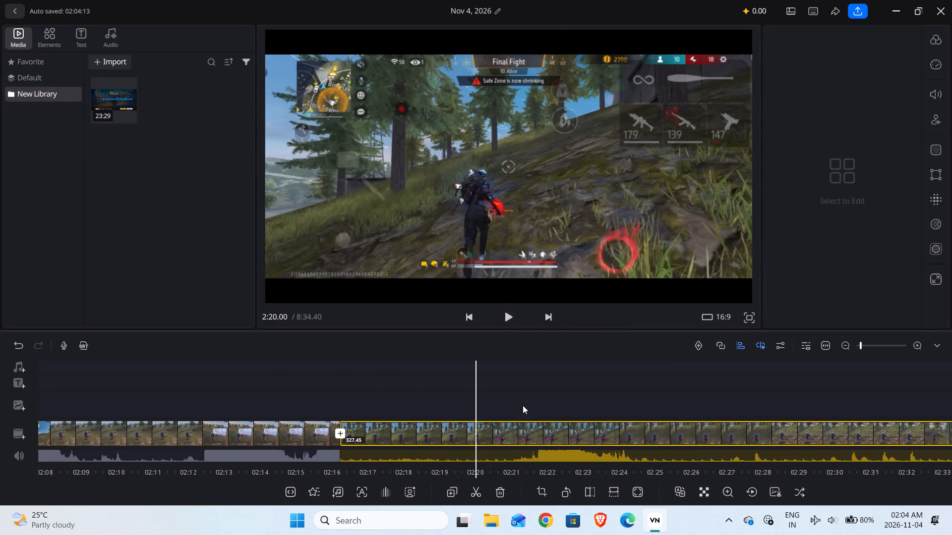
click(483, 493)
Look through the footage after the 2:20.00 split for the next fight, going past the long run across the grassy hills.
drag(527, 402, 495, 402)
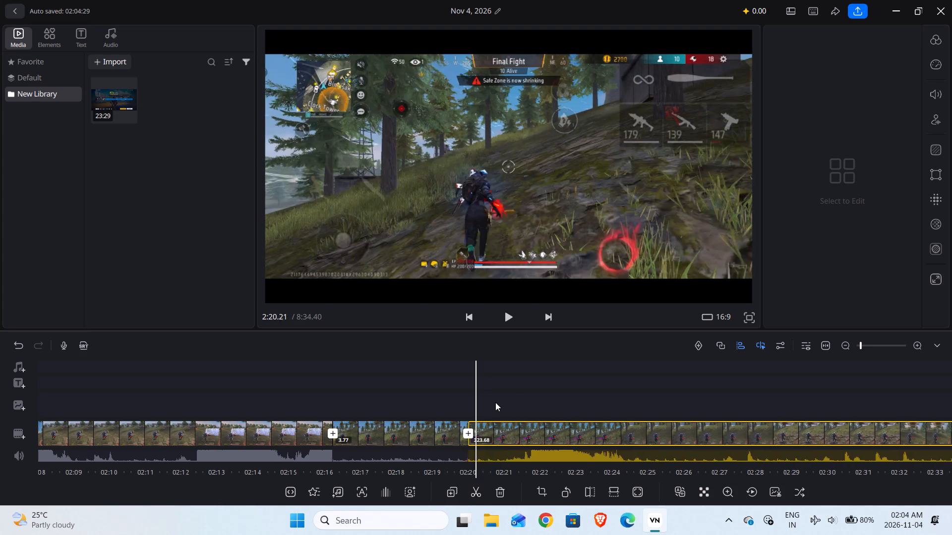
drag(495, 402, 461, 408)
drag(551, 391, 423, 376)
drag(537, 382, 408, 376)
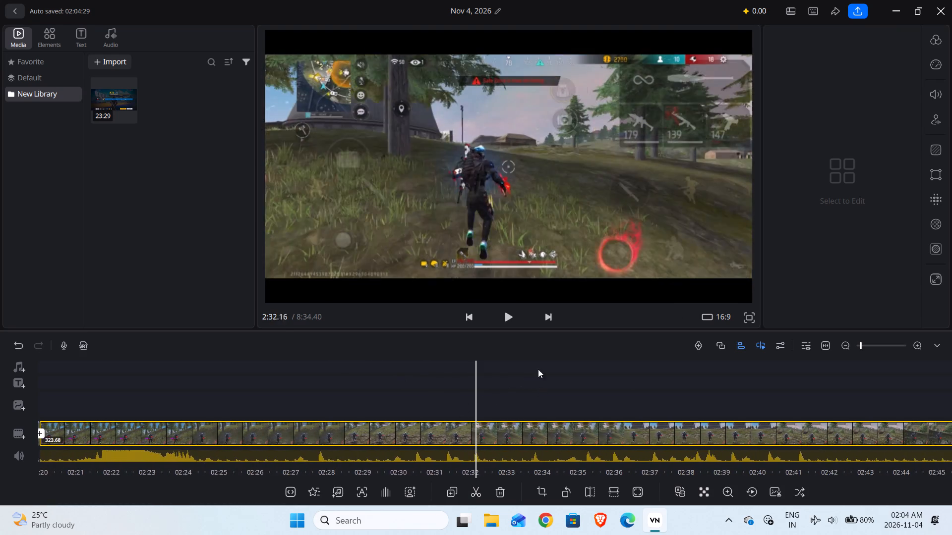
drag(549, 369, 430, 367)
drag(548, 377, 431, 373)
drag(545, 376, 471, 375)
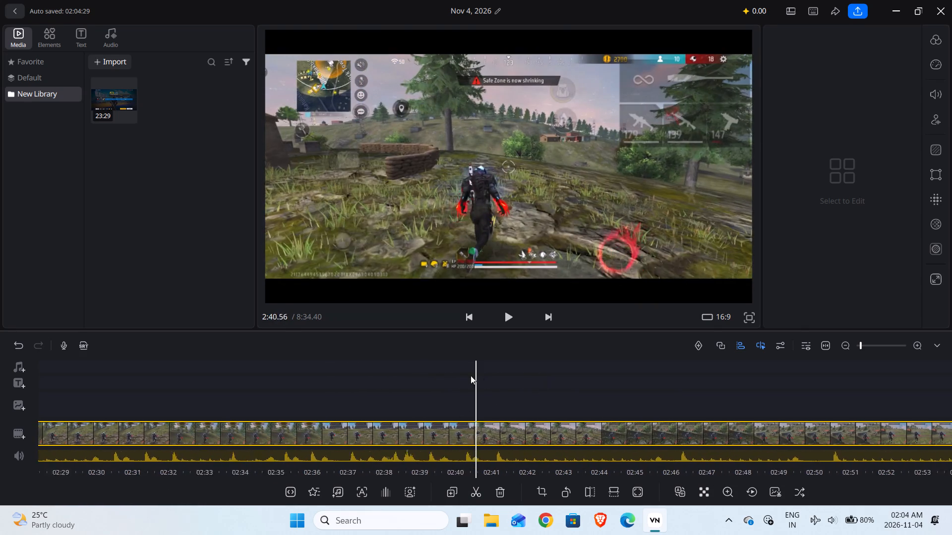
drag(471, 375, 446, 370)
drag(541, 378, 414, 370)
drag(541, 381, 434, 373)
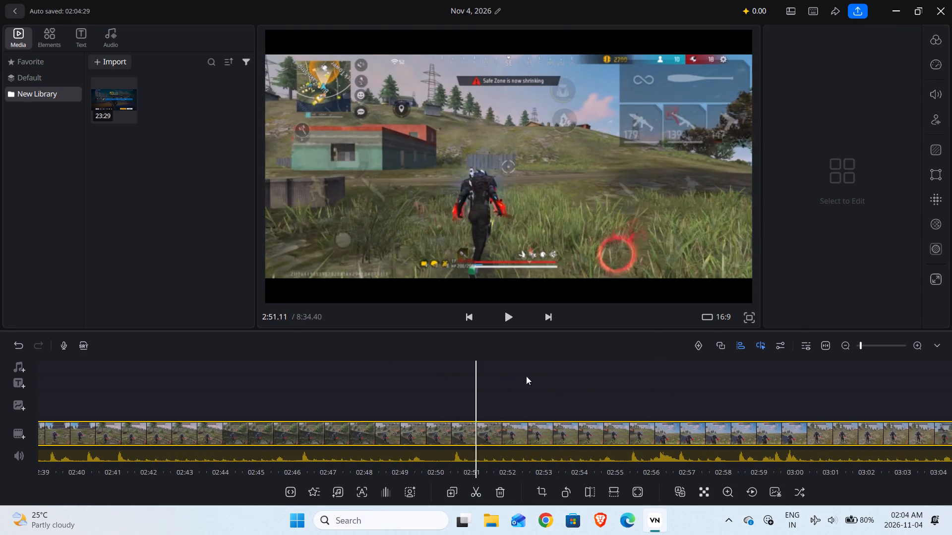
drag(538, 377, 431, 370)
drag(536, 373, 410, 360)
drag(533, 354, 431, 351)
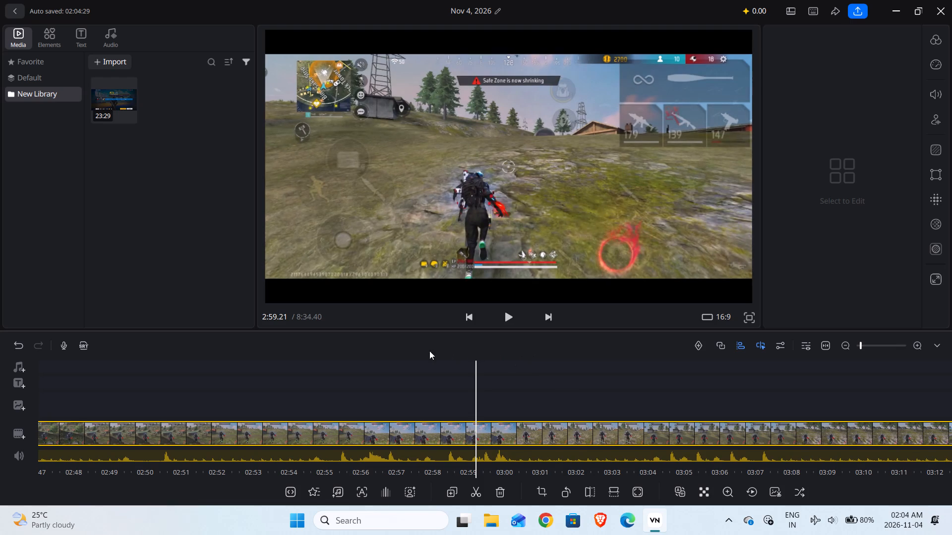
drag(568, 375, 479, 385)
drag(542, 381, 421, 371)
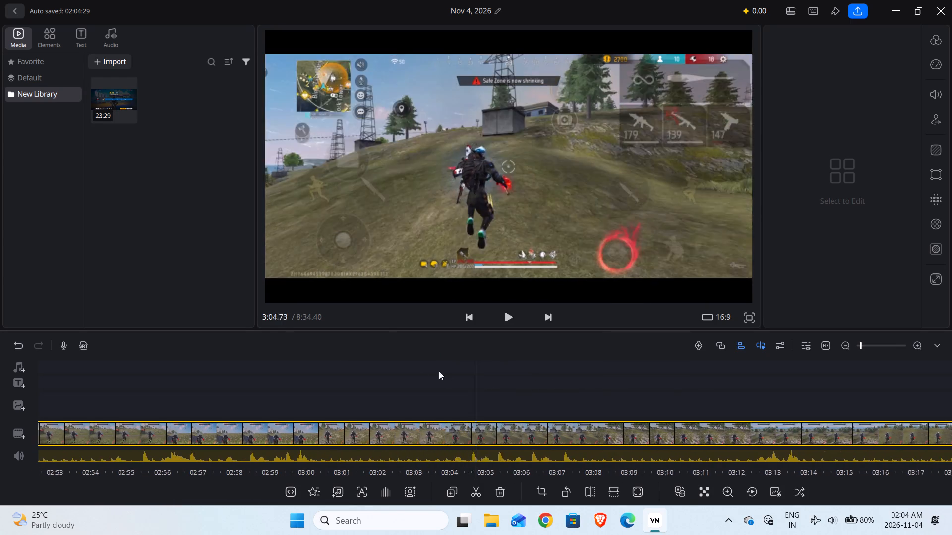
drag(567, 383, 445, 375)
drag(552, 372, 434, 366)
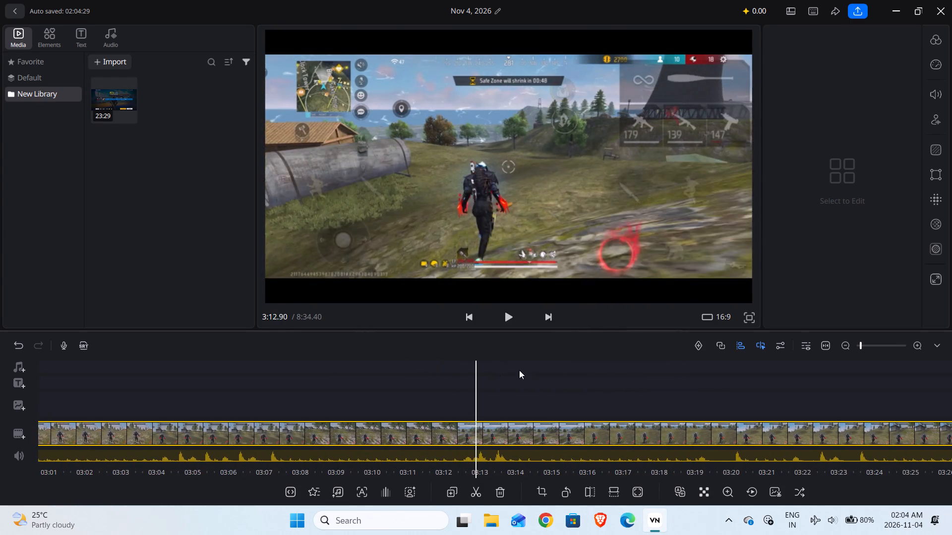
drag(534, 374, 447, 367)
drag(561, 369, 432, 358)
drag(605, 383, 605, 384)
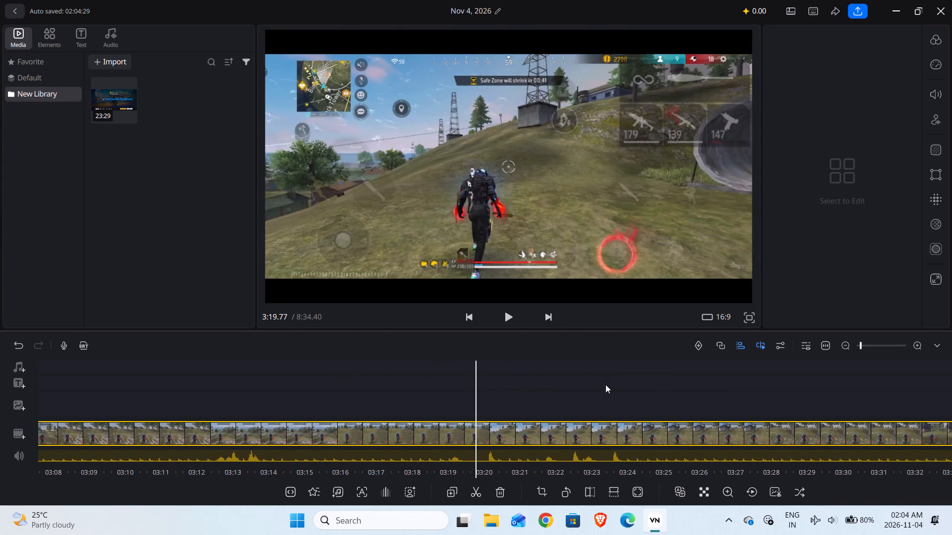
drag(605, 384, 475, 379)
drag(616, 398, 478, 393)
drag(597, 409, 480, 396)
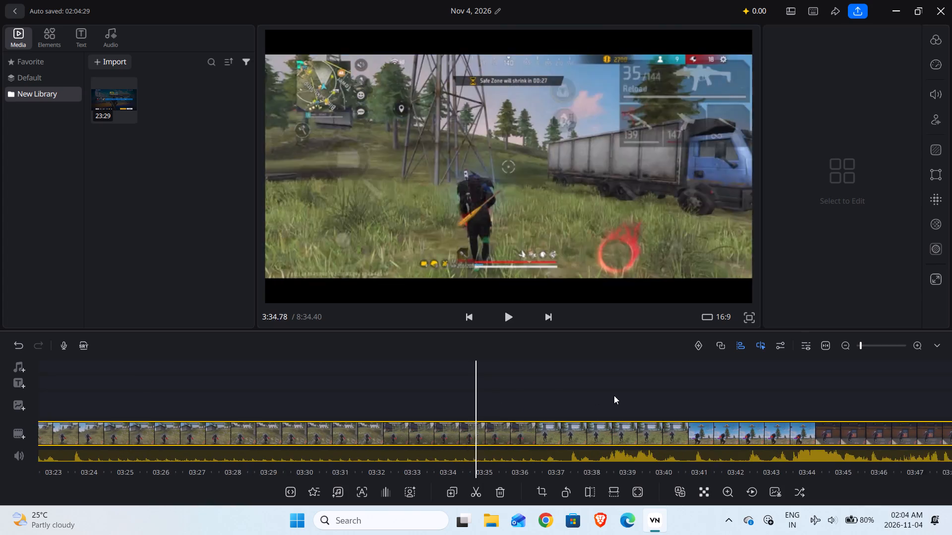
Split at 3:34.20, as the player runs toward the lattice tower and parked truck, and delete the part from 2:20.00 up to there.
drag(613, 397, 509, 386)
drag(486, 380, 569, 392)
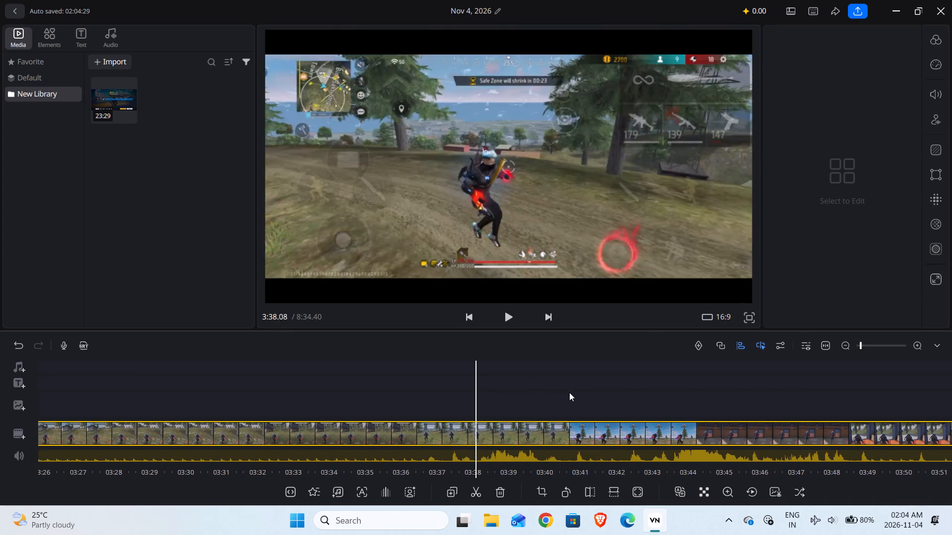
drag(569, 392, 673, 401)
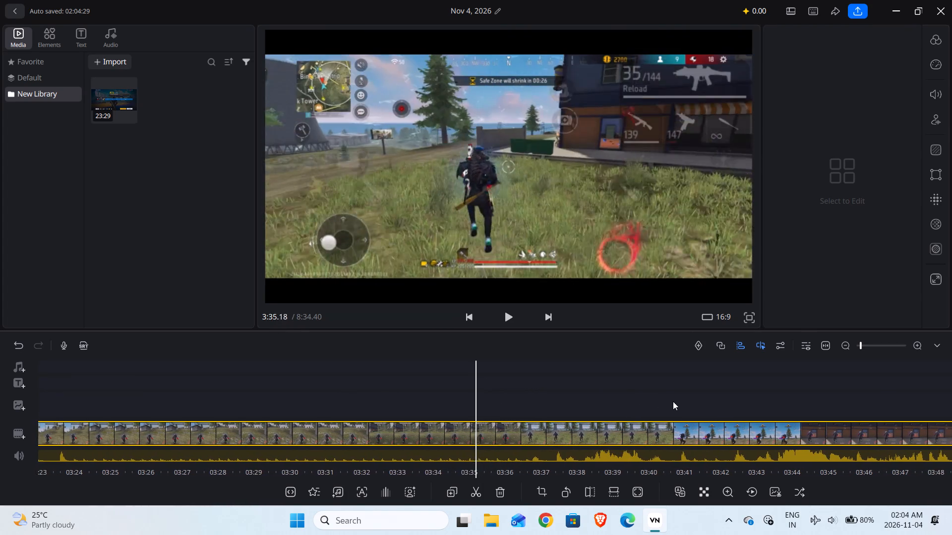
drag(673, 401, 704, 409)
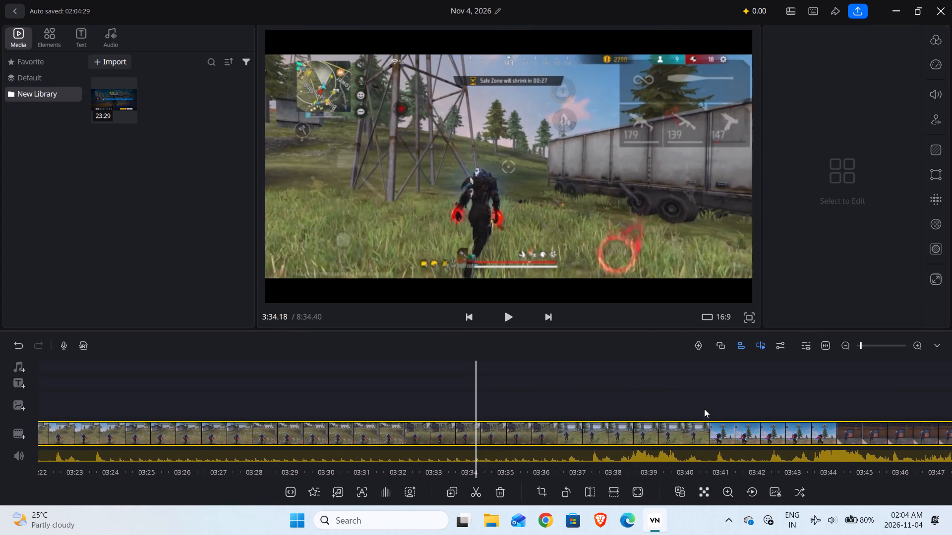
drag(704, 409, 717, 411)
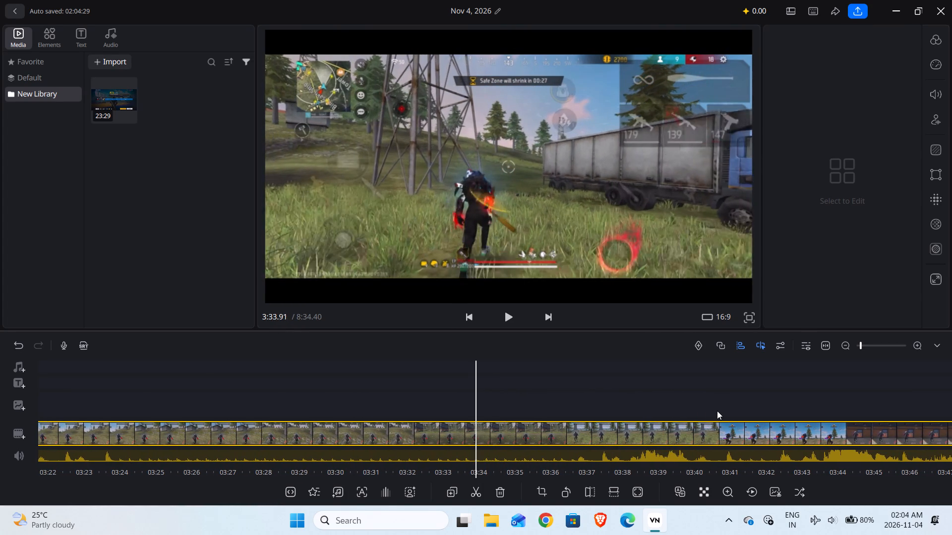
drag(717, 411, 740, 420)
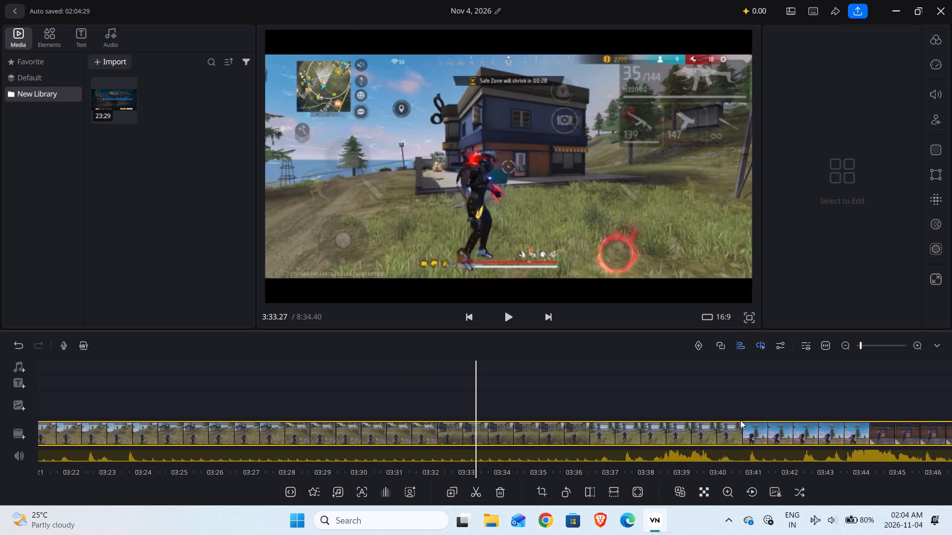
drag(740, 420, 738, 420)
drag(738, 420, 723, 418)
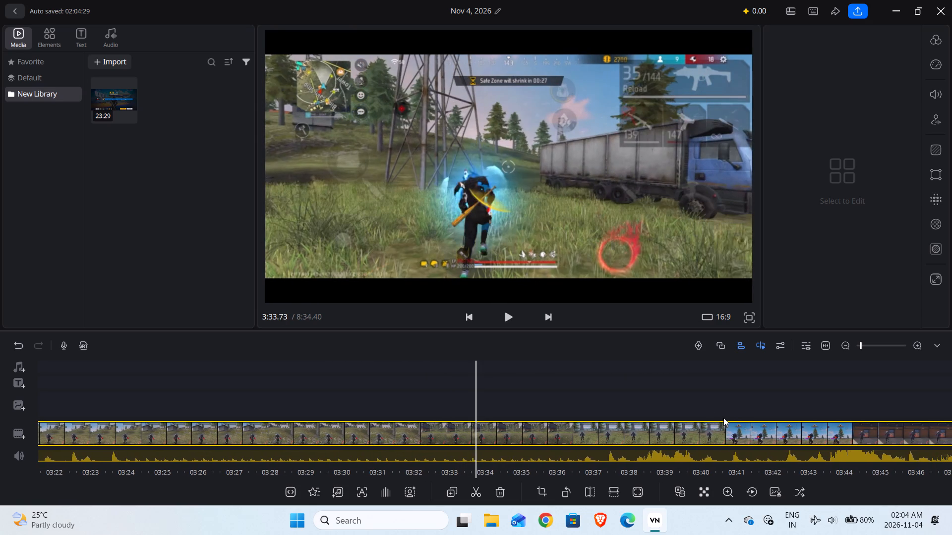
drag(723, 418, 707, 416)
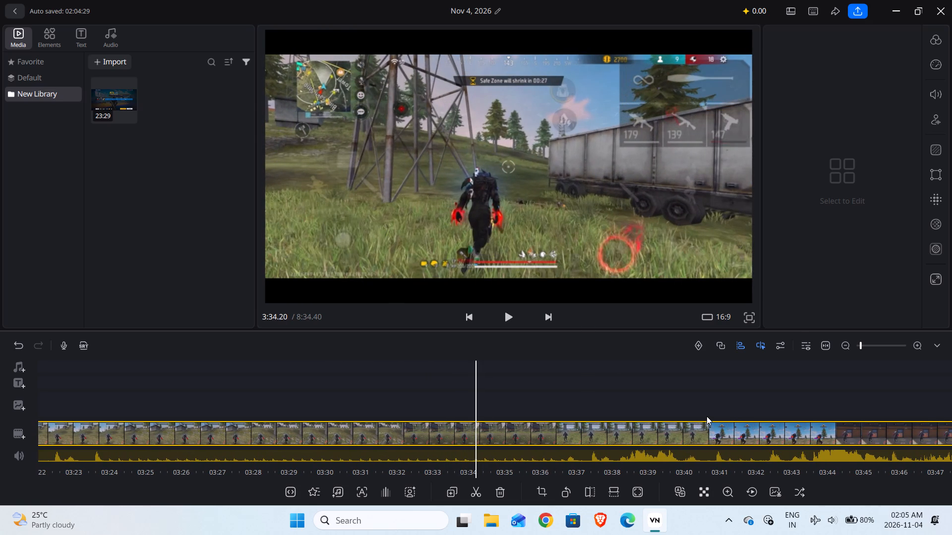
click(481, 495)
click(501, 495)
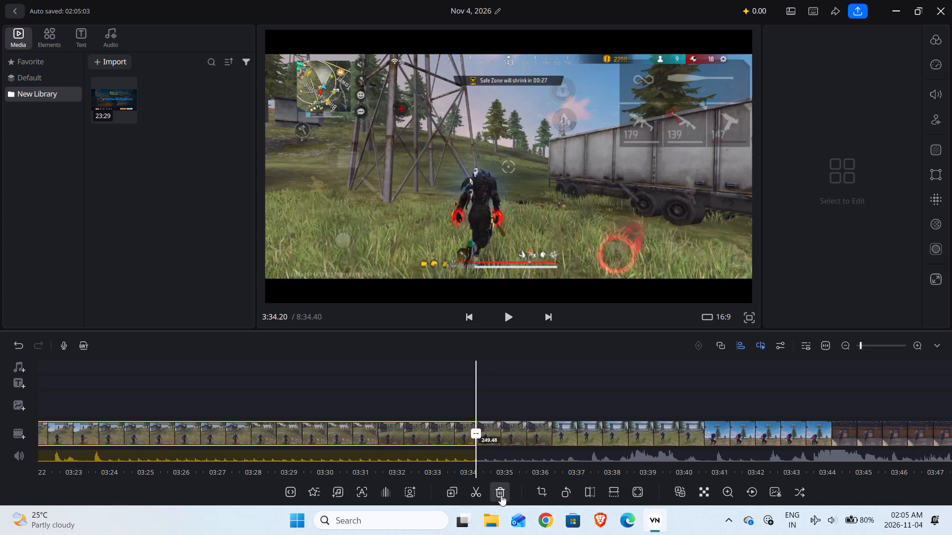
Play the fight following the 2:20.00 join and split the clip at 2:27.00, as the player runs past the blue building after the headshot.
drag(485, 398, 569, 406)
click(508, 320)
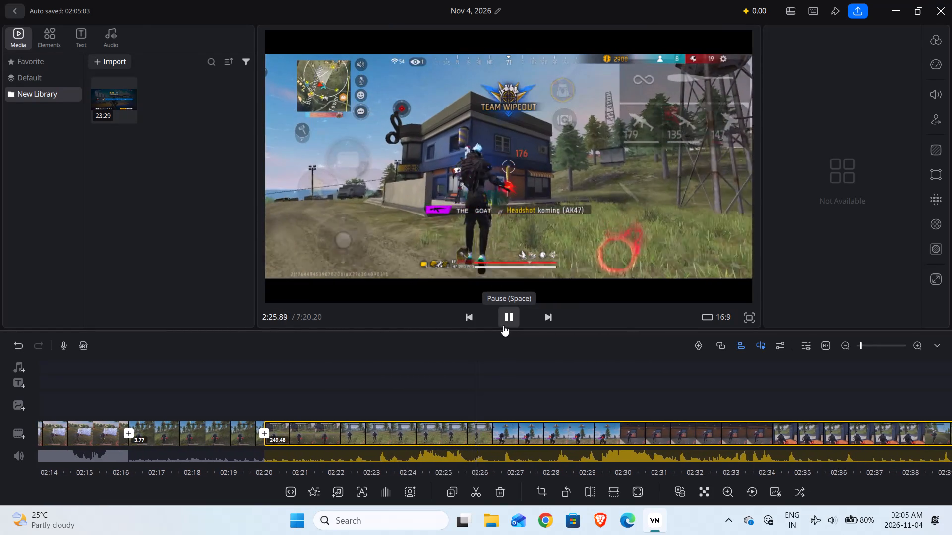
click(503, 325)
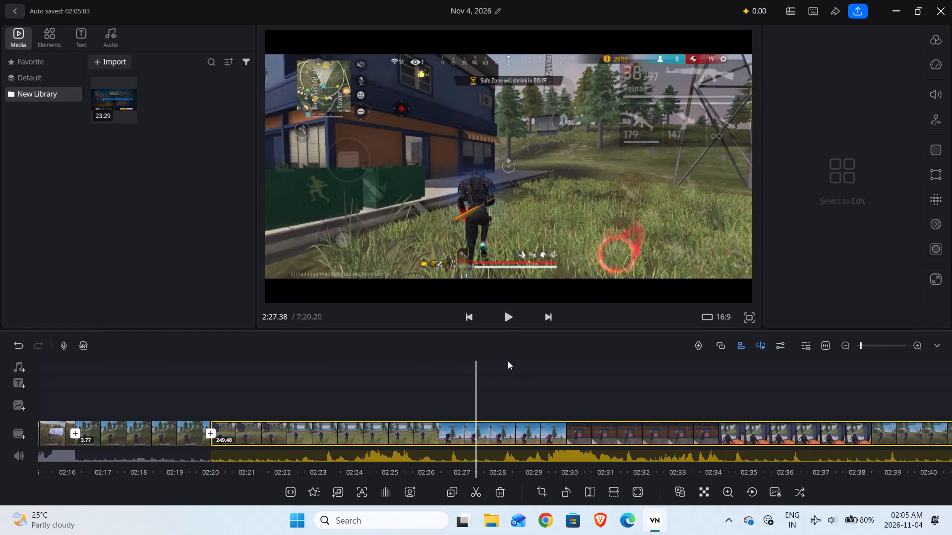
drag(508, 368, 529, 376)
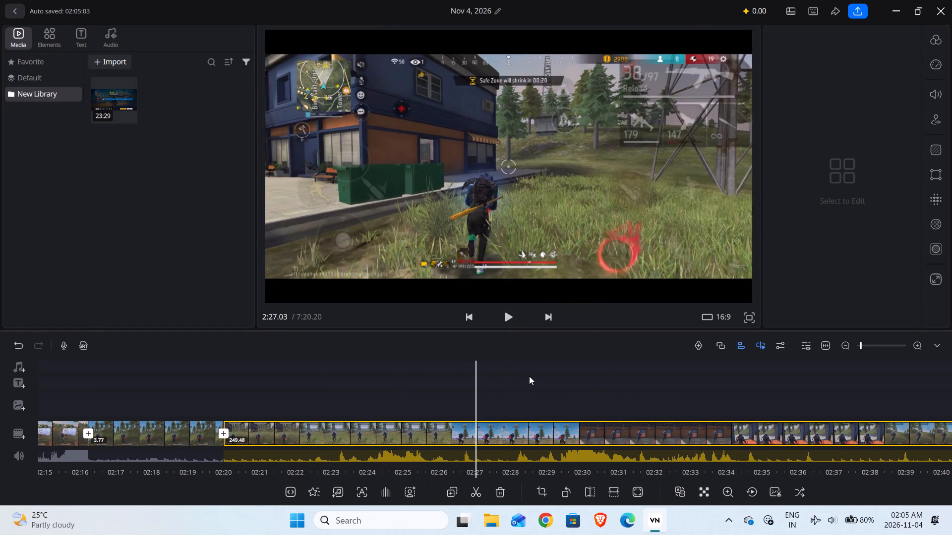
drag(529, 376, 530, 378)
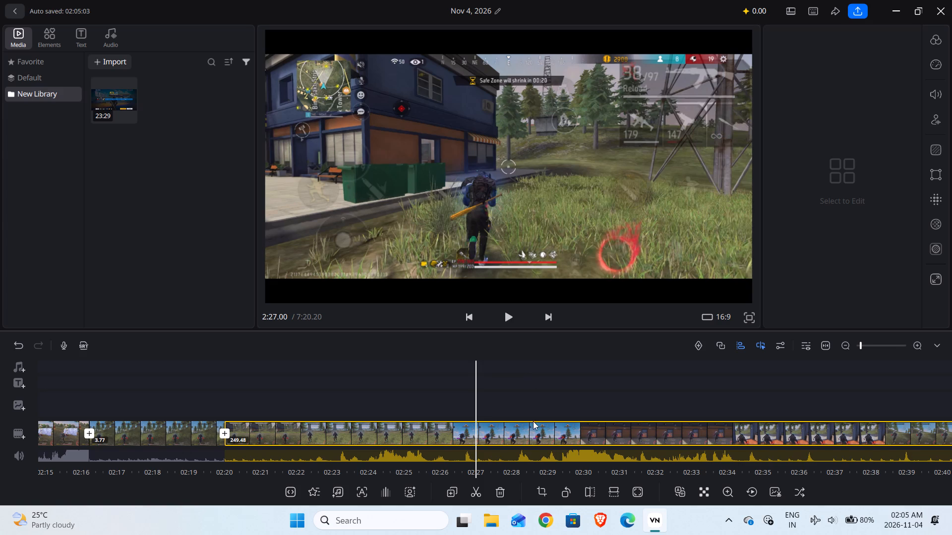
click(481, 494)
Look through the footage after the 2:27.00 split for the next fight, going past the building and the run through the woods.
drag(556, 399, 442, 390)
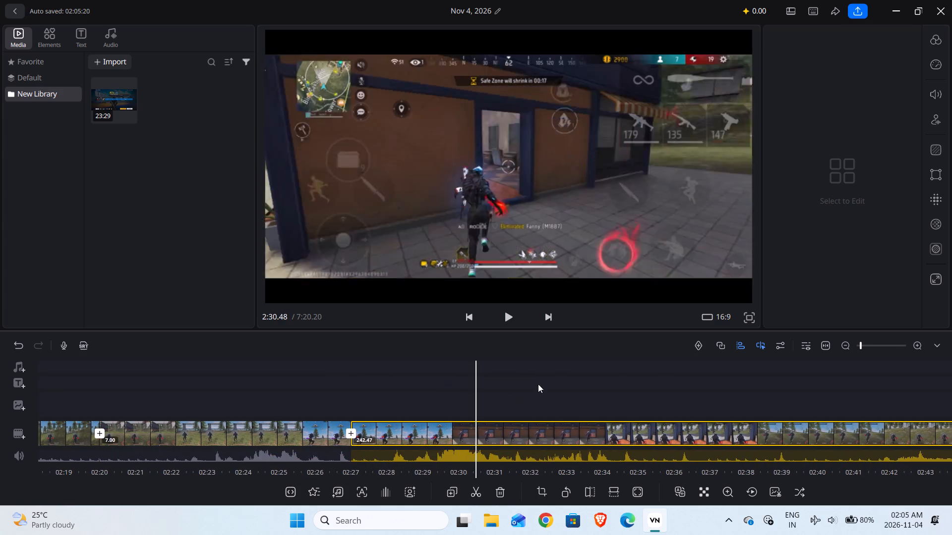
drag(543, 384, 453, 378)
drag(612, 388, 465, 379)
drag(589, 387, 501, 387)
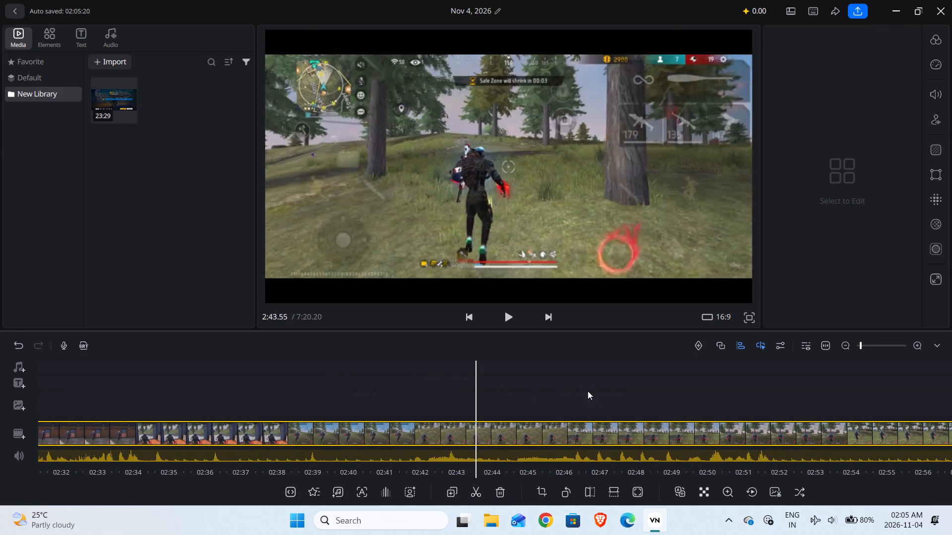
drag(604, 391, 517, 386)
drag(628, 398, 536, 395)
drag(627, 407, 530, 402)
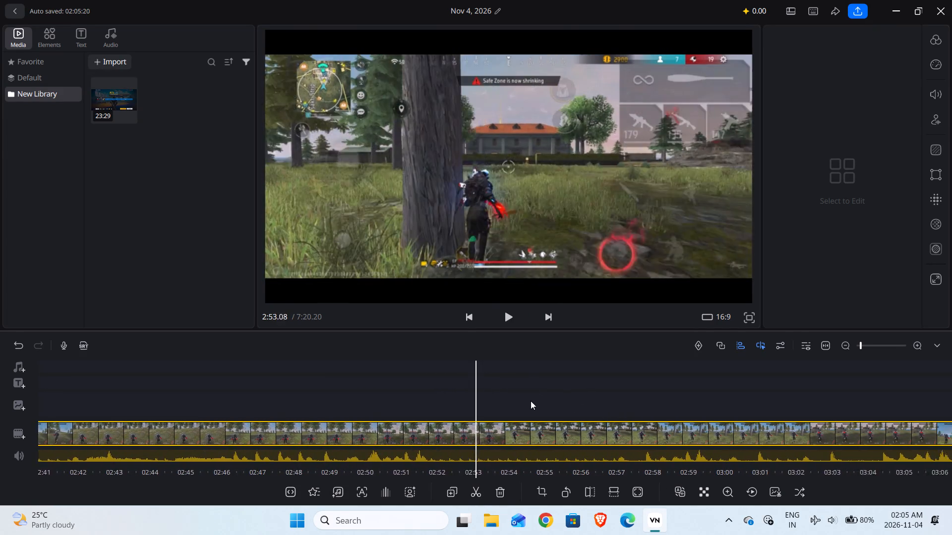
drag(620, 412, 528, 401)
drag(595, 396, 534, 389)
drag(607, 392, 535, 391)
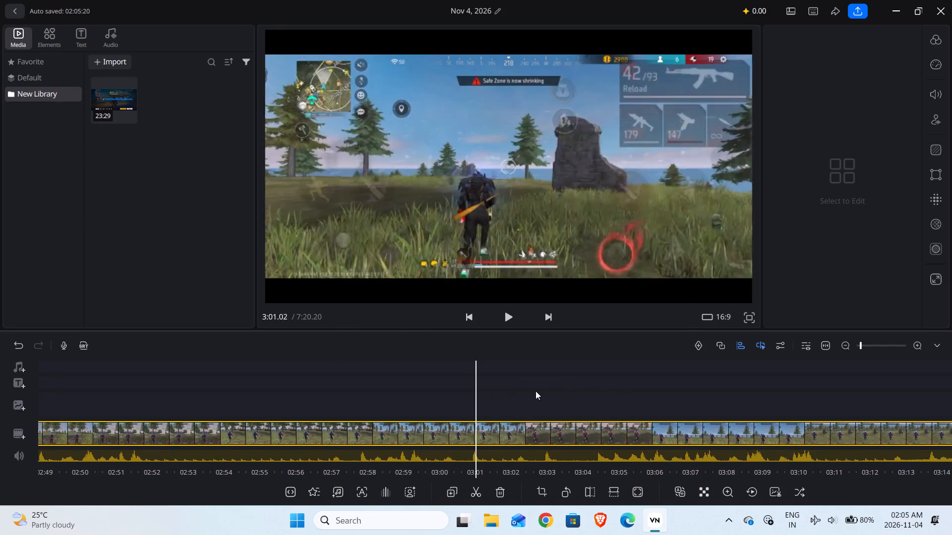
drag(535, 391, 515, 389)
drag(566, 396, 516, 393)
drag(646, 395, 539, 391)
drag(627, 390, 586, 389)
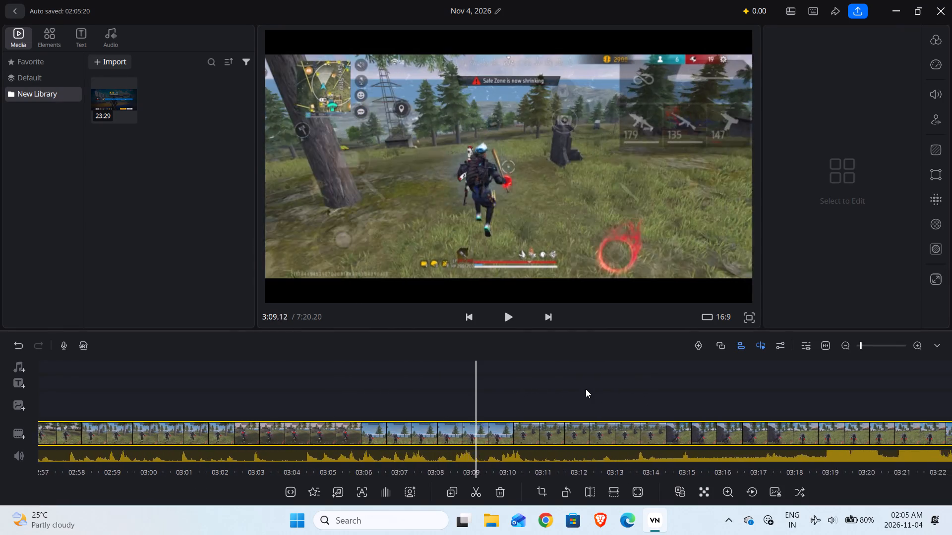
Split at 3:12.81, as the player reaches the stone ruin on the grassy slope, and delete the part from 2:27.00 up to there.
drag(586, 389, 543, 385)
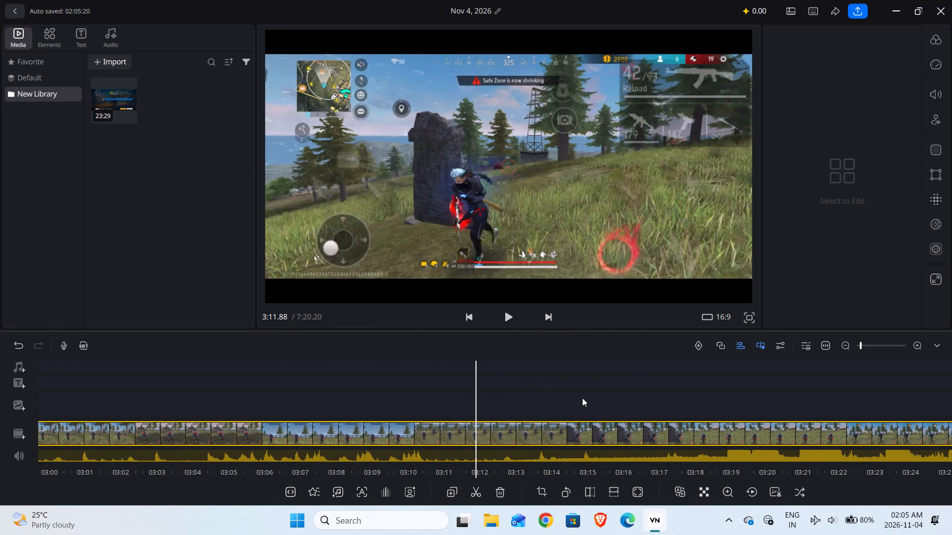
drag(581, 397, 502, 389)
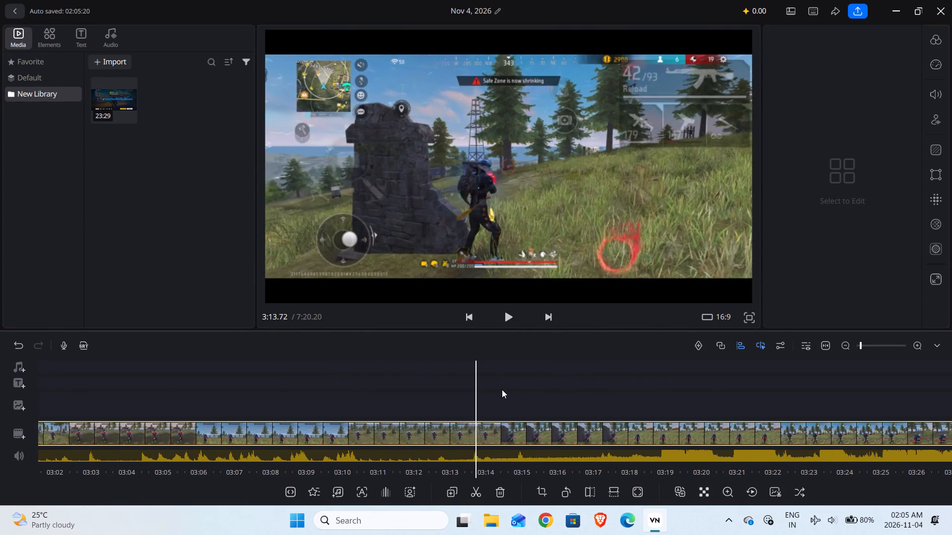
drag(502, 389, 547, 424)
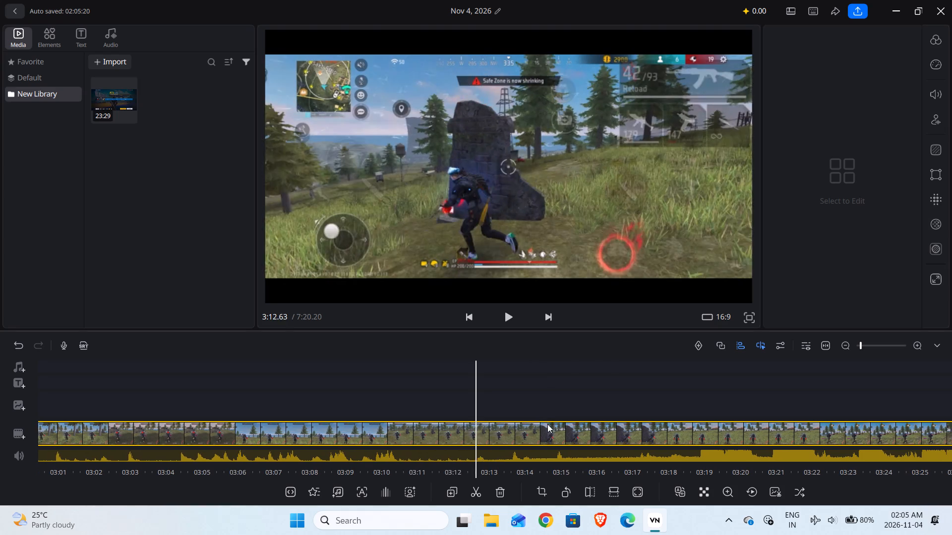
drag(547, 424, 557, 410)
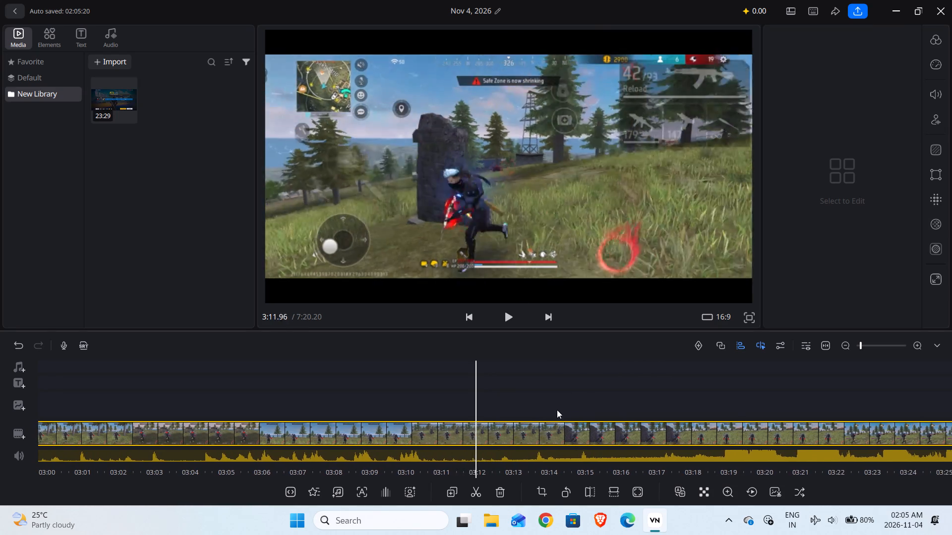
drag(557, 410, 546, 380)
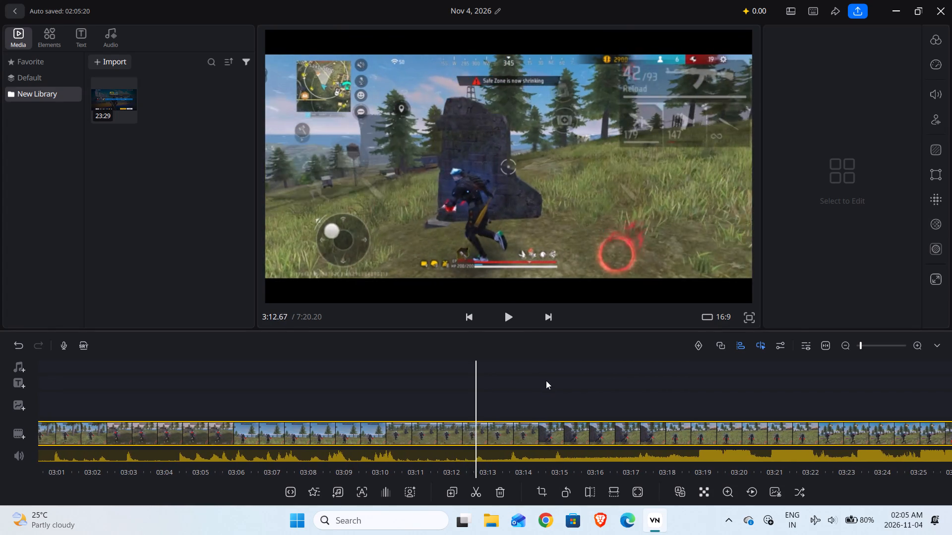
drag(546, 380, 569, 393)
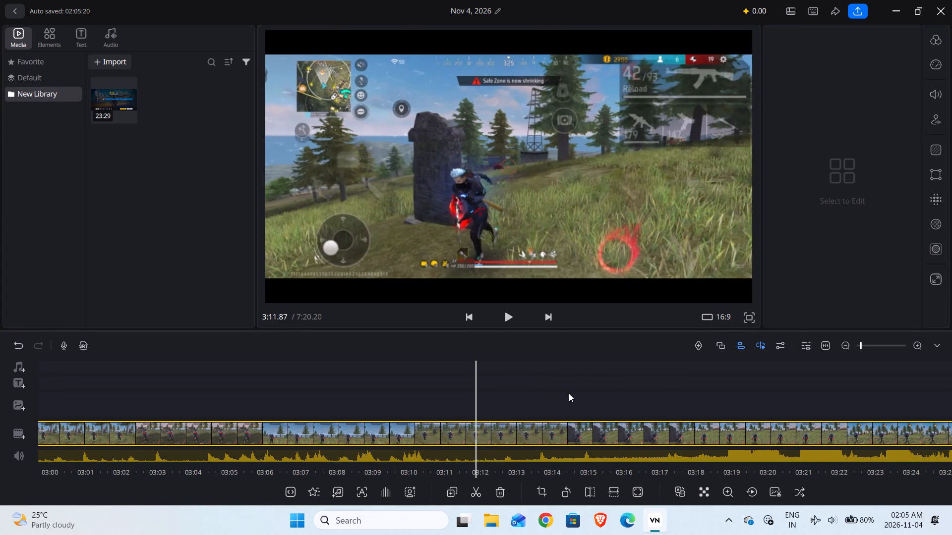
drag(569, 393, 524, 344)
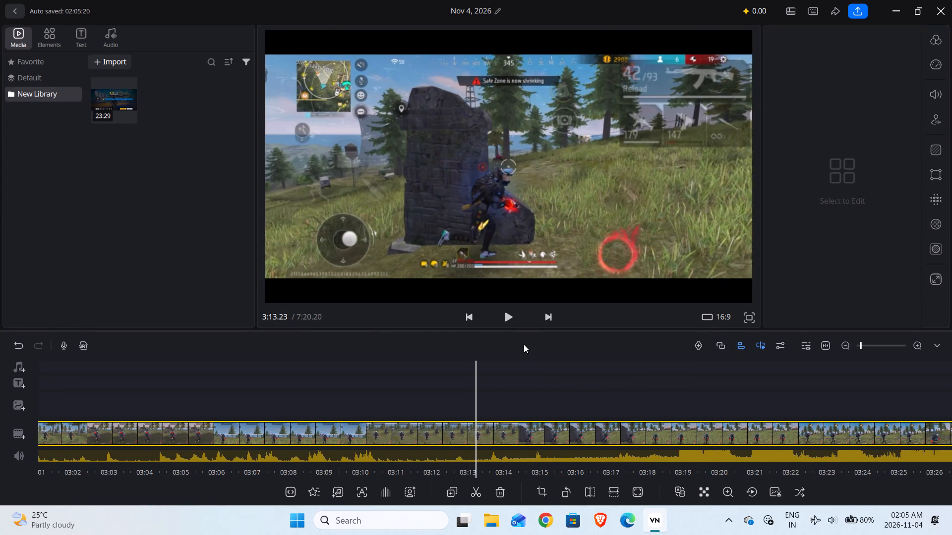
drag(524, 344, 497, 332)
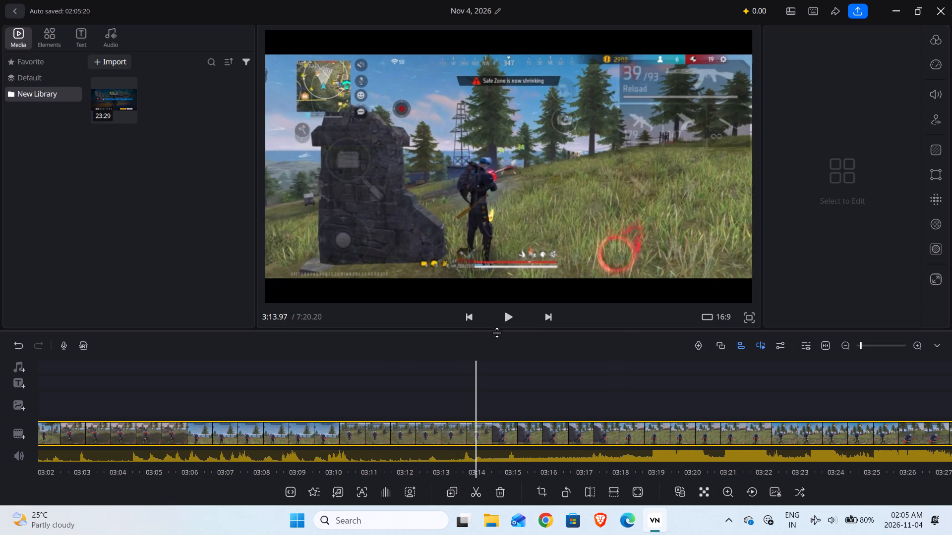
drag(497, 332, 530, 368)
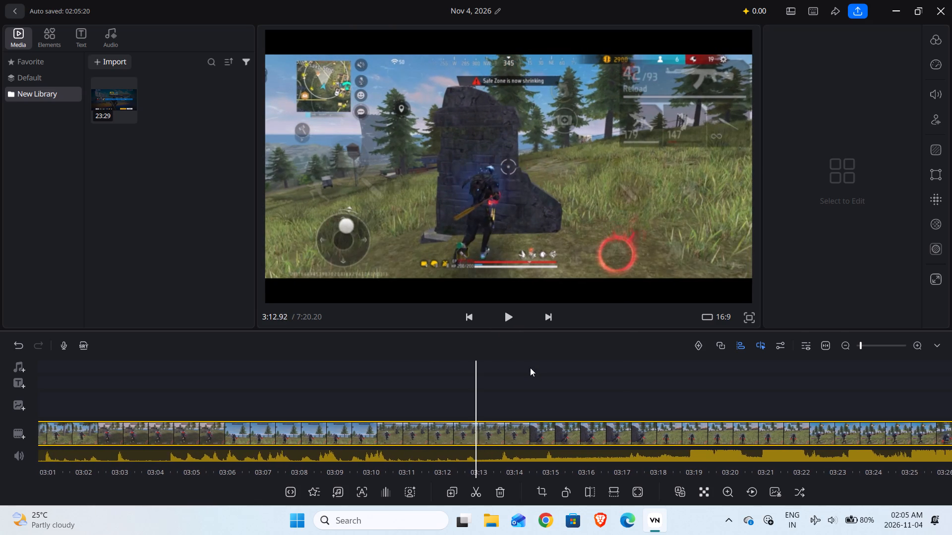
drag(530, 368, 538, 372)
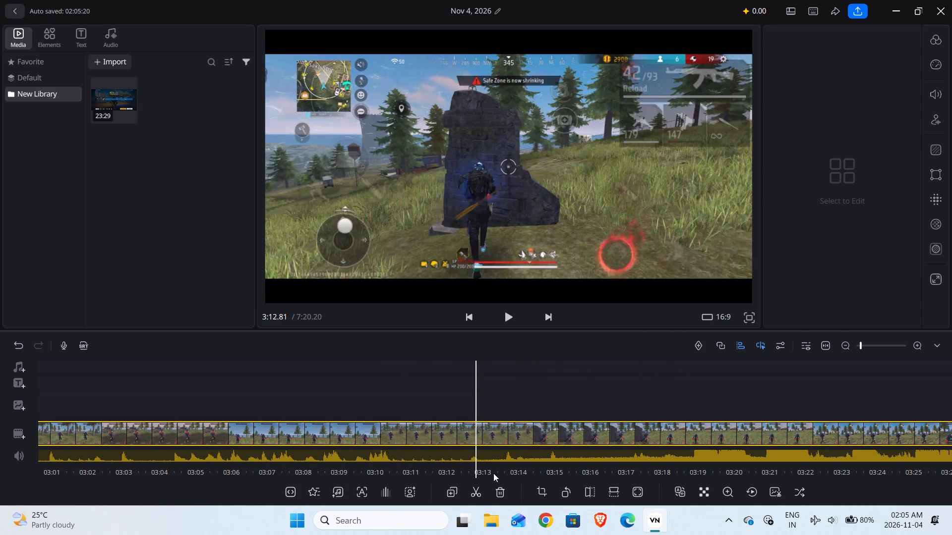
click(477, 496)
click(506, 498)
Play the fight following the 2:27.00 join and split the clip at about 2:41.3, as the player runs uphill past the loot crate.
drag(495, 379, 504, 378)
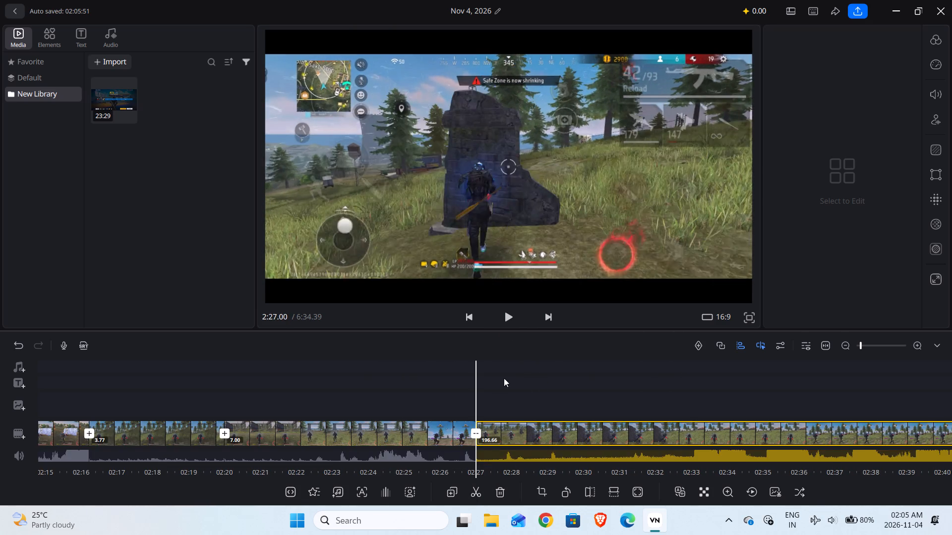
drag(504, 378, 552, 388)
click(508, 321)
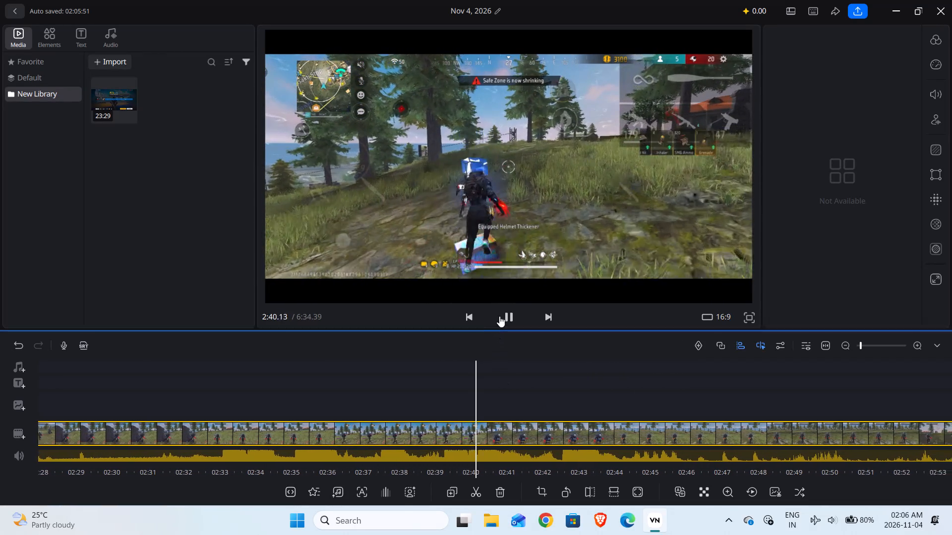
click(501, 314)
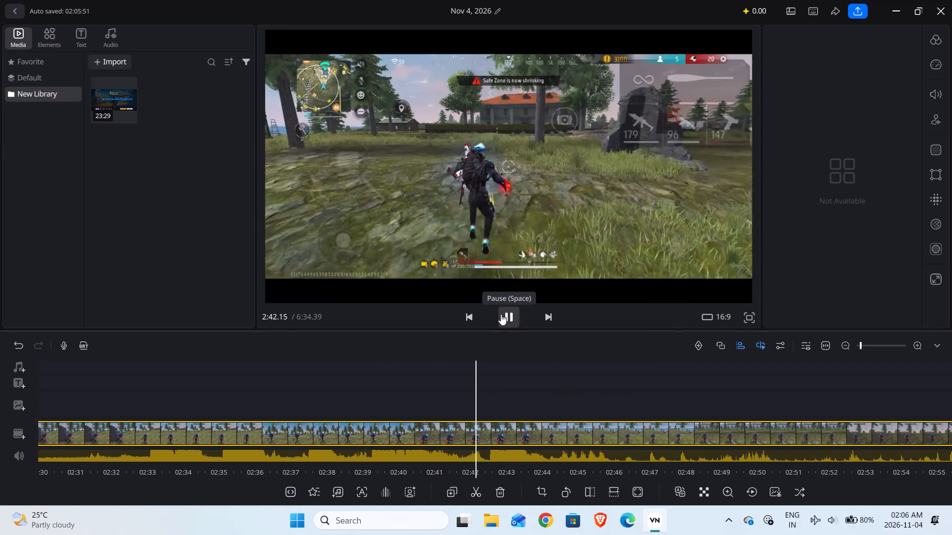
click(502, 312)
click(502, 312)
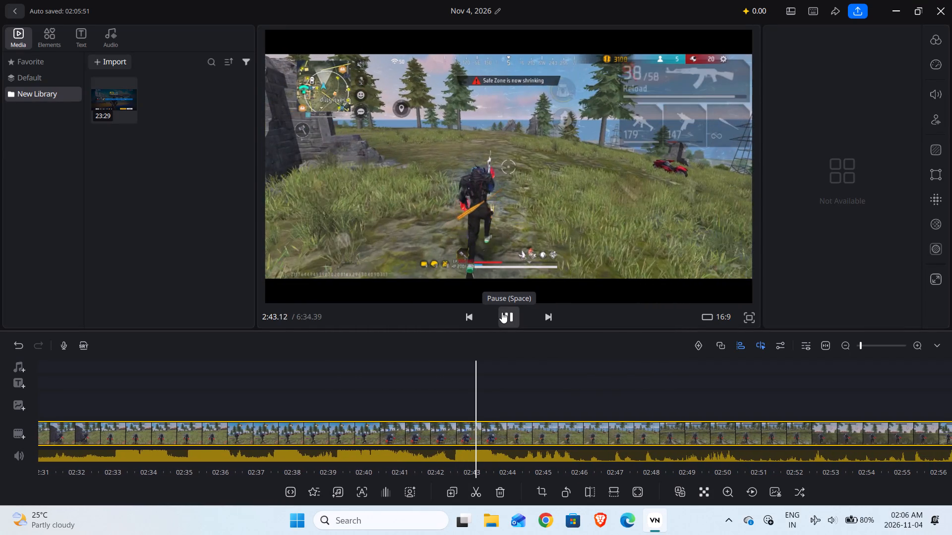
drag(494, 400, 571, 419)
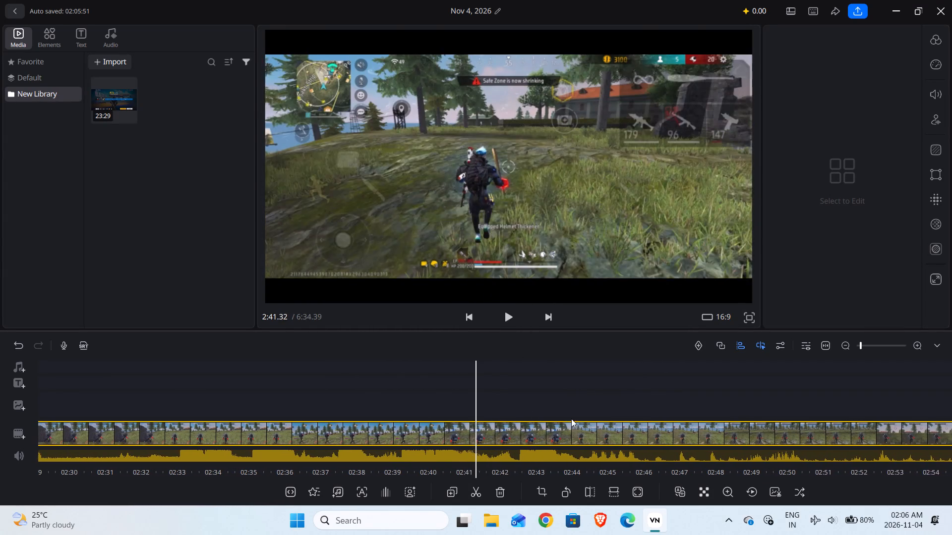
drag(571, 419, 682, 441)
click(509, 319)
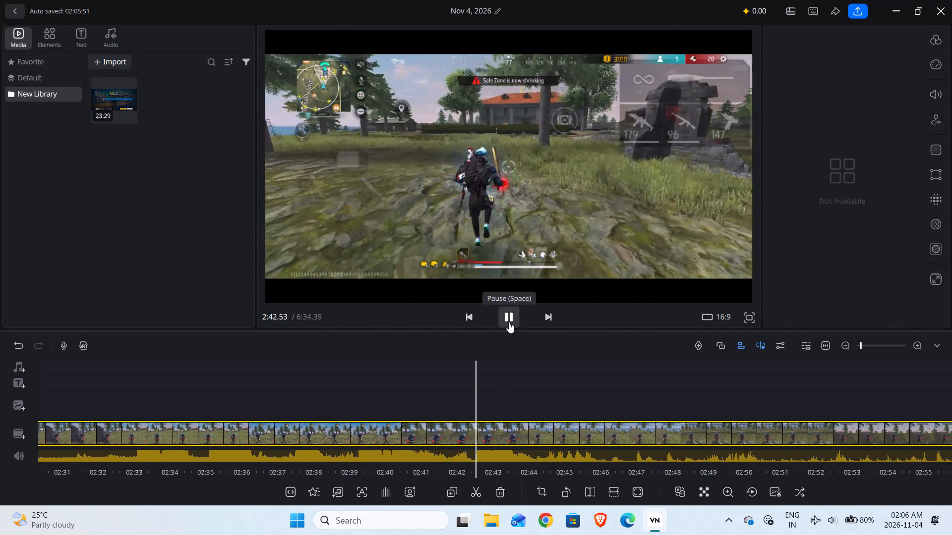
click(509, 322)
drag(515, 378, 539, 379)
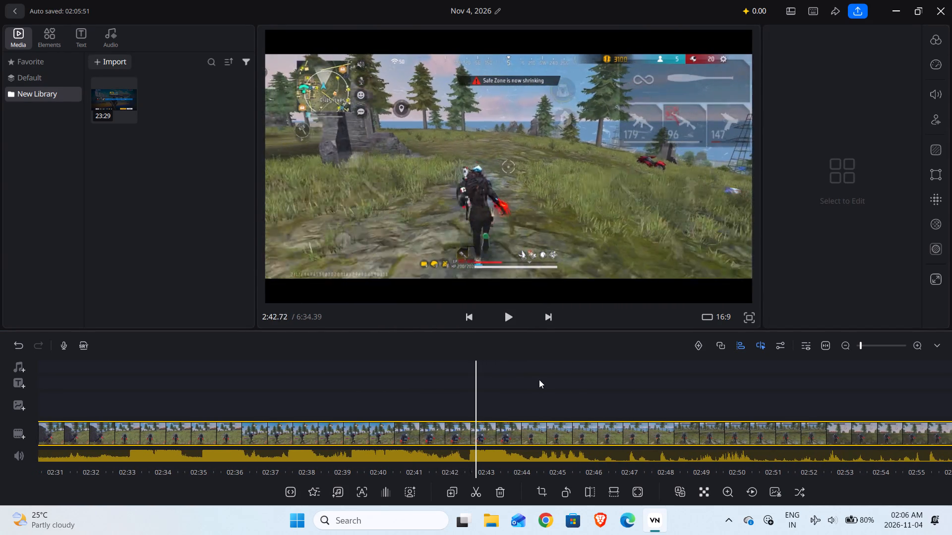
drag(539, 379, 530, 394)
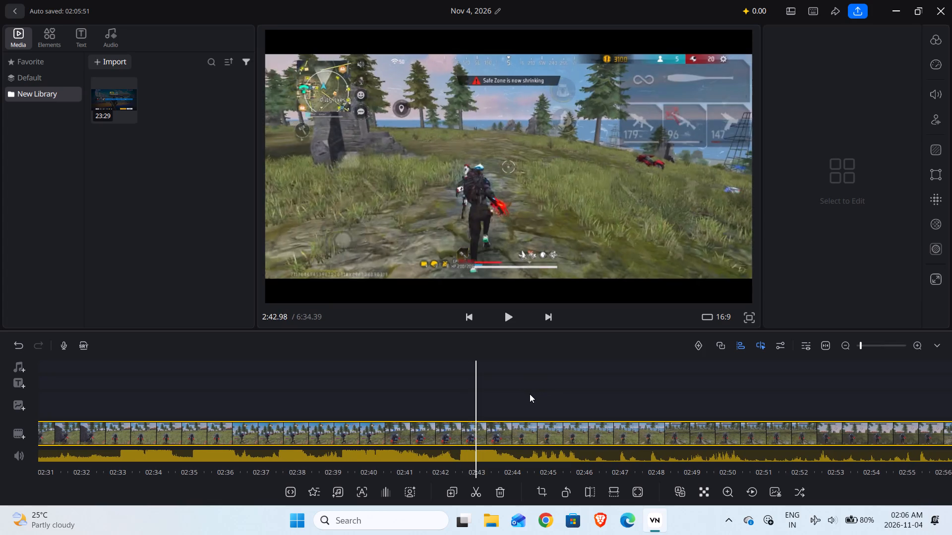
drag(530, 394, 619, 420)
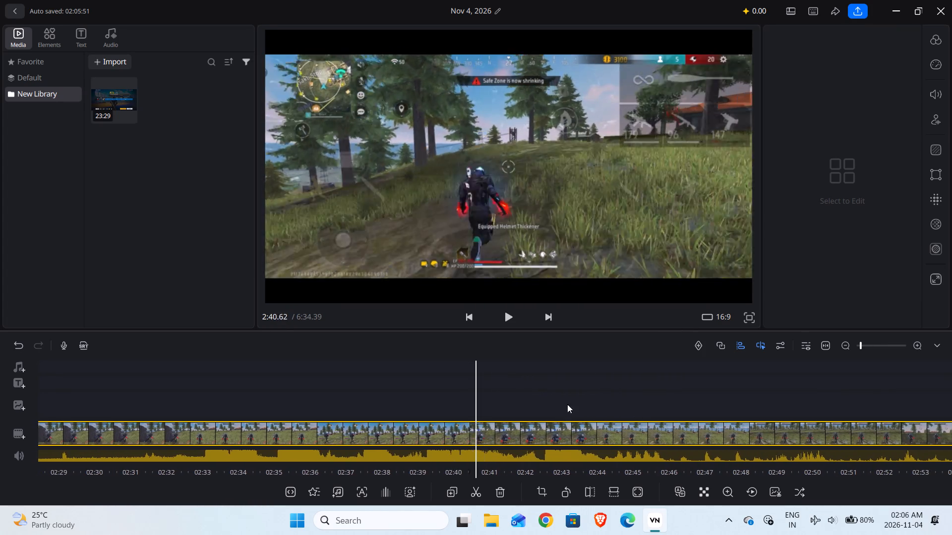
drag(521, 373, 620, 385)
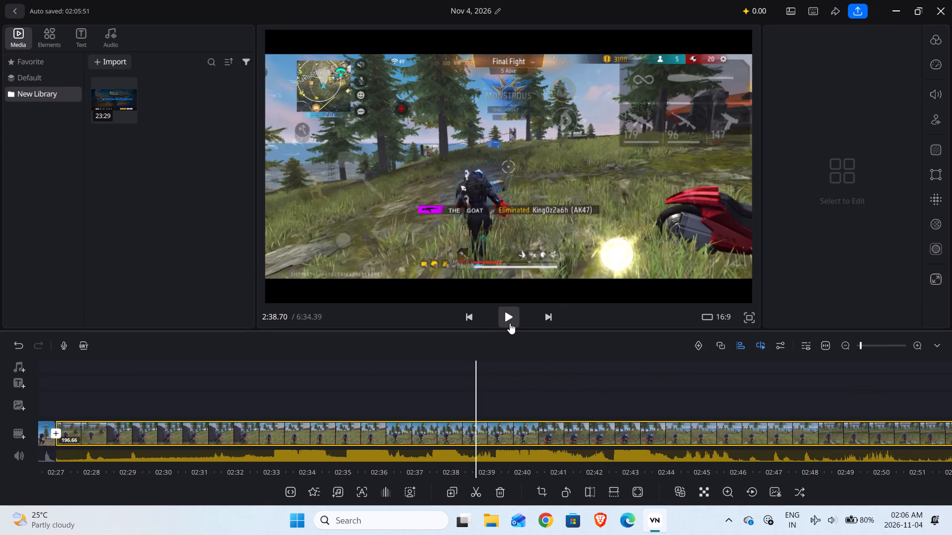
click(506, 321)
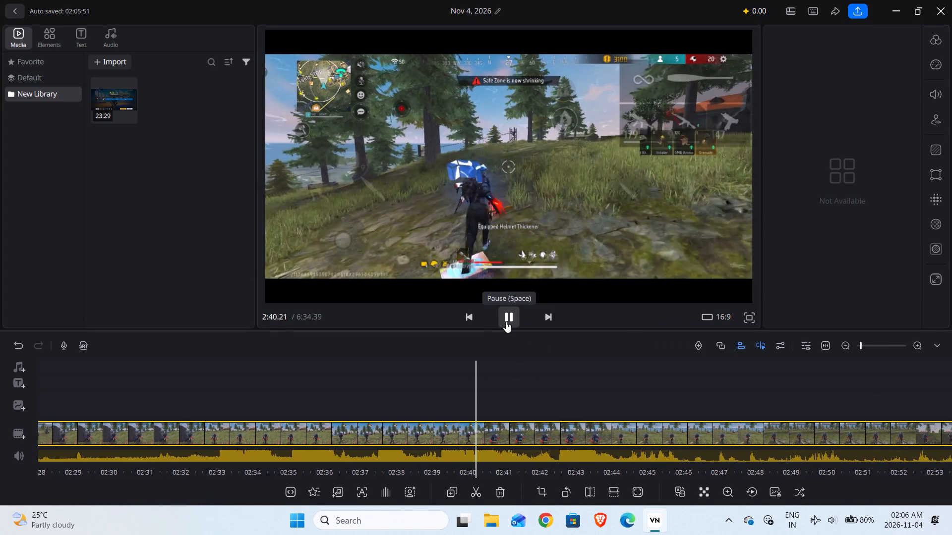
click(506, 321)
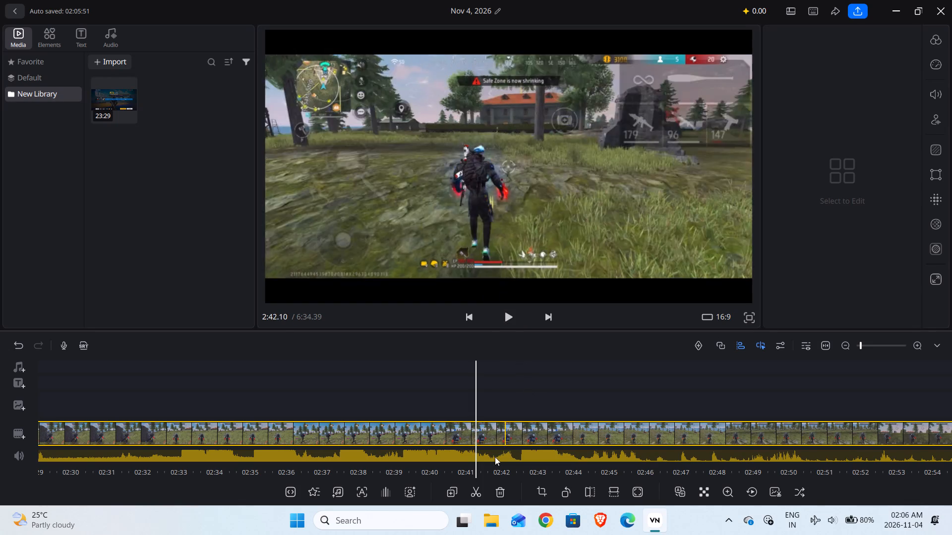
click(473, 495)
Look through the footage after the 2:41 split for the next fight, going past the run over the grass and the map view.
drag(500, 401, 431, 402)
drag(550, 443, 481, 401)
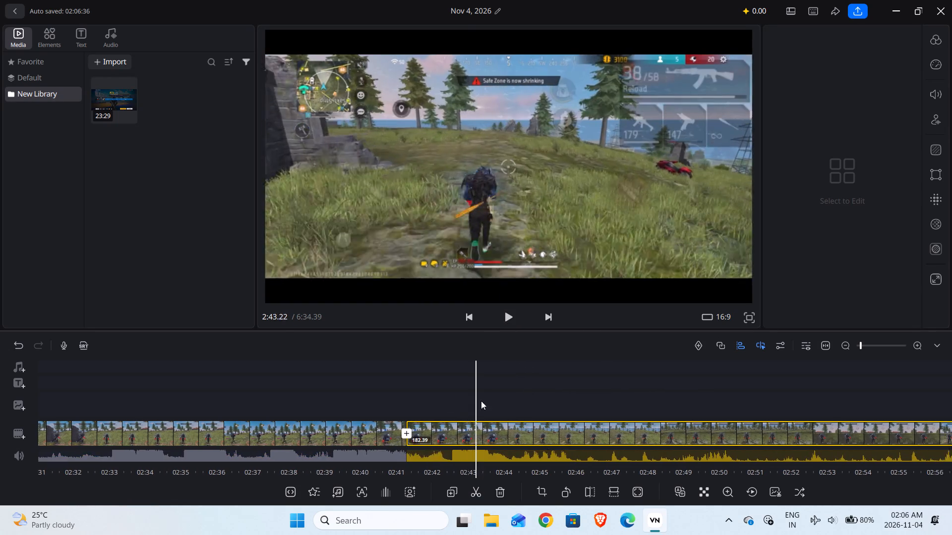
drag(481, 401, 423, 393)
drag(569, 453, 451, 420)
drag(503, 417, 440, 402)
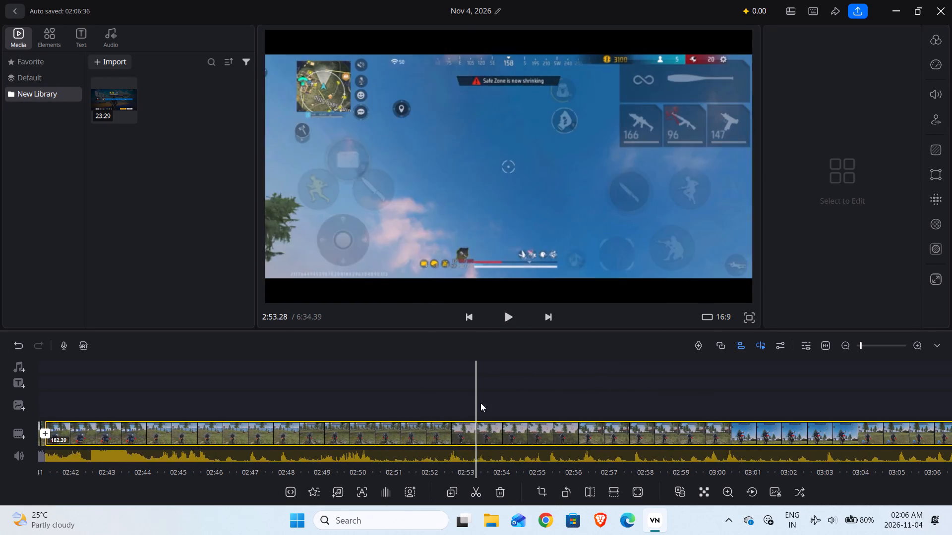
drag(541, 395, 409, 382)
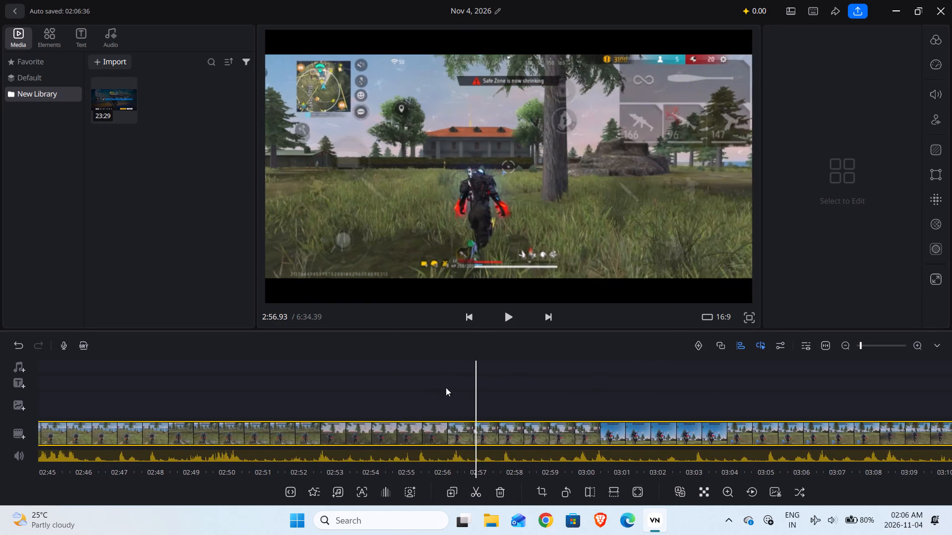
drag(566, 406, 472, 399)
drag(544, 397, 448, 390)
drag(521, 399, 432, 387)
drag(520, 394, 492, 393)
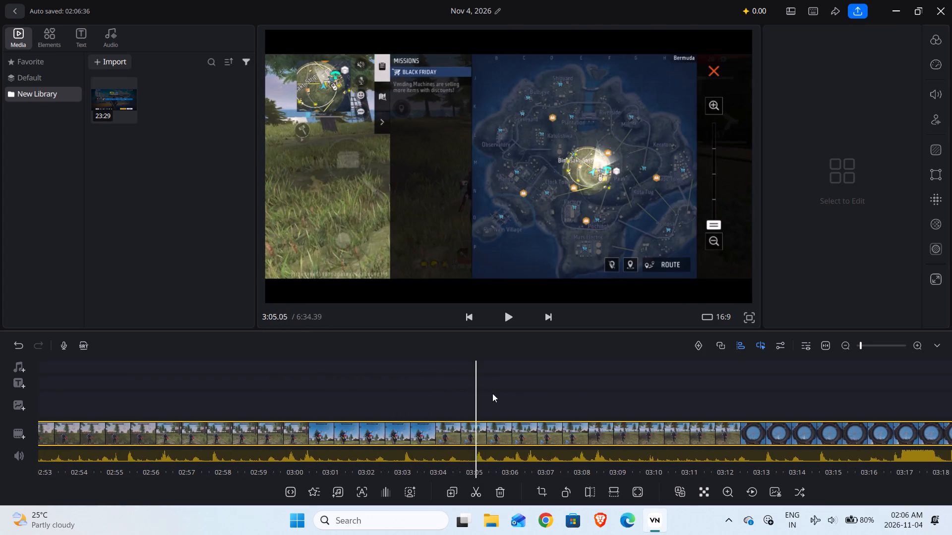
drag(492, 393, 454, 385)
drag(533, 385, 466, 379)
drag(530, 387, 472, 384)
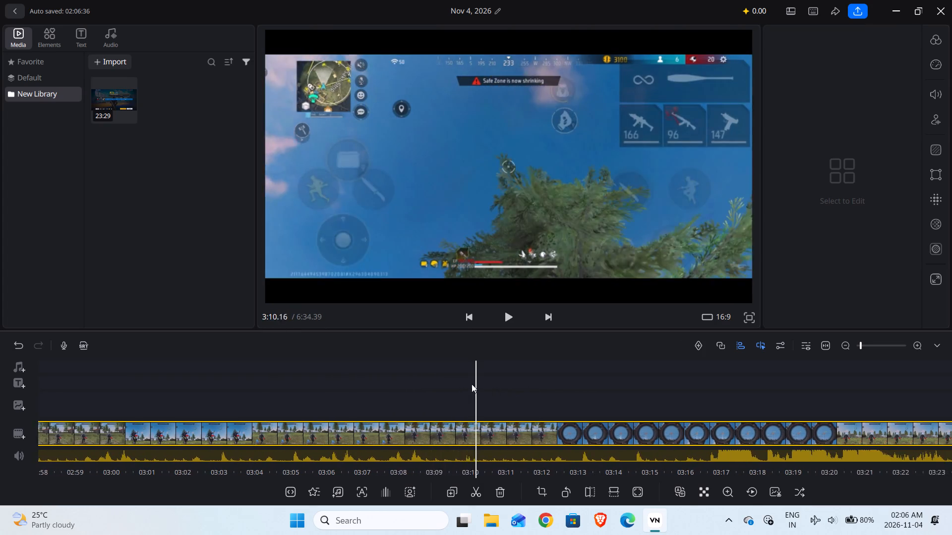
drag(472, 384, 418, 374)
drag(437, 378, 490, 387)
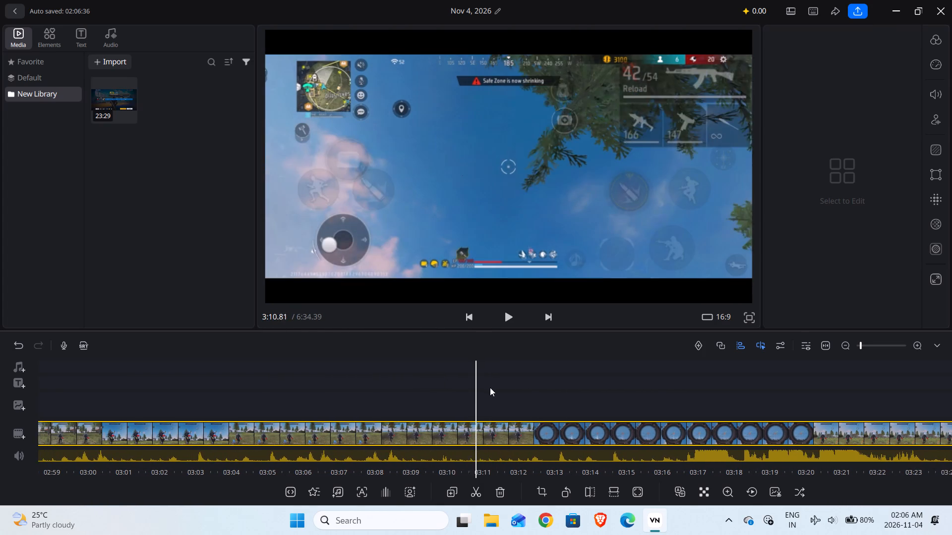
Split at 3:08.32, as the player runs toward the wooden frame by the sea, and delete the part from about 2:41.3 up to there.
drag(490, 387, 568, 420)
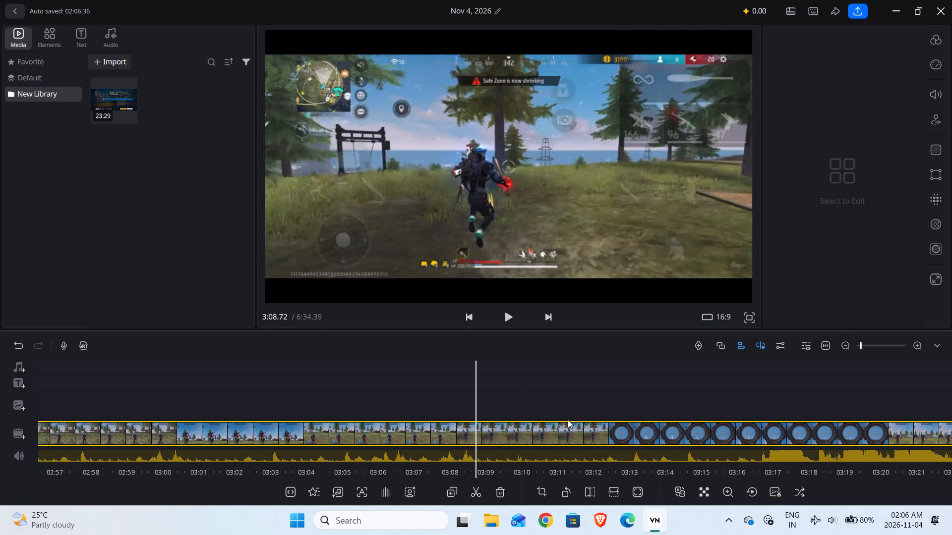
drag(568, 420, 581, 443)
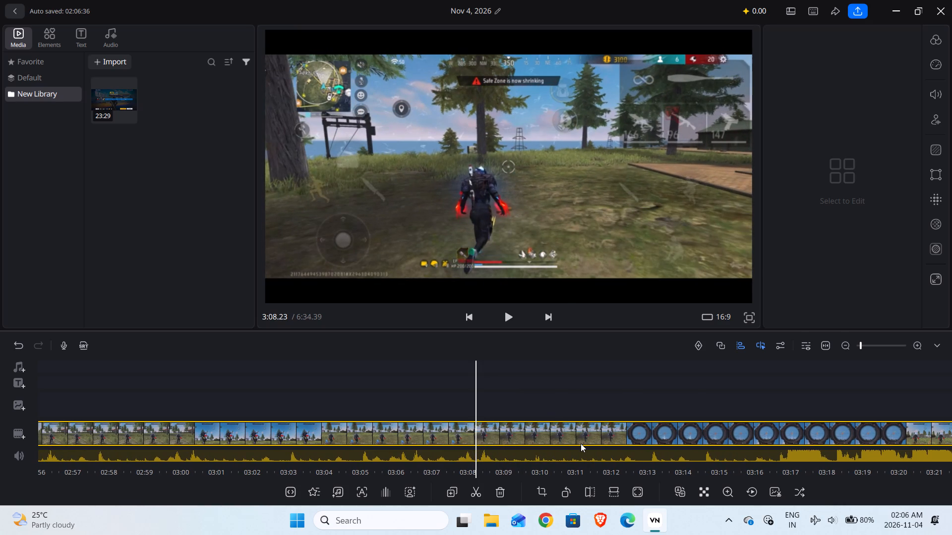
drag(581, 443, 576, 453)
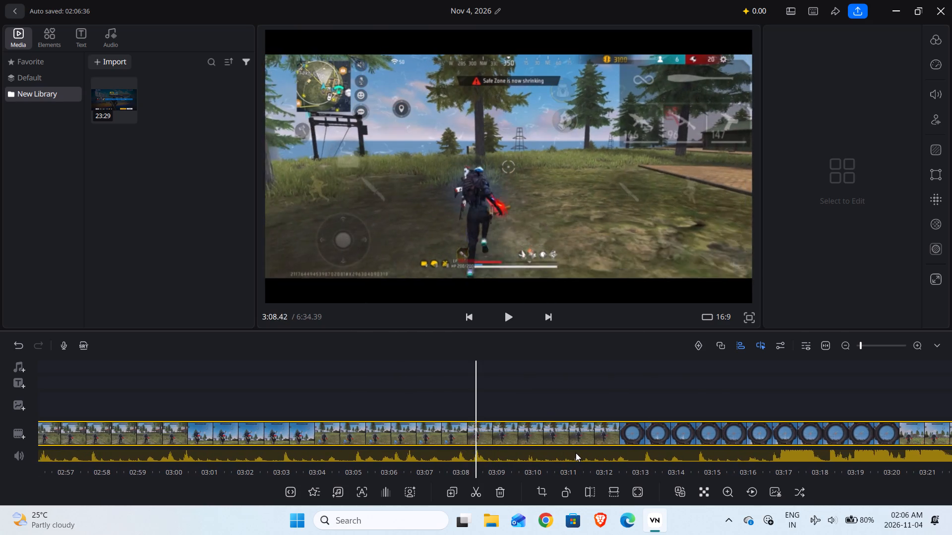
drag(576, 453, 577, 453)
click(478, 488)
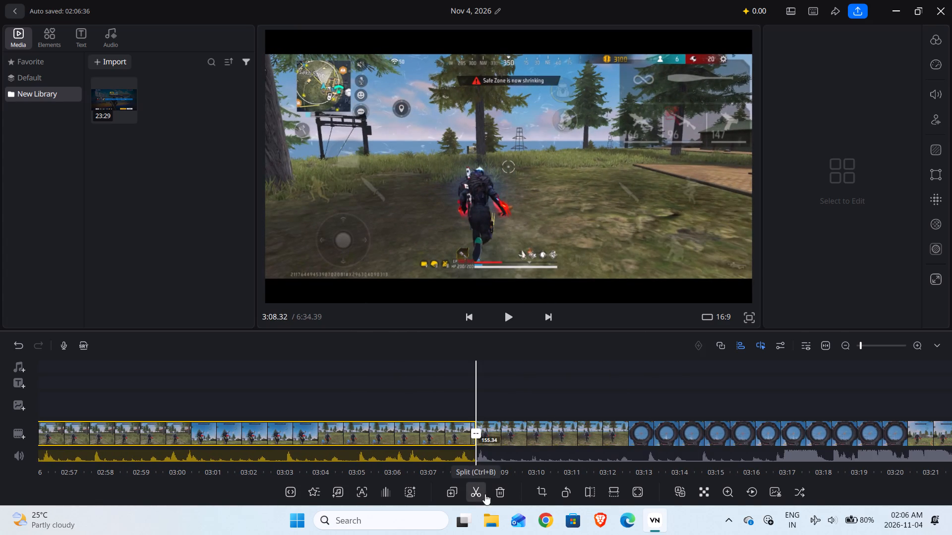
click(503, 501)
Check playback across the 2:41 join and trim the end of the clip before it back to about 2:41.0.
drag(456, 395, 522, 403)
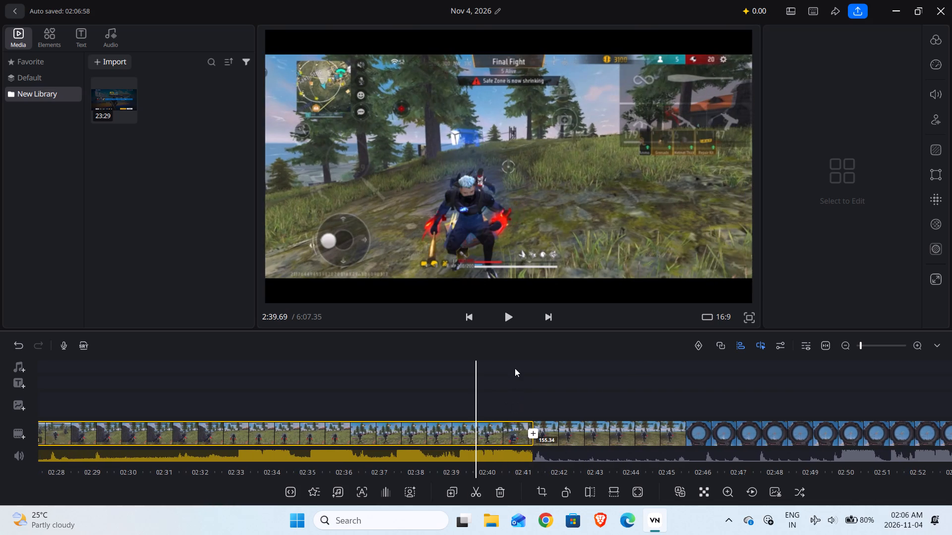
drag(511, 323, 515, 327)
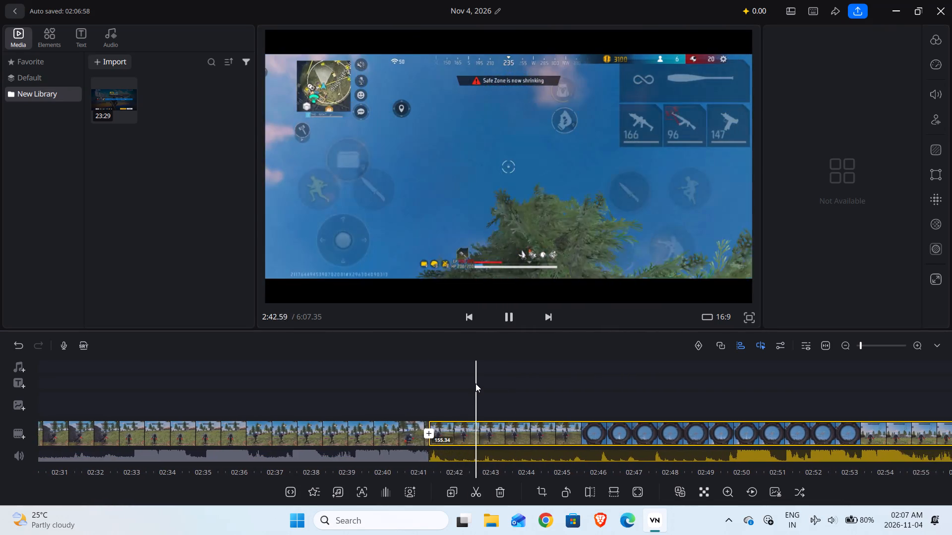
drag(452, 407, 467, 409)
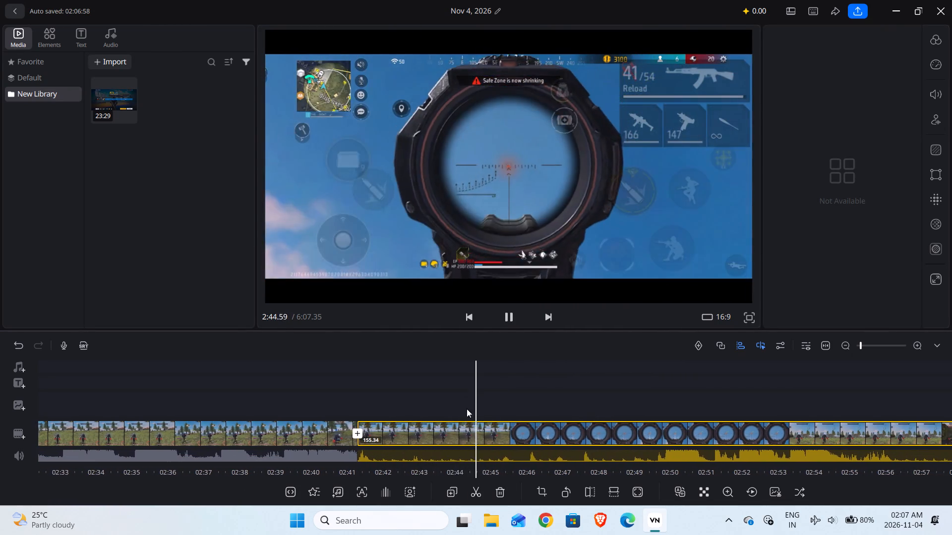
drag(467, 409, 594, 428)
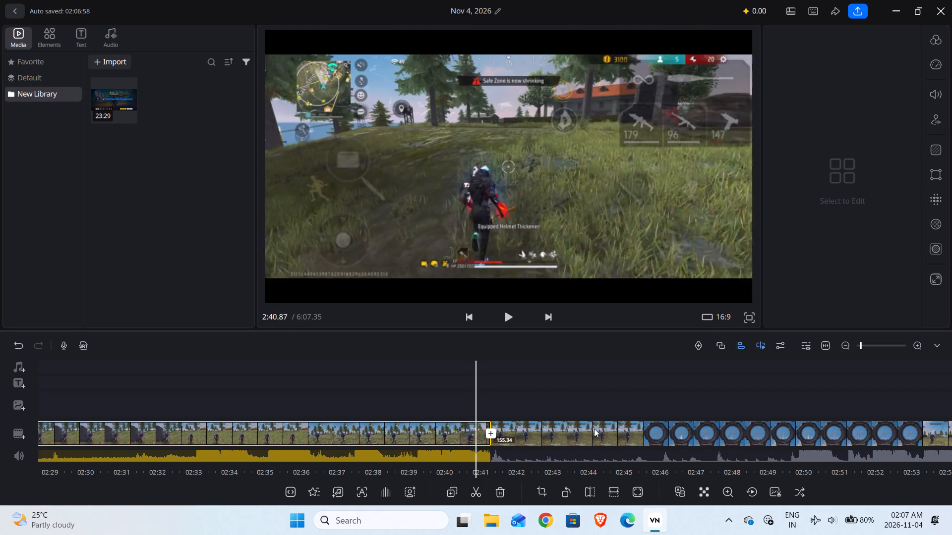
drag(594, 428, 605, 437)
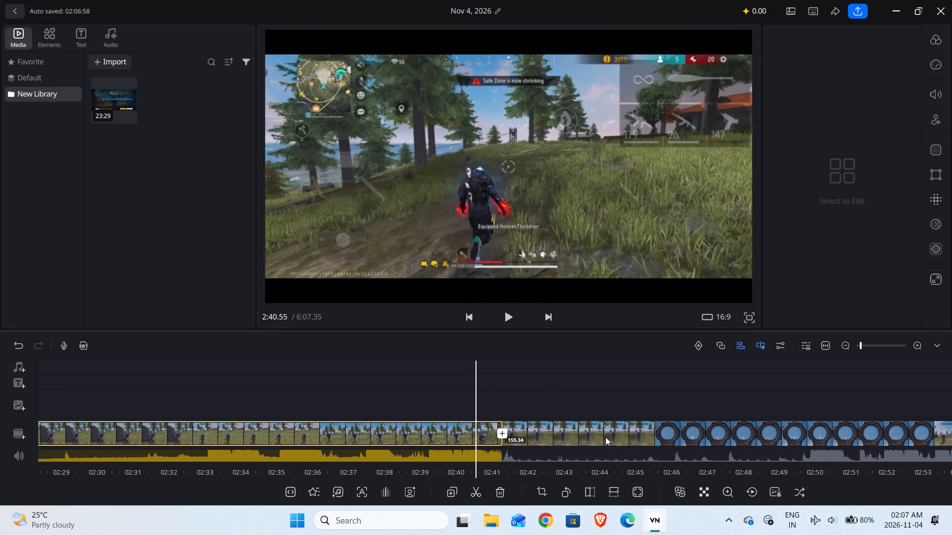
drag(605, 437, 589, 435)
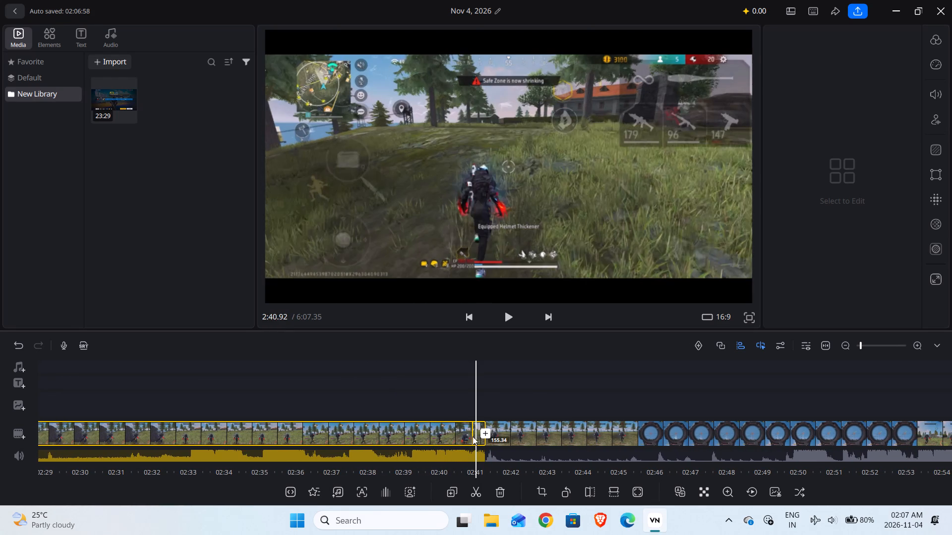
click(473, 436)
drag(492, 433, 486, 436)
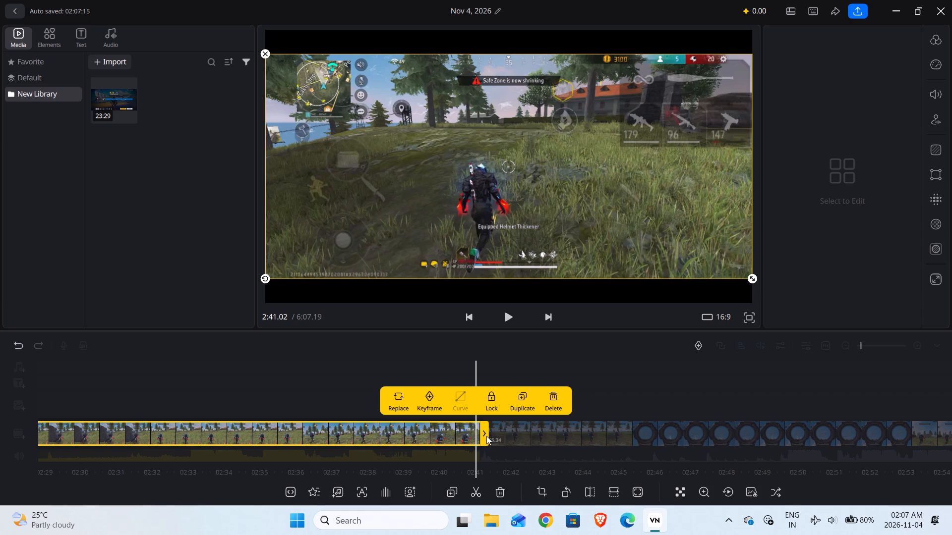
drag(486, 436, 482, 437)
click(596, 394)
Play the fight following the 2:41 join and split the clip at about 2:51.8, as the player runs over the grass beside the hedge.
drag(501, 401, 567, 408)
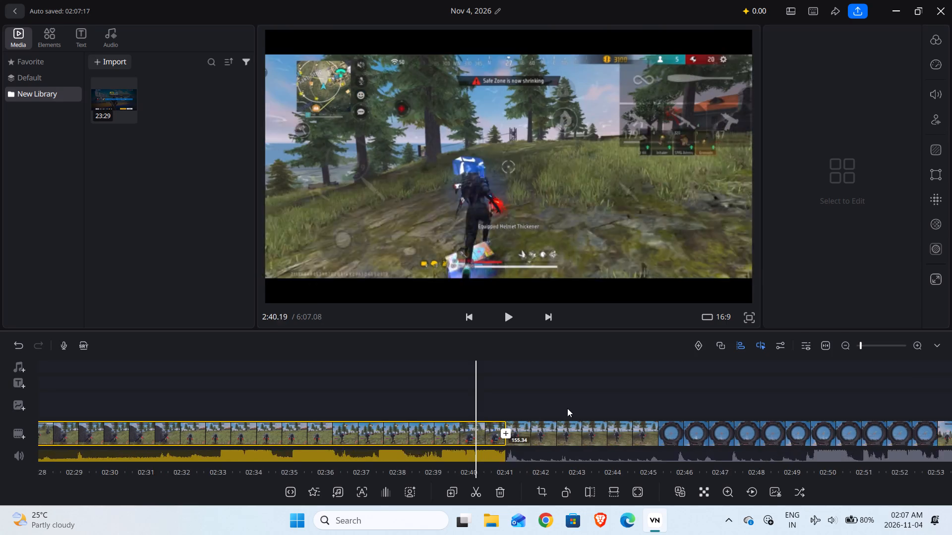
drag(567, 408, 574, 408)
click(507, 312)
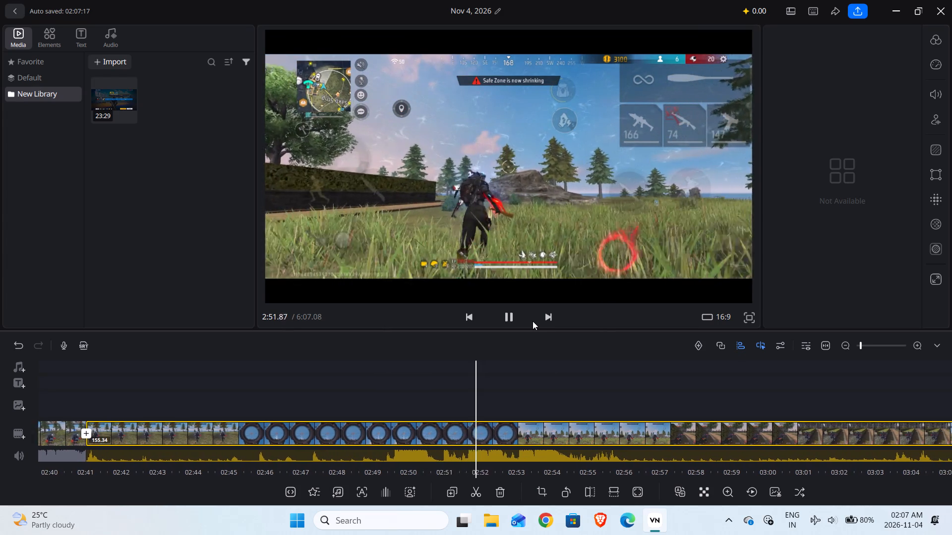
drag(445, 400, 495, 400)
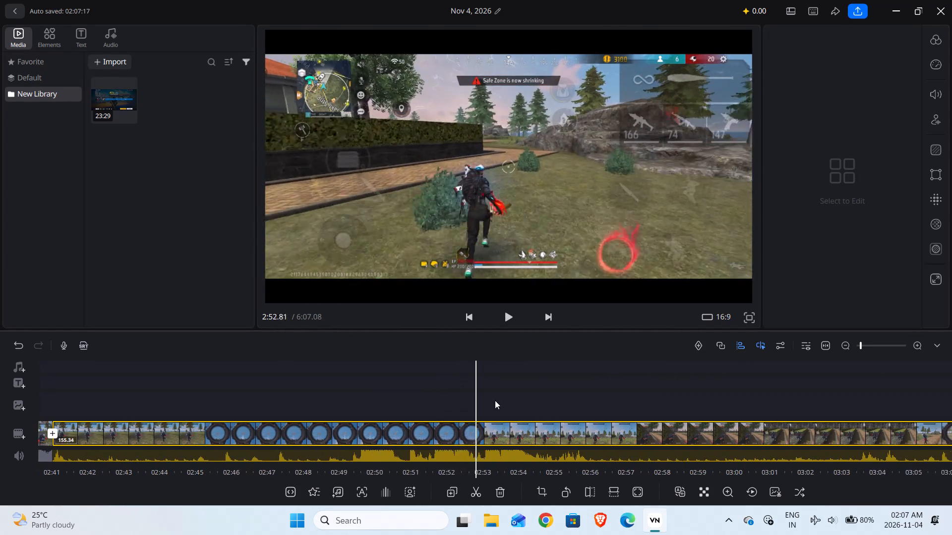
drag(495, 400, 560, 400)
click(512, 326)
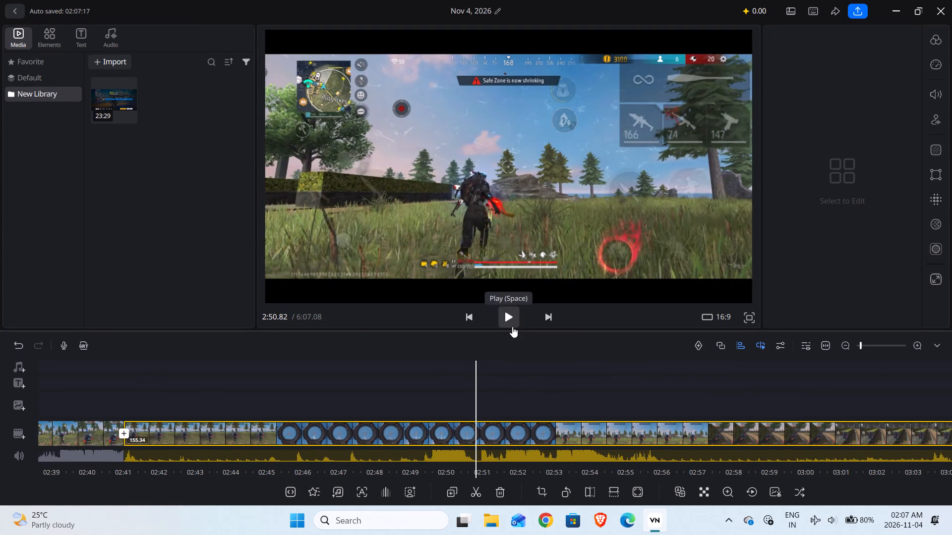
drag(472, 403, 542, 404)
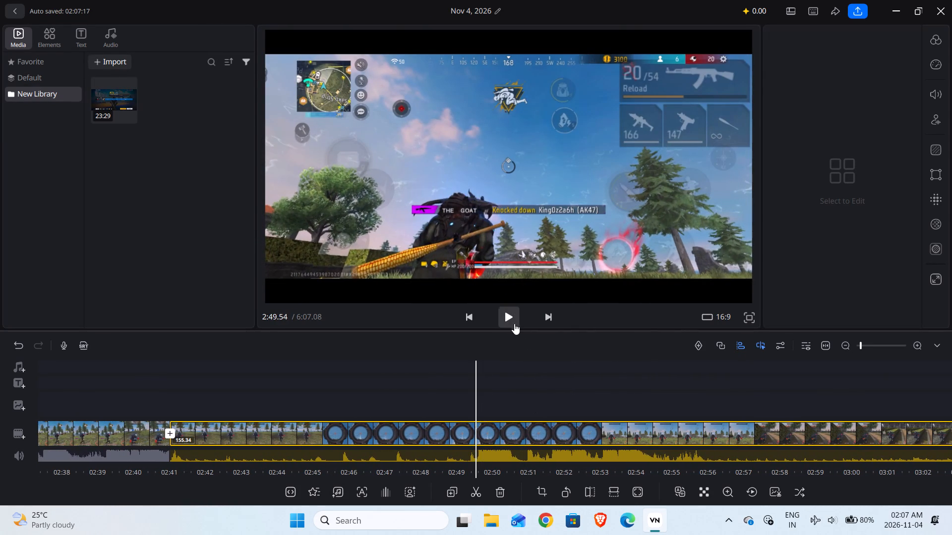
click(512, 322)
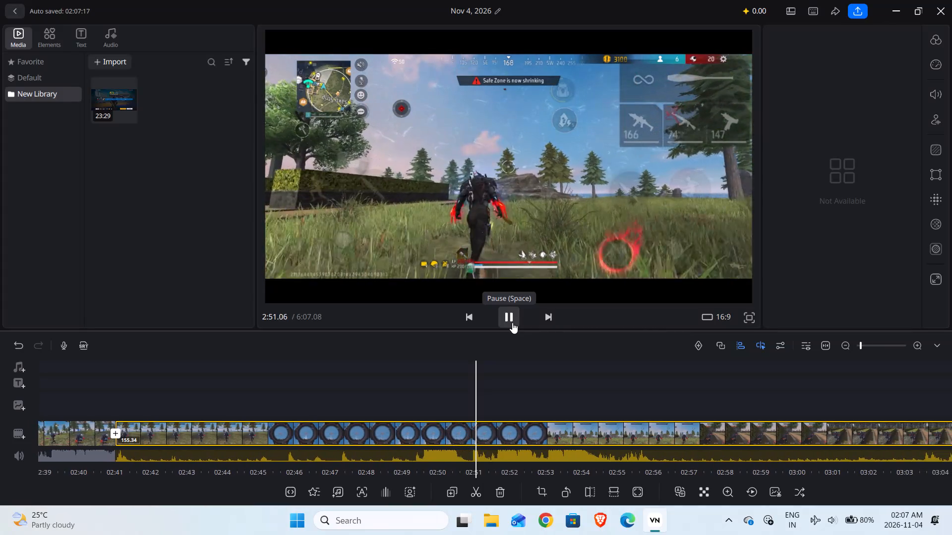
click(512, 322)
click(512, 322)
click(512, 322)
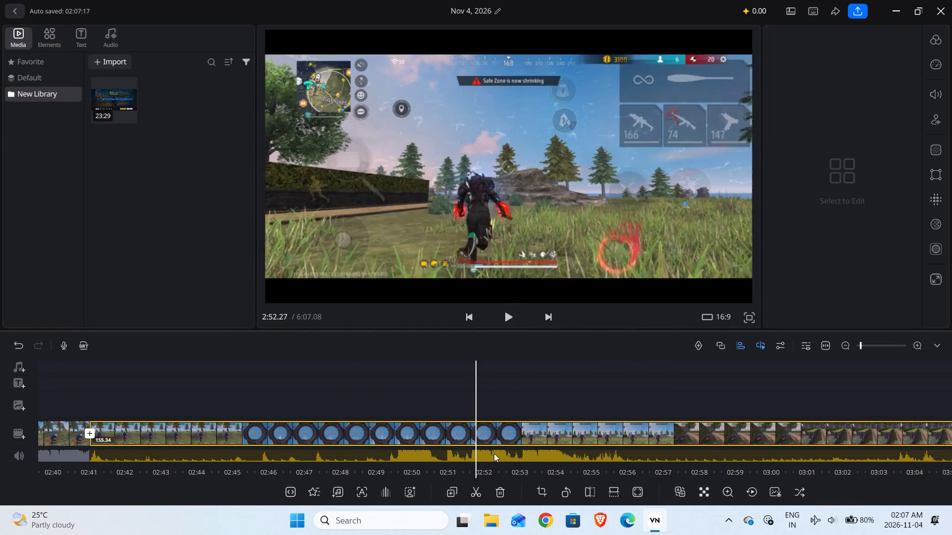
click(473, 501)
Find the next fight after the 2:51.8 split, split at 3:02.48 as the player runs along the hedge top, and delete the part between.
drag(539, 384, 435, 386)
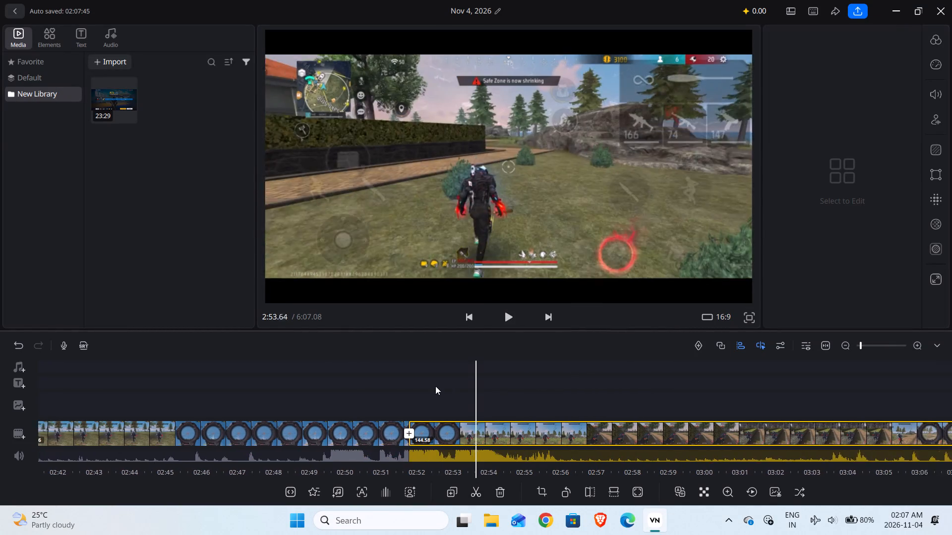
drag(435, 386, 437, 386)
drag(571, 383, 476, 375)
drag(587, 373, 492, 371)
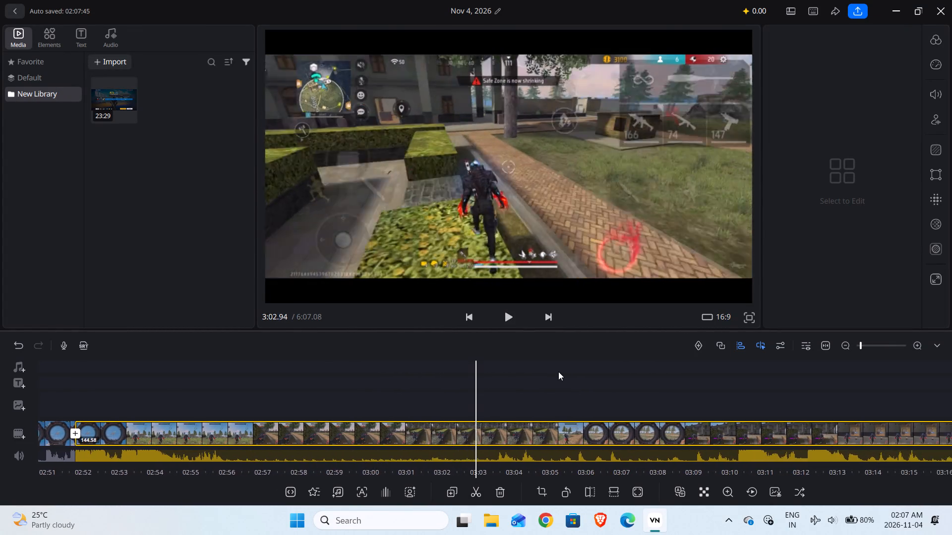
drag(558, 372, 482, 371)
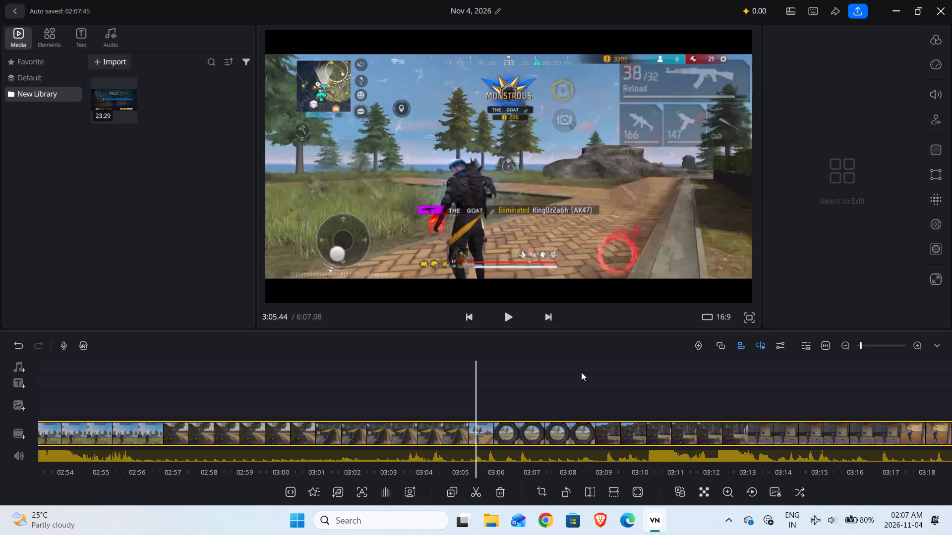
drag(575, 372, 512, 370)
drag(568, 373, 519, 373)
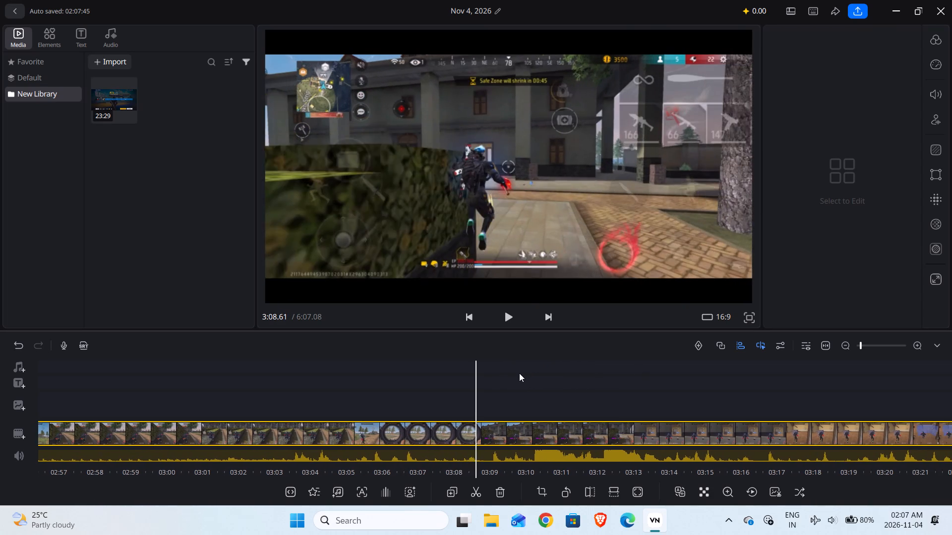
drag(519, 373, 568, 379)
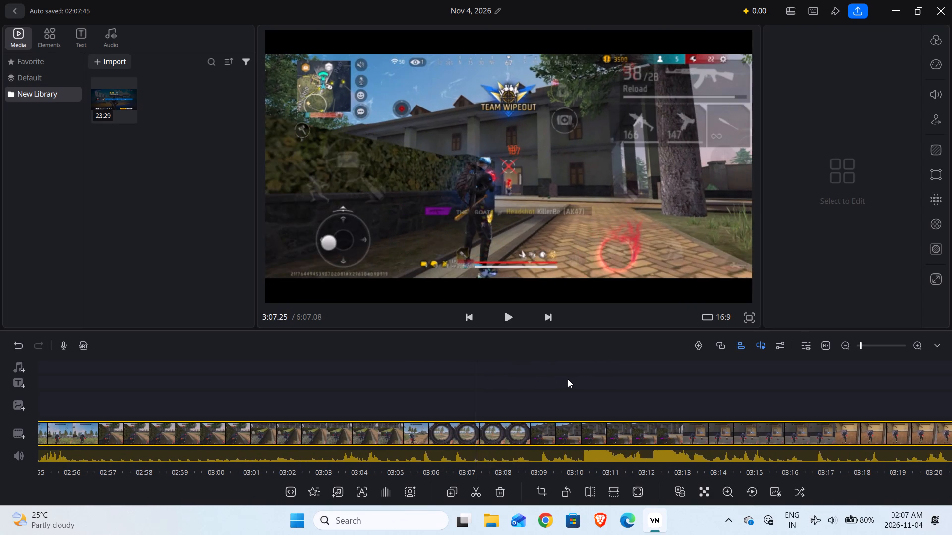
drag(568, 379, 669, 392)
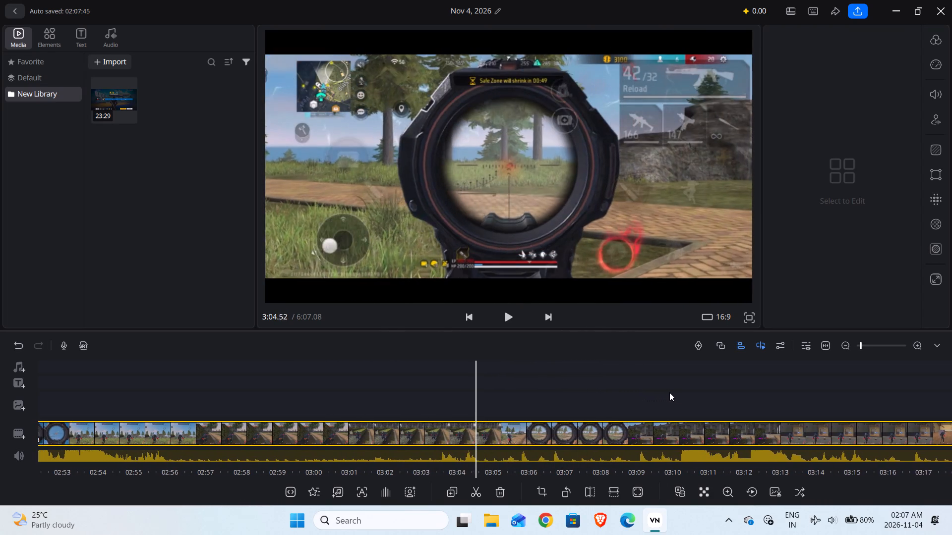
drag(669, 392, 732, 402)
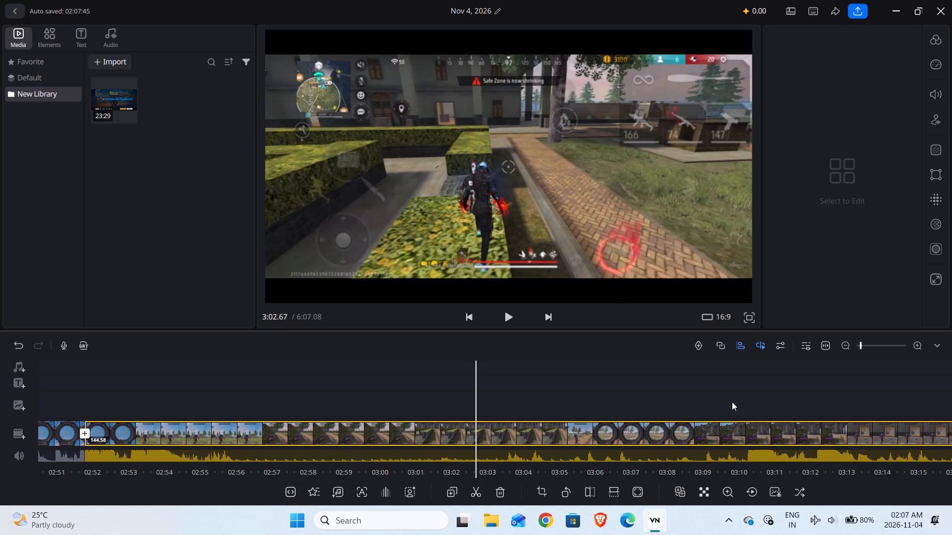
drag(732, 402, 710, 399)
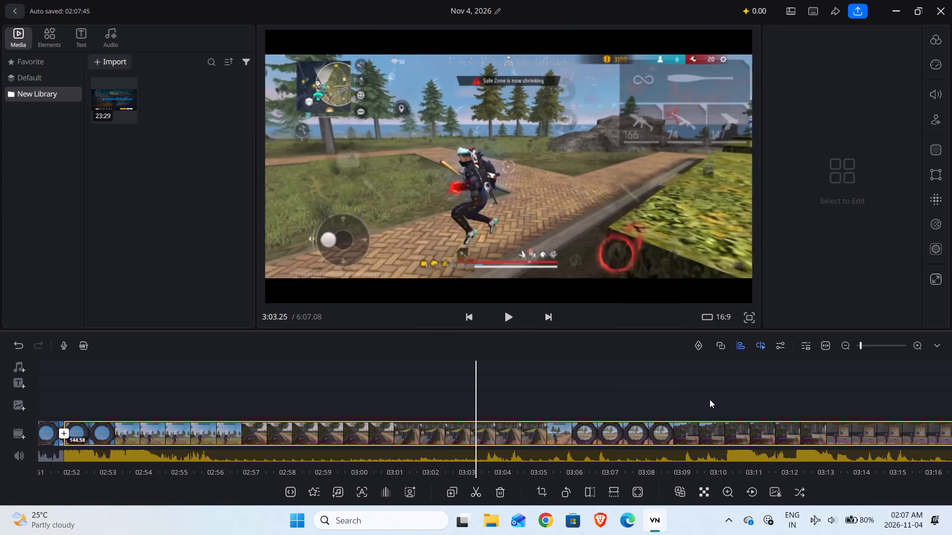
drag(710, 399, 670, 395)
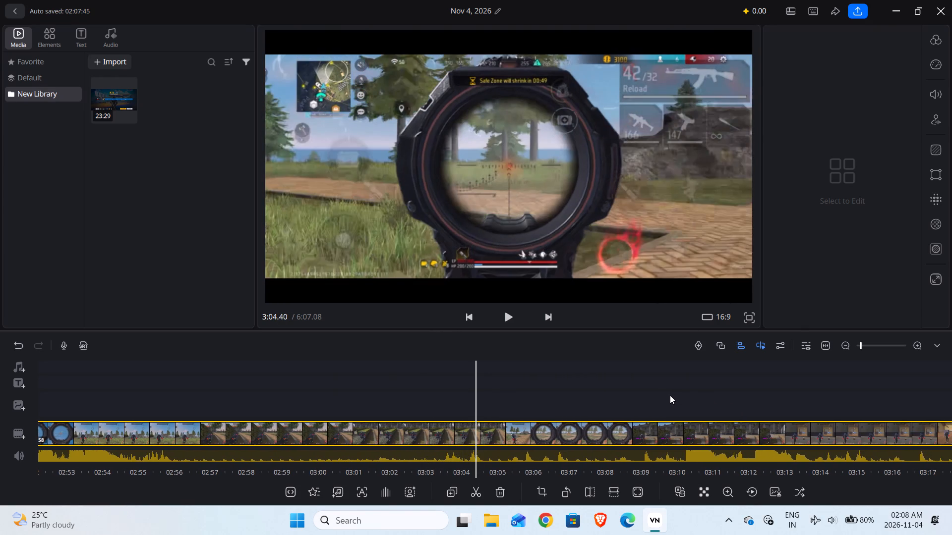
drag(670, 395, 703, 396)
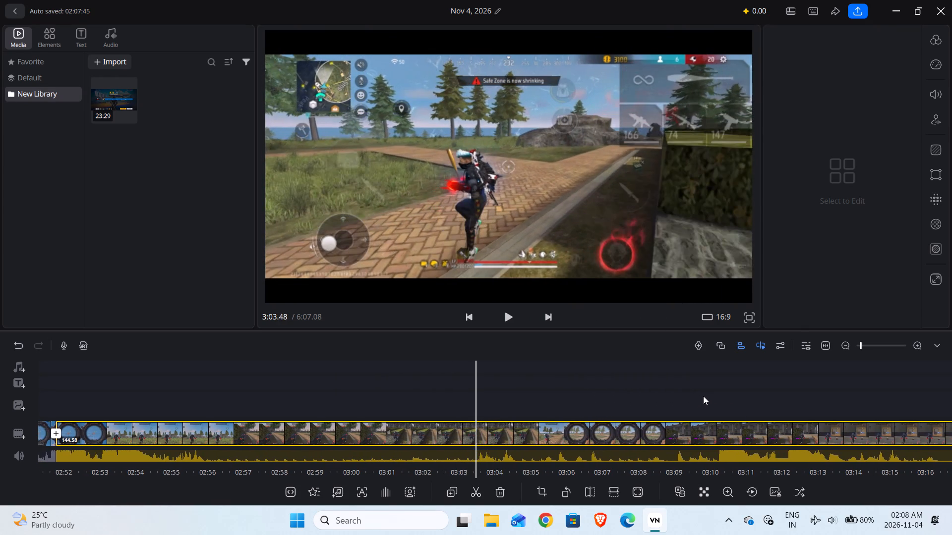
drag(703, 396, 739, 402)
click(483, 482)
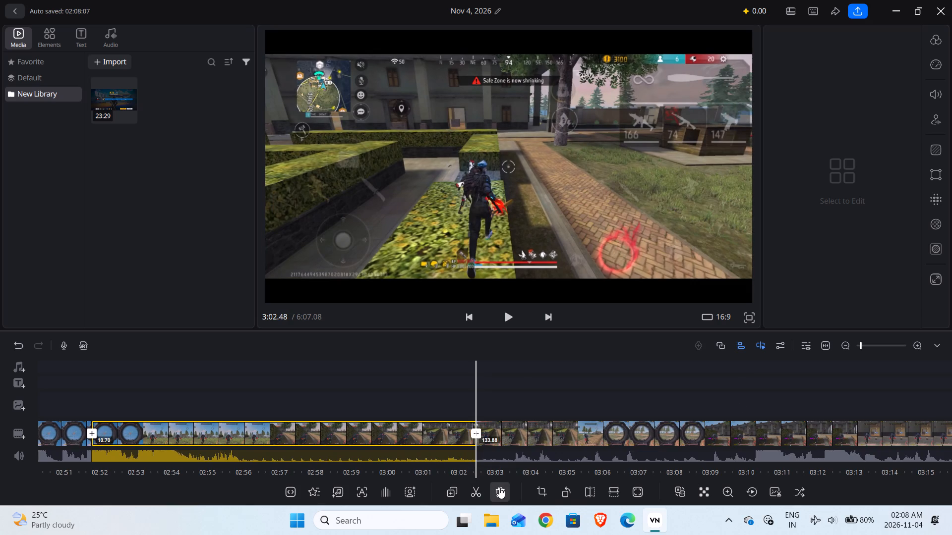
click(499, 487)
Play the fight following the 2:51.8 join and split the clip at about 2:58.1, as the player runs toward the grey building.
drag(476, 401, 539, 404)
click(510, 318)
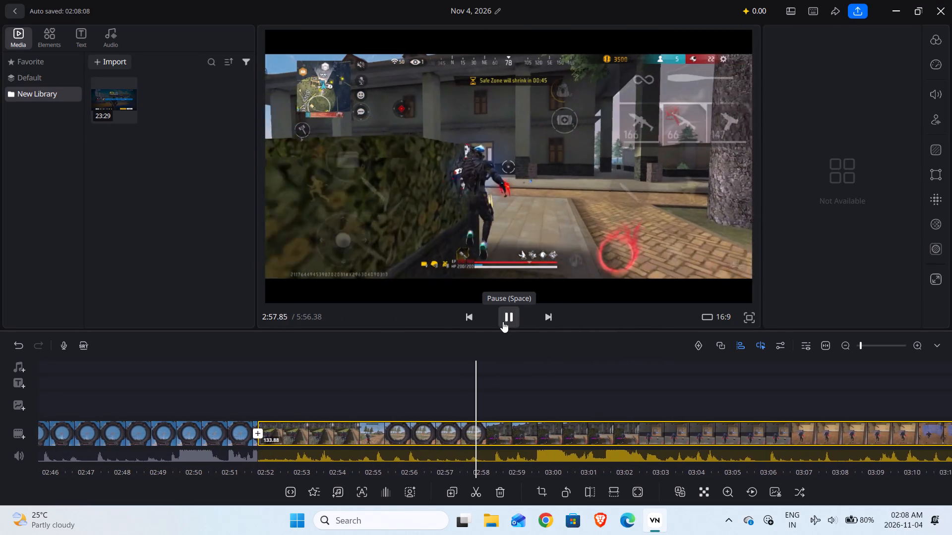
click(503, 321)
drag(502, 371, 520, 372)
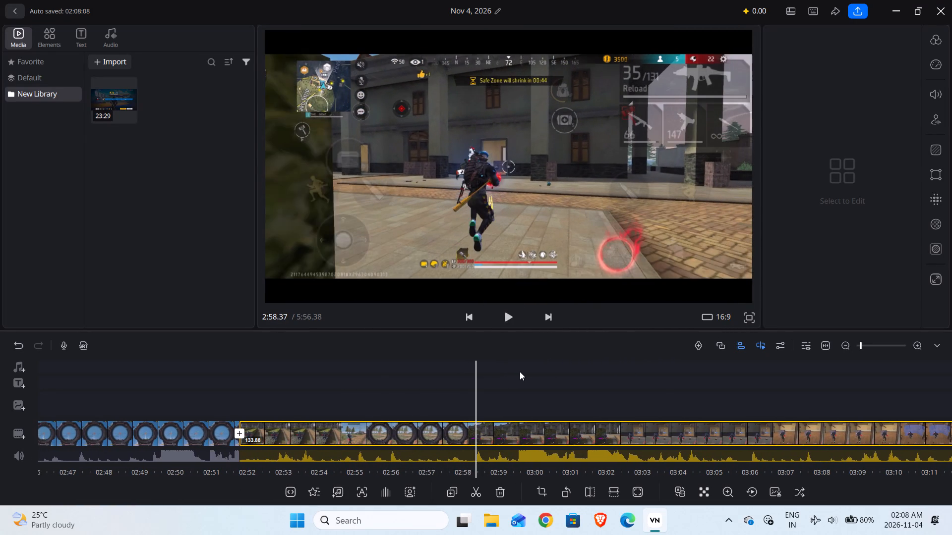
drag(520, 372, 529, 374)
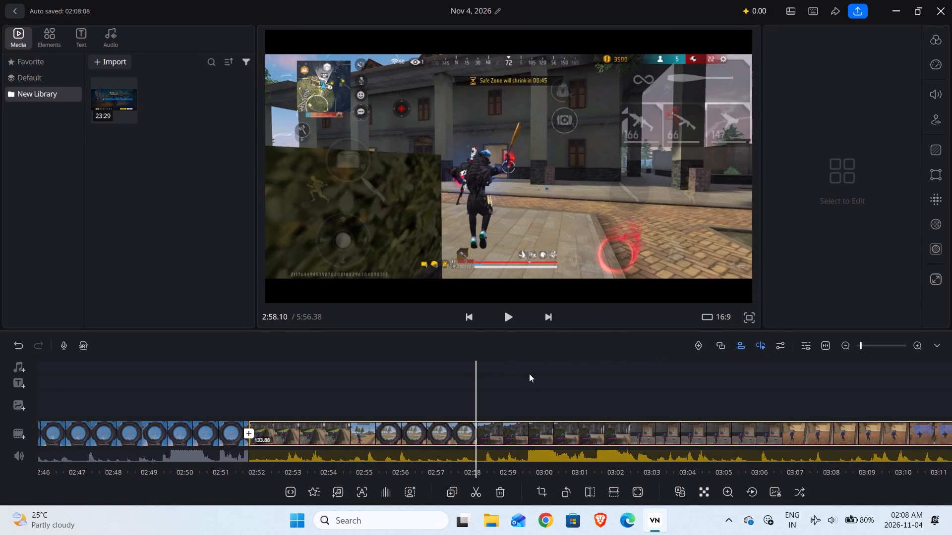
click(480, 492)
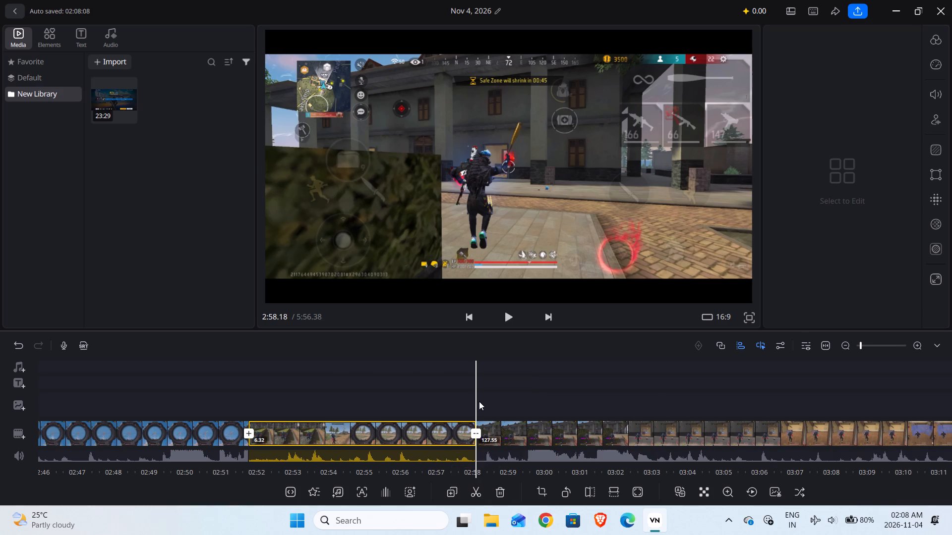
Check playback up to the 2:58.1 split and trim the end of the clip before it back to about 2:58.0.
drag(480, 395, 549, 399)
click(504, 312)
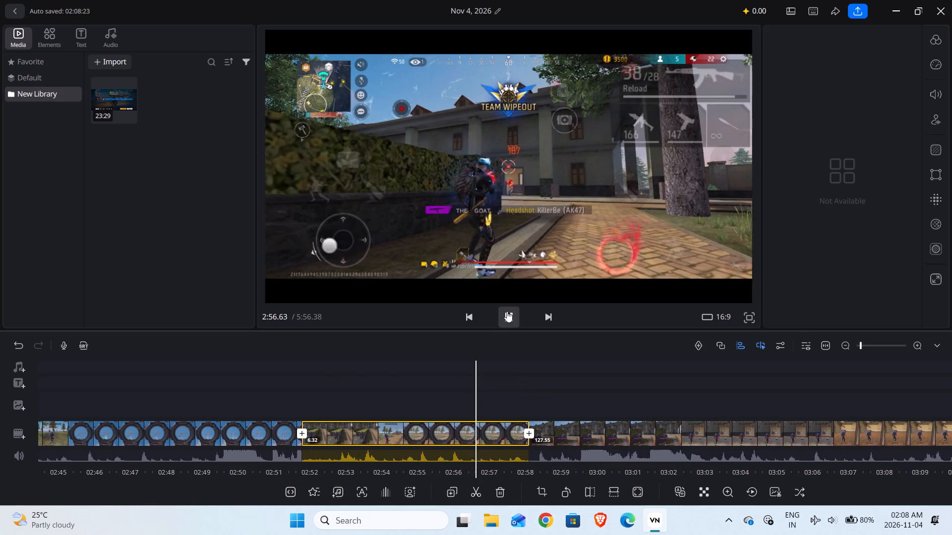
click(511, 312)
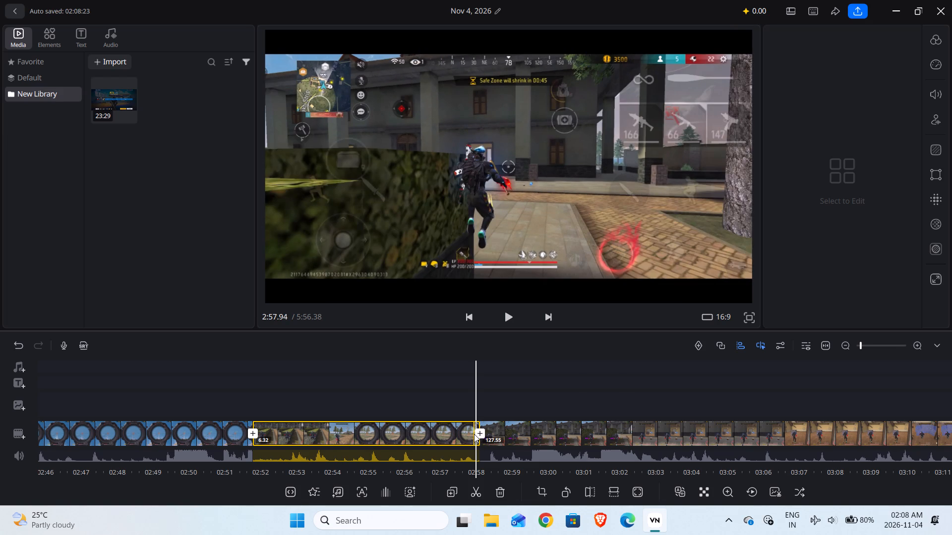
click(473, 434)
click(485, 434)
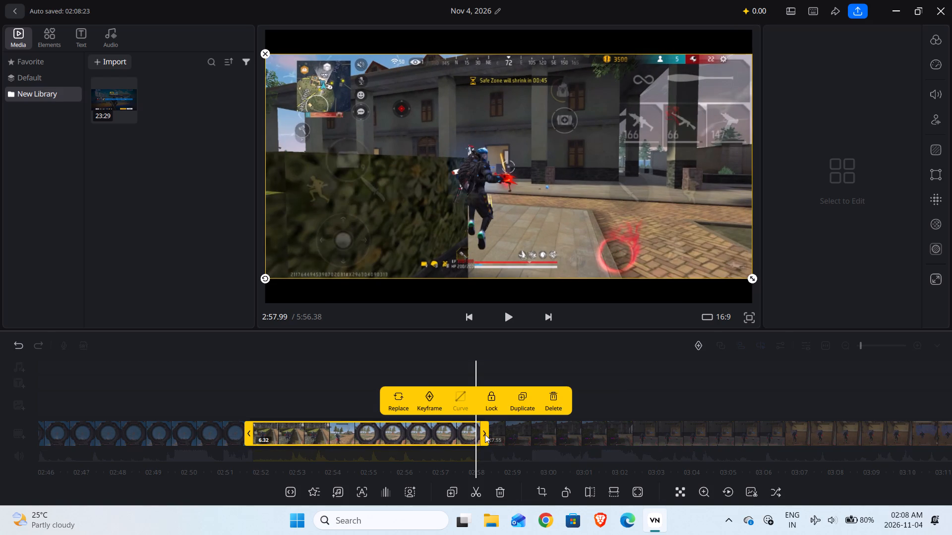
click(588, 401)
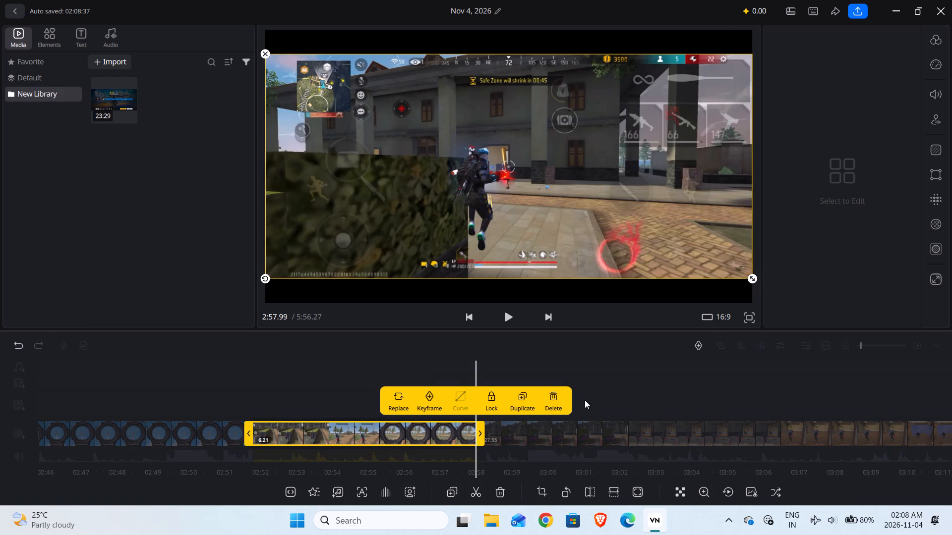
Find the next fight after the 2:58.0 split, split at about 3:04.5 as the player crosses the wooden-floored room, and delete the part between.
drag(527, 400, 476, 395)
drag(593, 394, 477, 391)
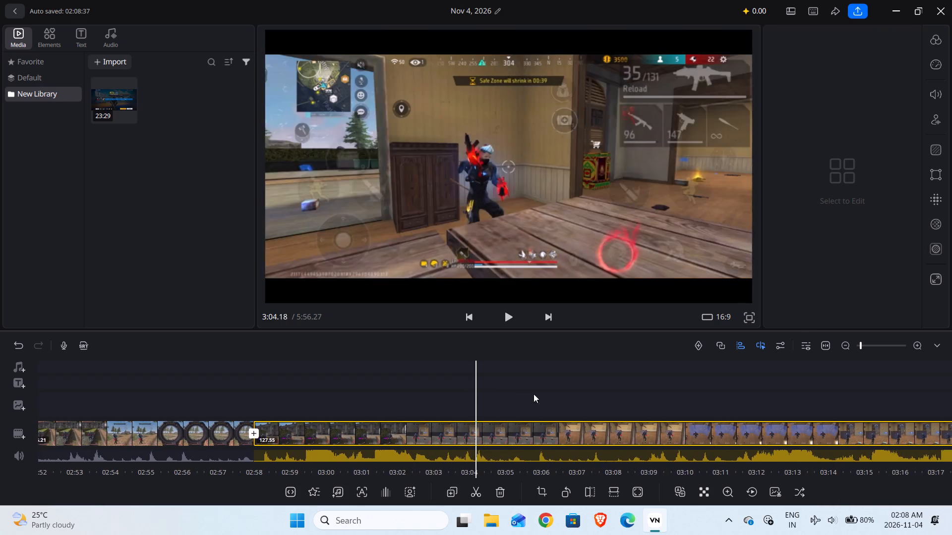
drag(558, 396, 468, 393)
drag(579, 400, 585, 400)
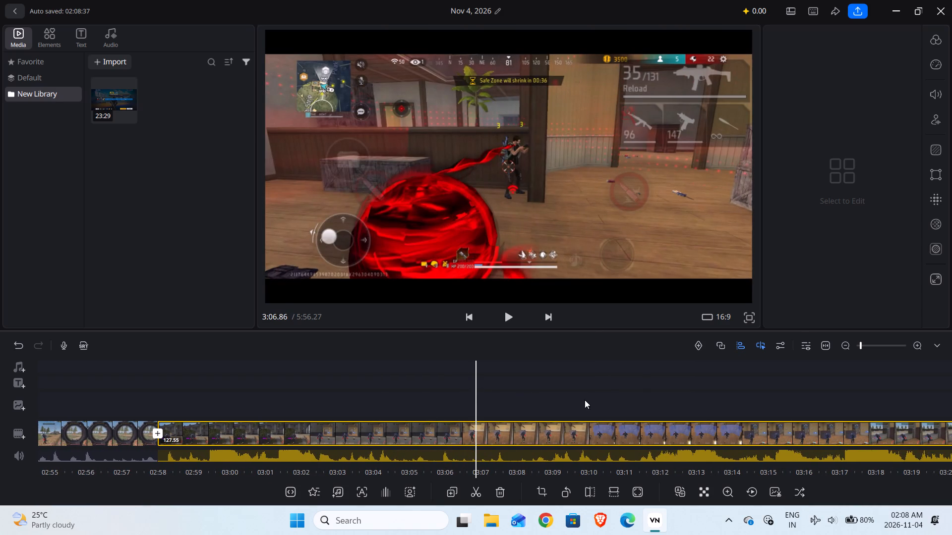
drag(585, 400, 704, 406)
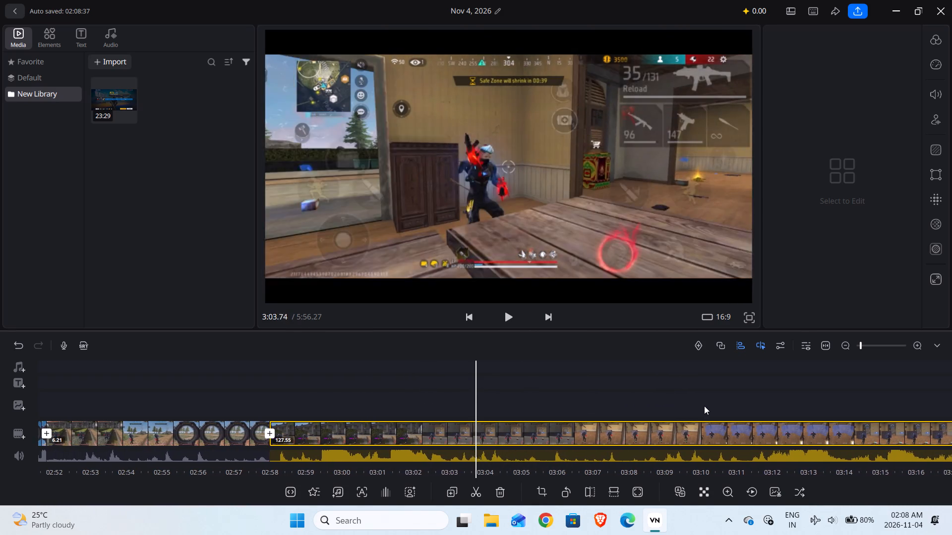
drag(704, 406, 734, 408)
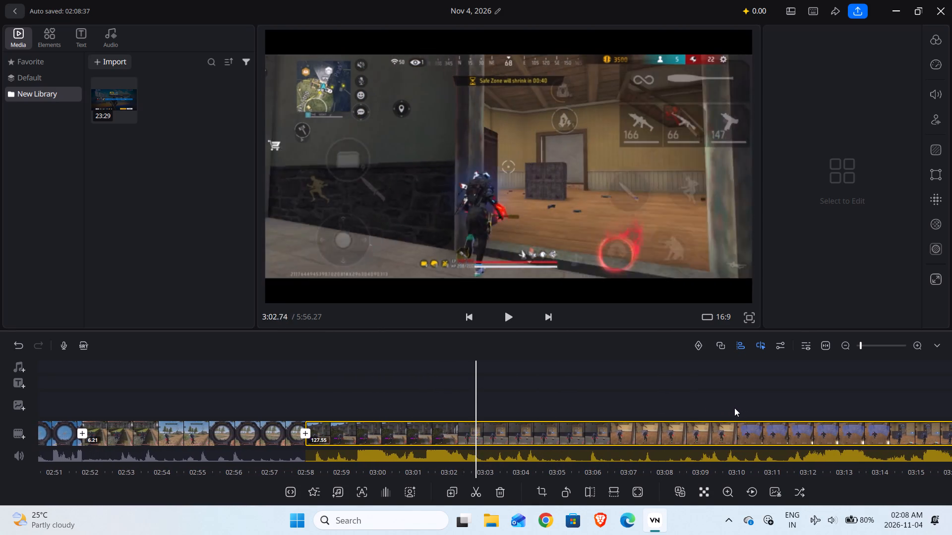
drag(734, 408, 726, 407)
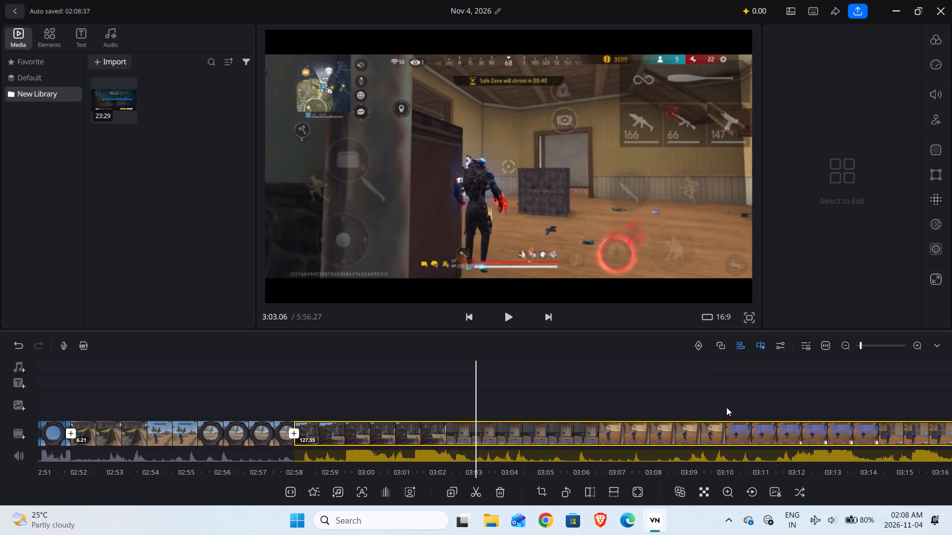
drag(726, 407, 763, 412)
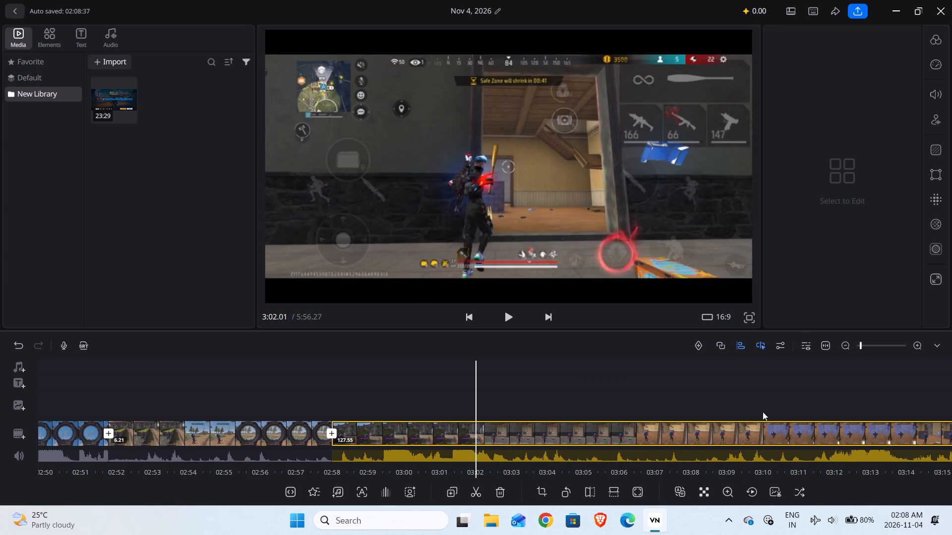
drag(763, 412, 733, 412)
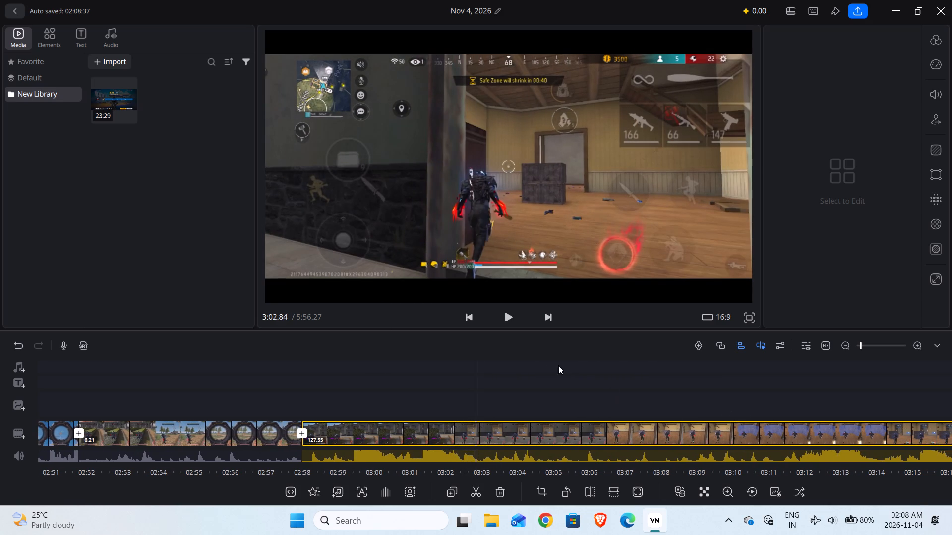
click(502, 323)
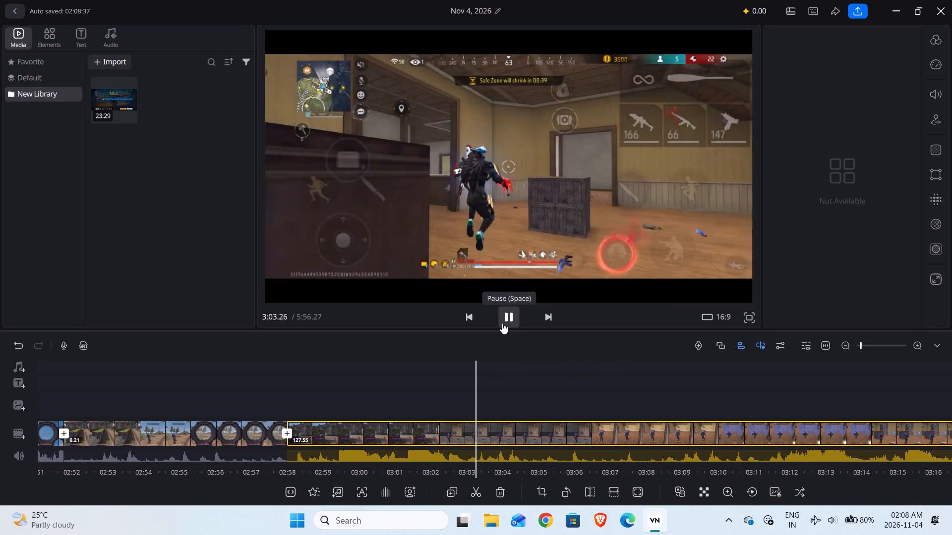
click(502, 323)
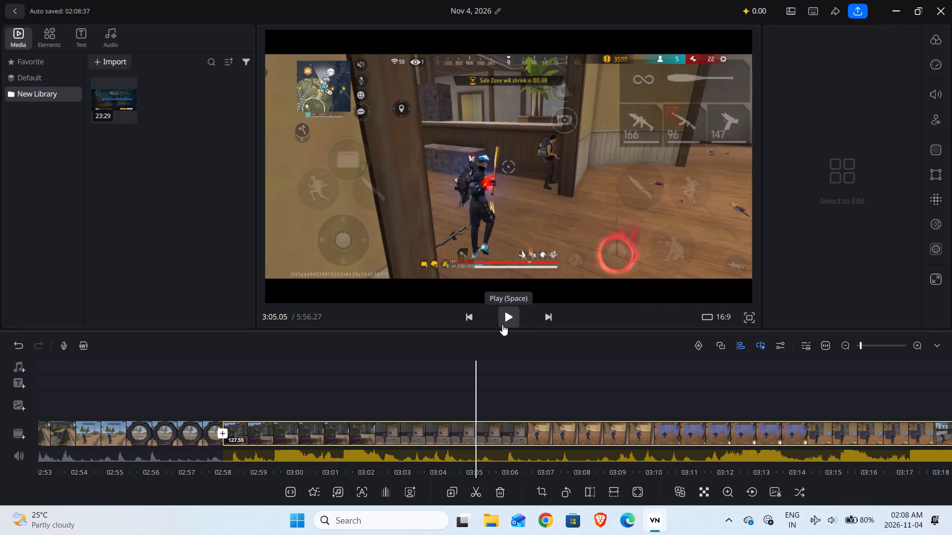
drag(499, 360, 526, 366)
drag(492, 371, 499, 373)
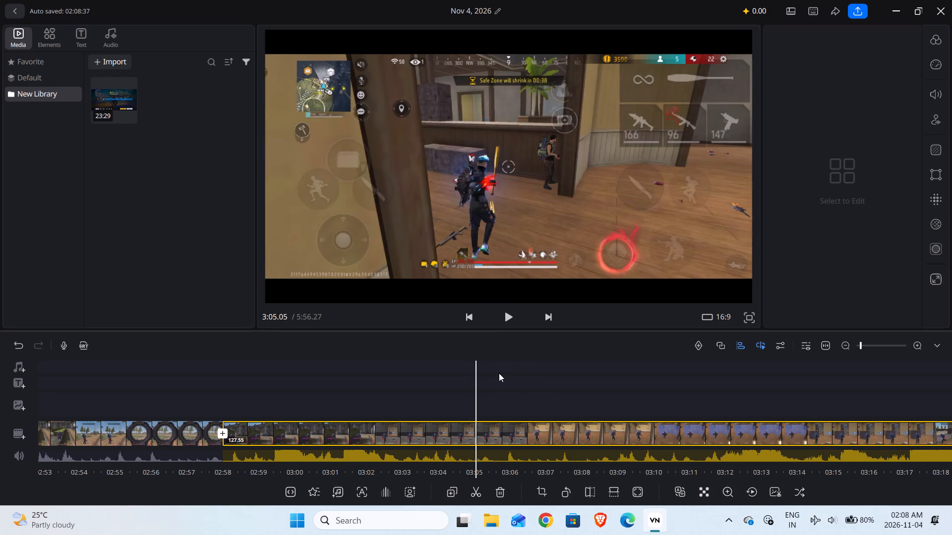
drag(499, 373, 520, 376)
click(481, 498)
click(507, 490)
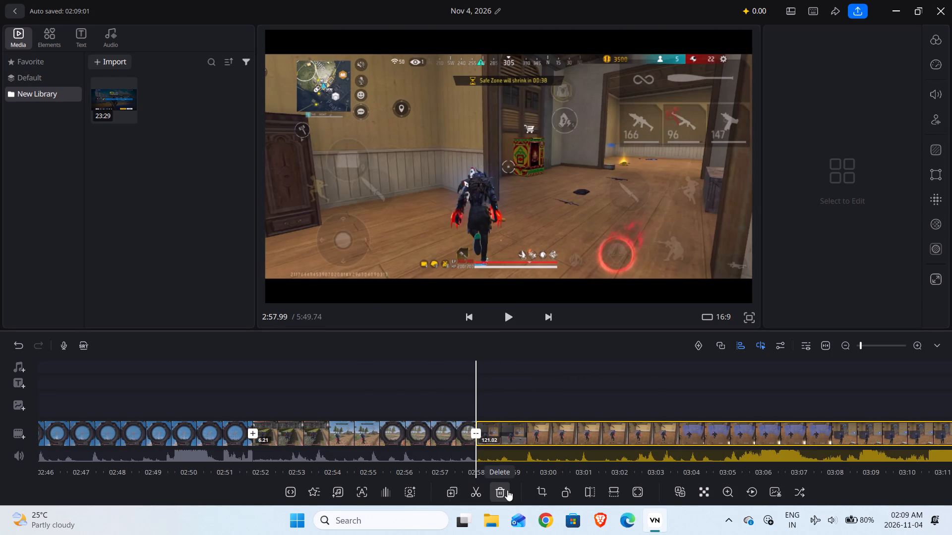
Play the fight following the 2:58.0 join and split the clip at about 3:08.3, as the player runs past the stacked crates indoors.
drag(472, 386, 537, 391)
click(511, 317)
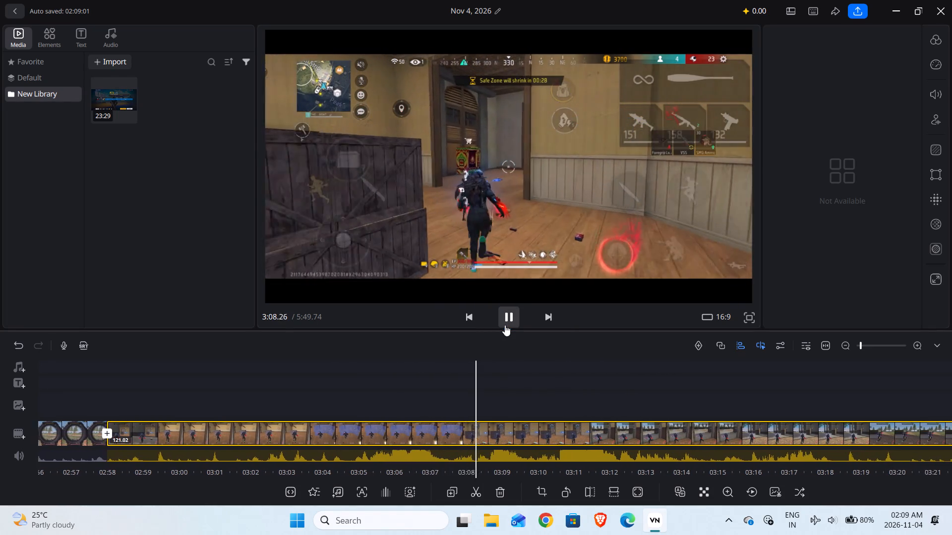
click(505, 325)
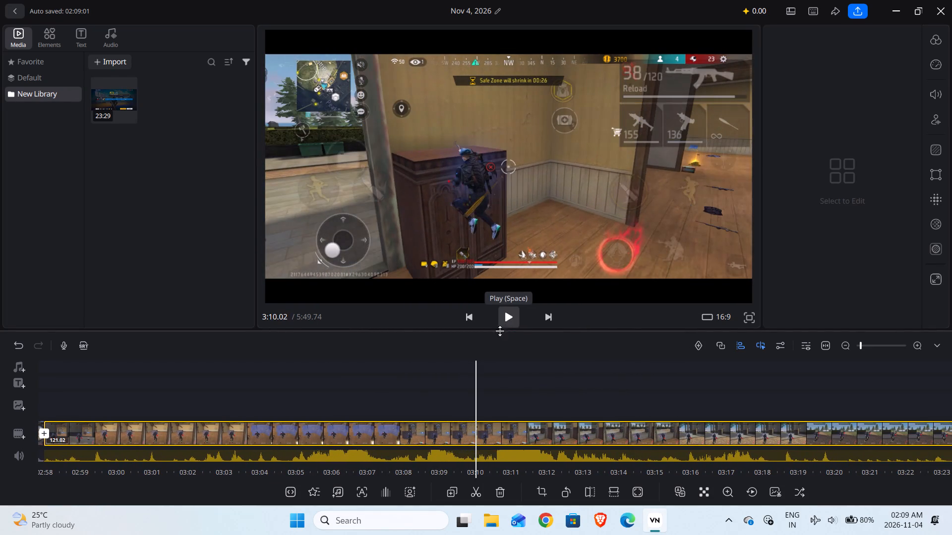
drag(479, 359, 512, 365)
drag(486, 378, 564, 386)
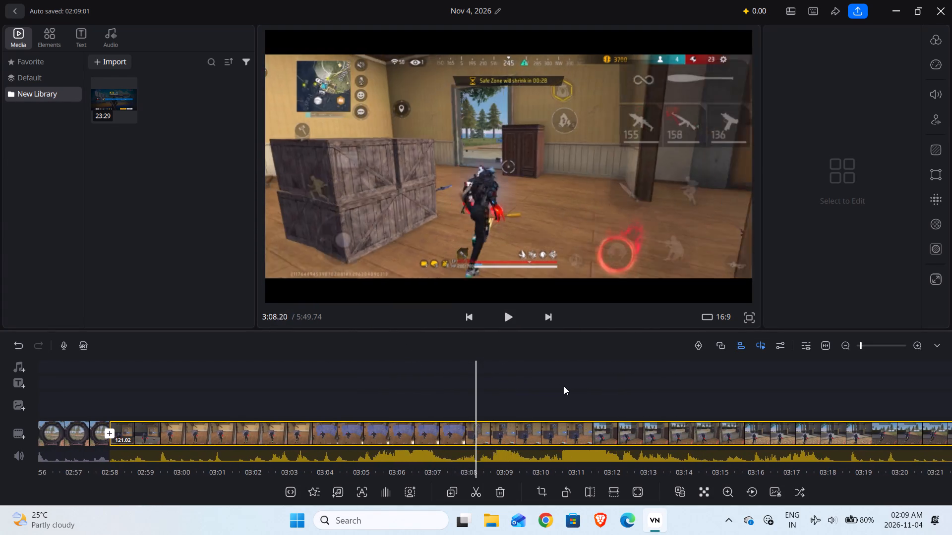
drag(564, 386, 570, 386)
click(502, 319)
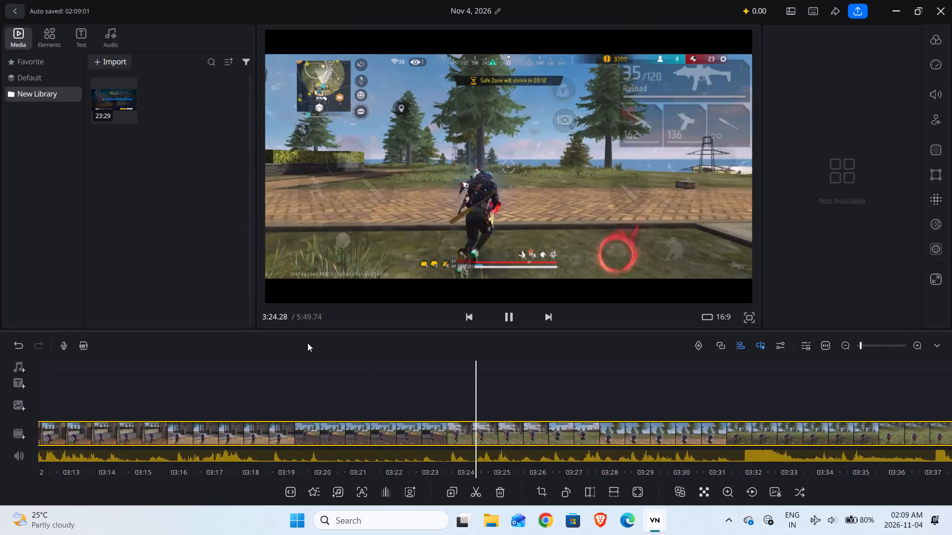
drag(333, 365, 535, 362)
drag(412, 392, 550, 395)
drag(419, 393, 513, 393)
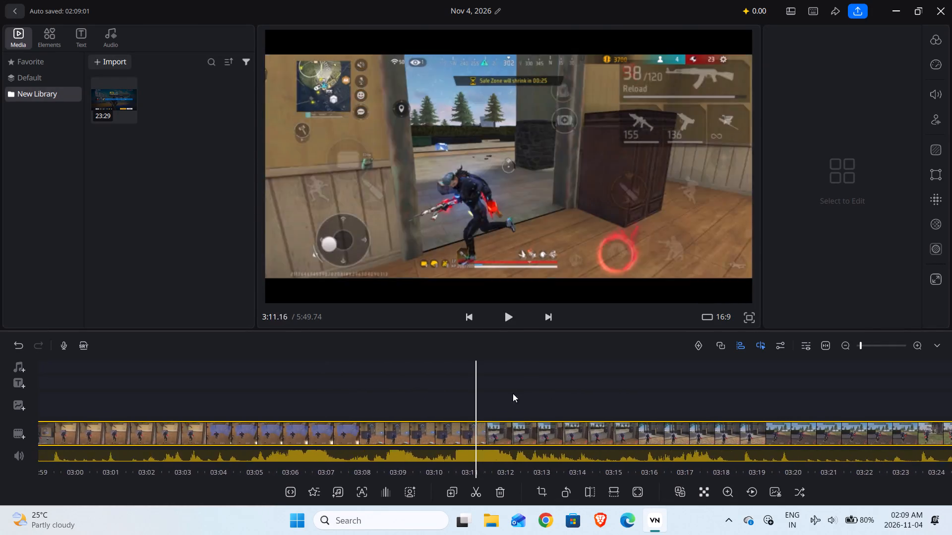
drag(513, 393, 560, 396)
drag(471, 396, 392, 394)
drag(463, 396, 431, 396)
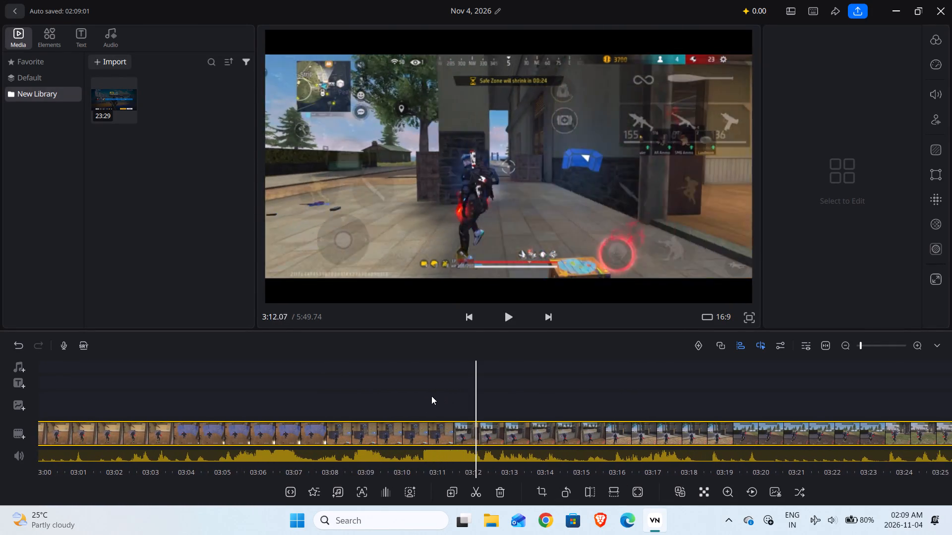
drag(431, 396, 559, 410)
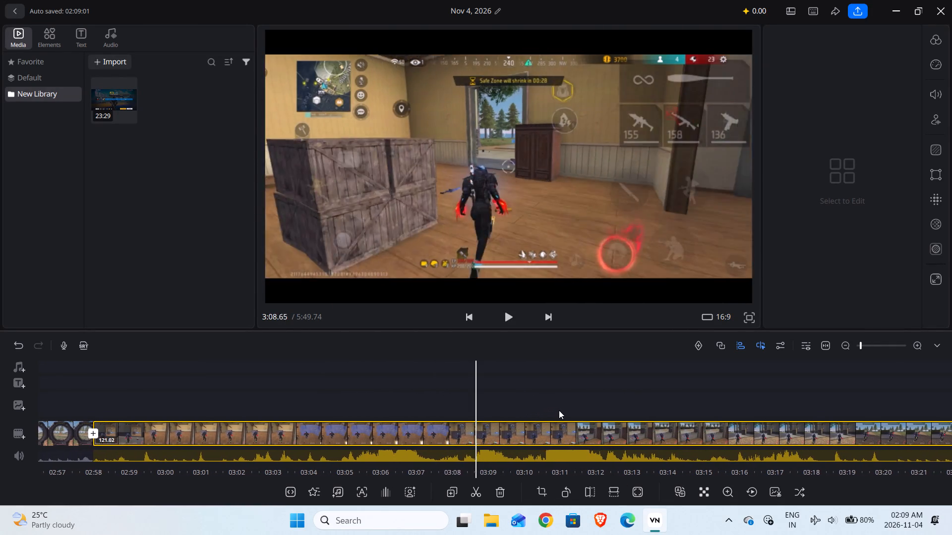
drag(559, 410, 570, 410)
drag(515, 373, 566, 382)
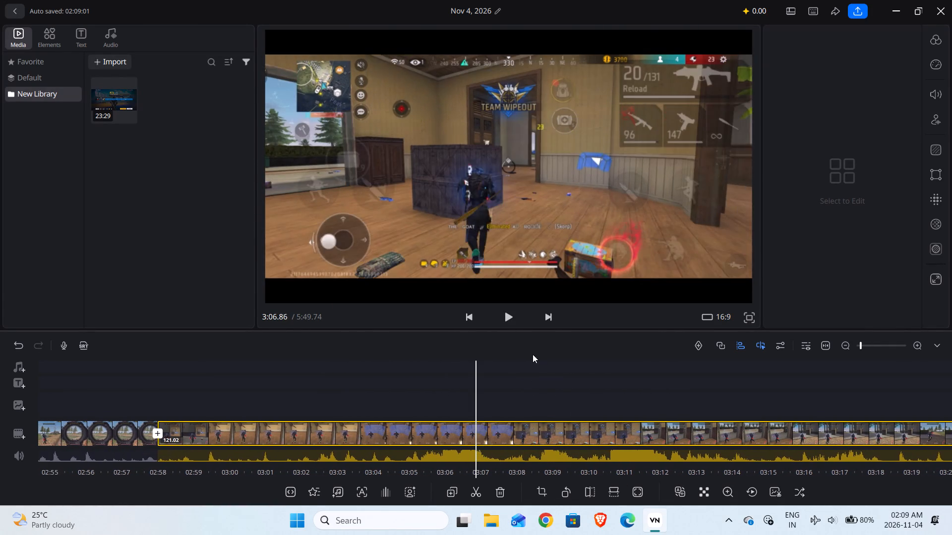
click(508, 316)
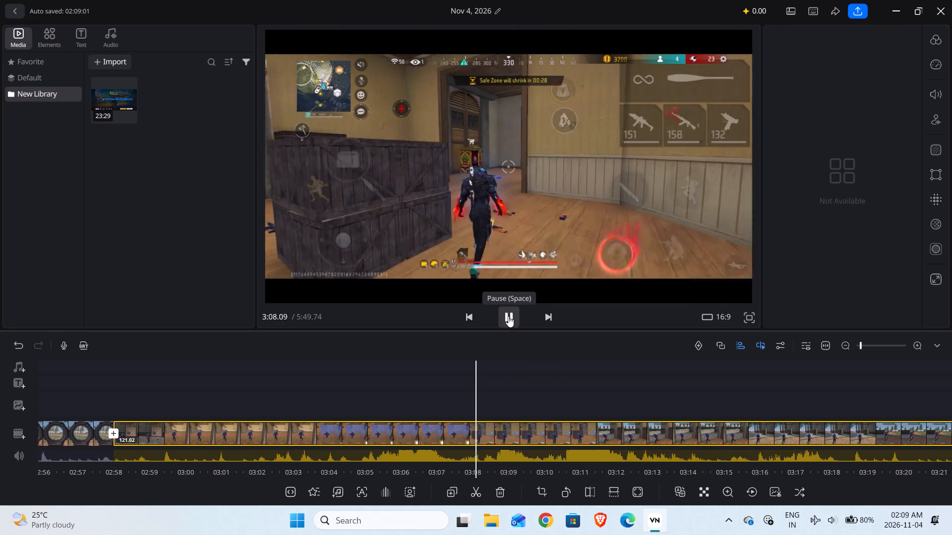
click(508, 316)
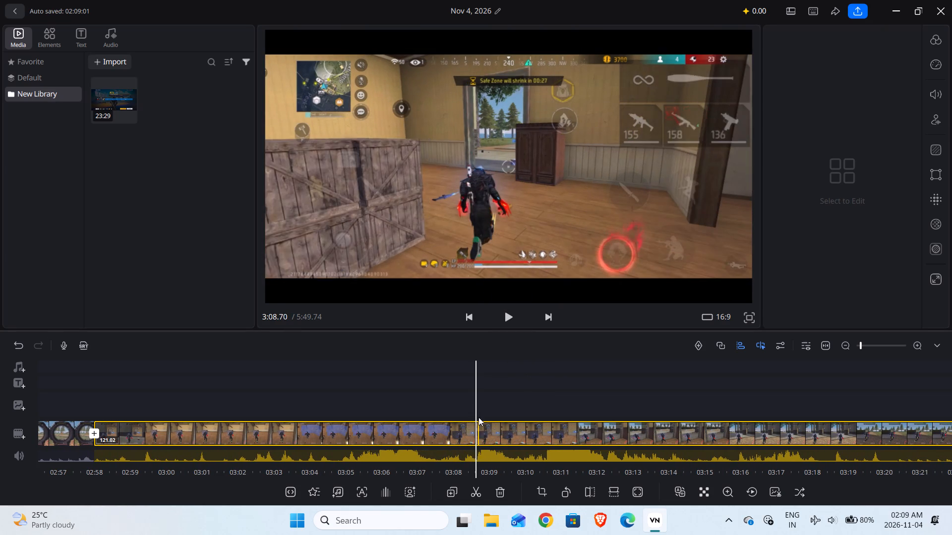
drag(475, 385, 496, 386)
click(482, 484)
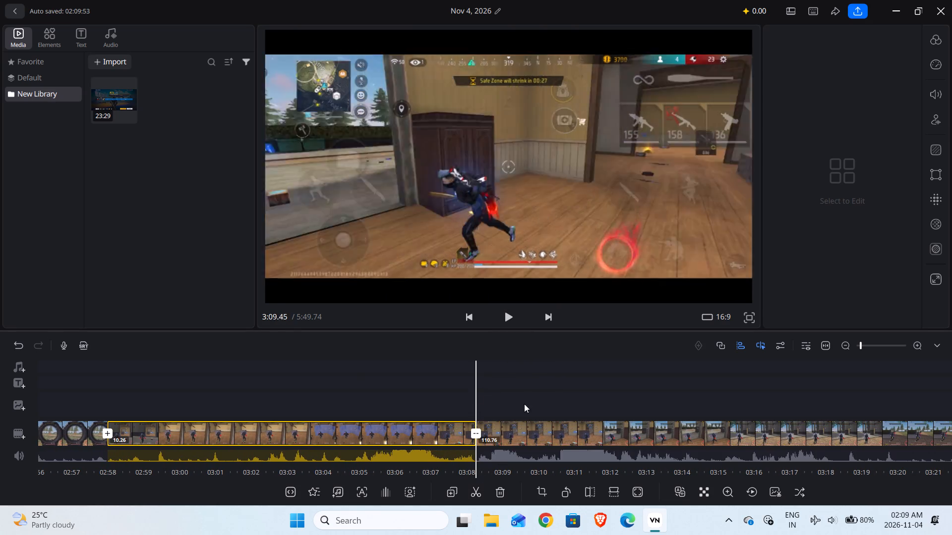
Find the next fight after the 3:08.3 split, split at 3:24.92 as the player reaches the brick path, and delete the part between.
drag(525, 402, 432, 400)
drag(523, 394, 422, 386)
drag(520, 387, 464, 382)
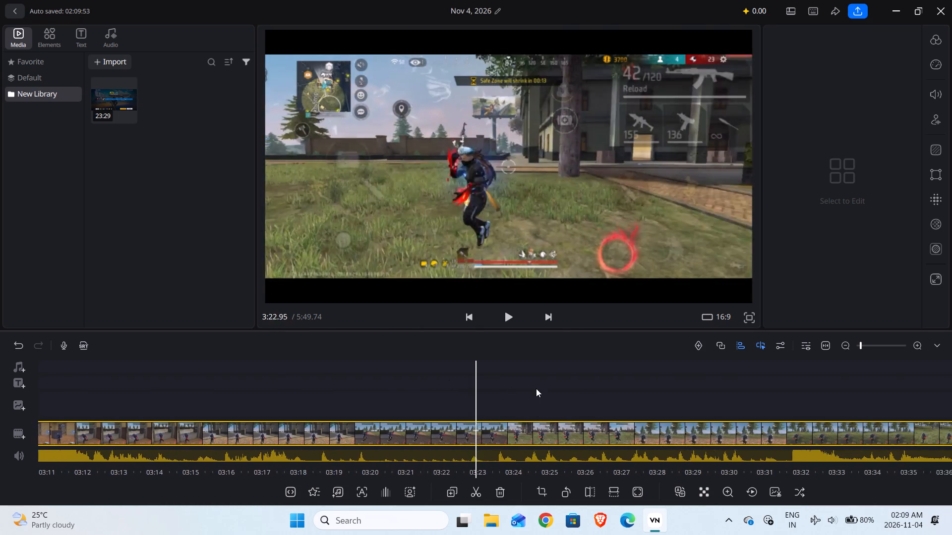
drag(536, 388, 463, 389)
drag(566, 393, 508, 389)
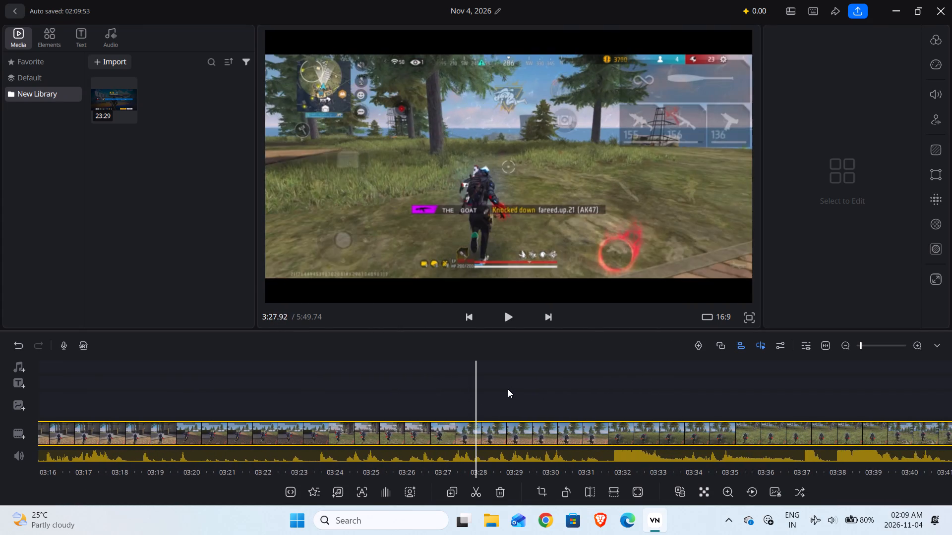
drag(508, 389, 610, 397)
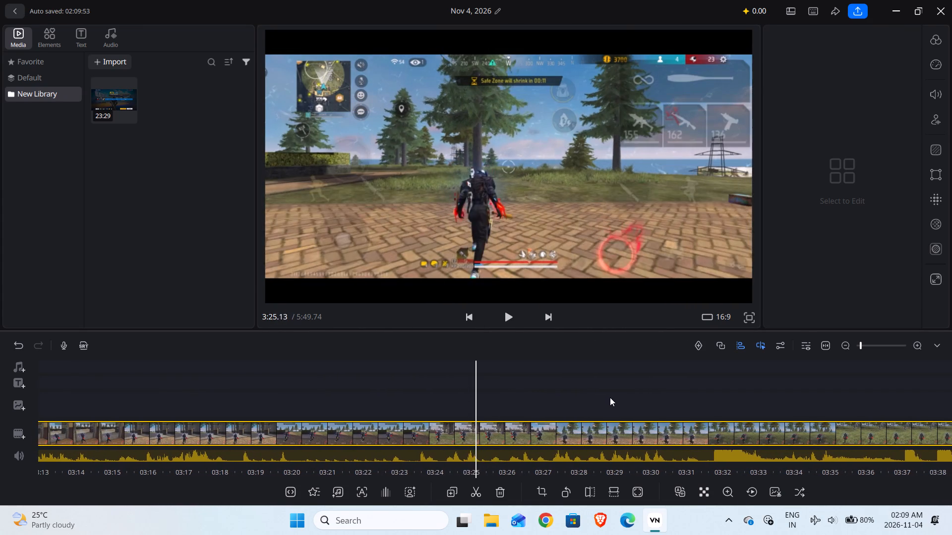
drag(610, 397, 651, 404)
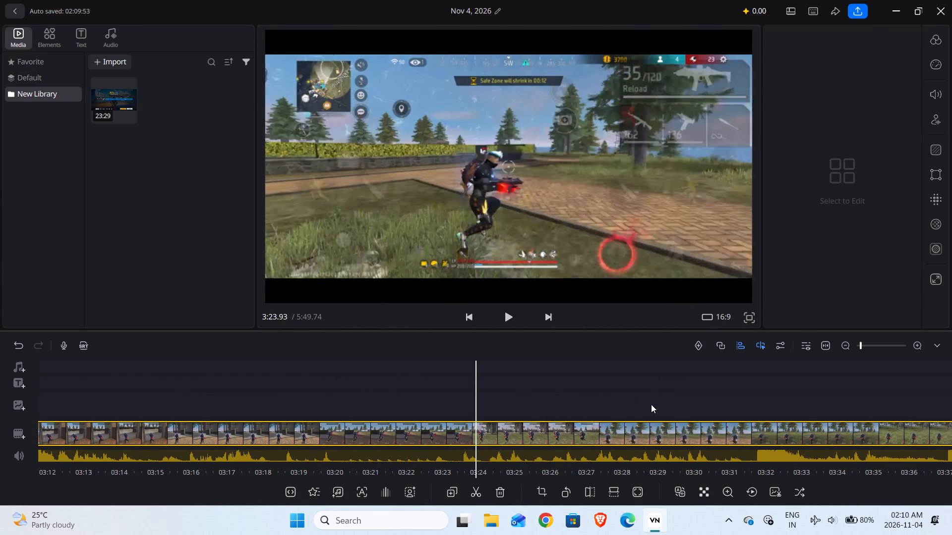
drag(651, 404, 615, 403)
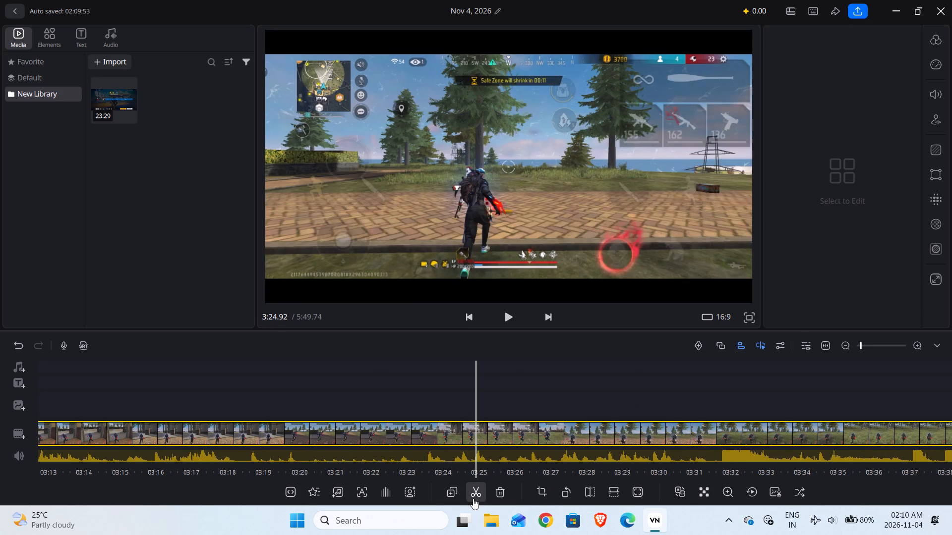
click(475, 498)
click(500, 492)
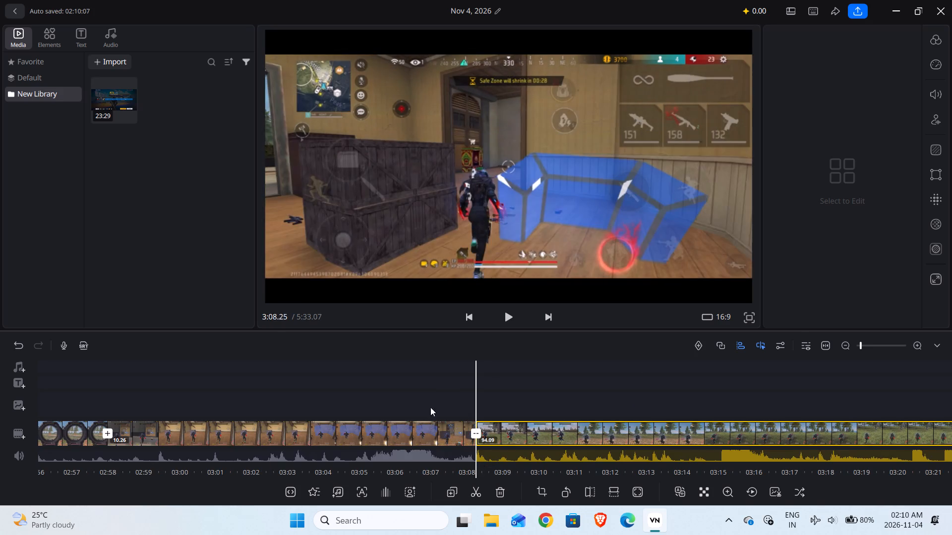
Play the fight following the 3:08.3 join and split the clip at about 3:19.6, as the player runs through the grass beside a large tree trunk.
drag(435, 392, 515, 393)
click(512, 314)
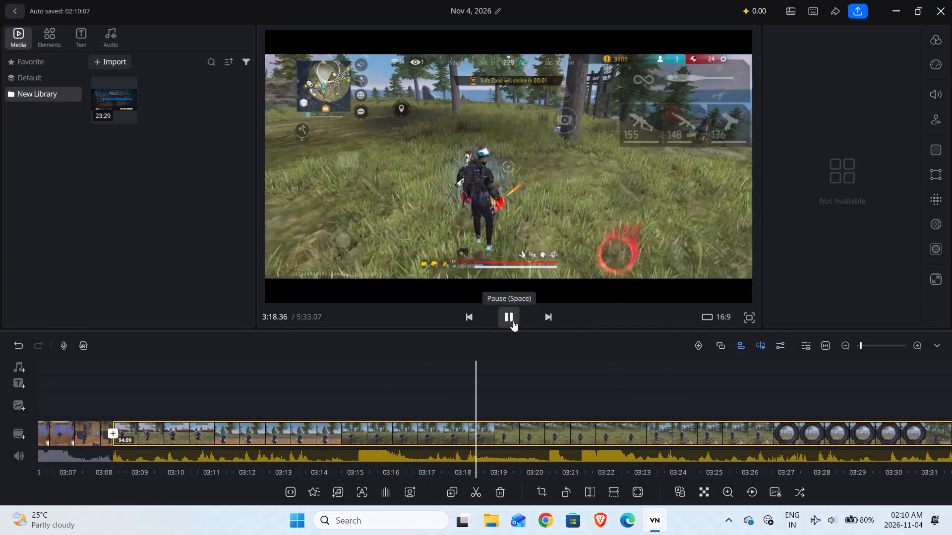
click(513, 321)
click(513, 321)
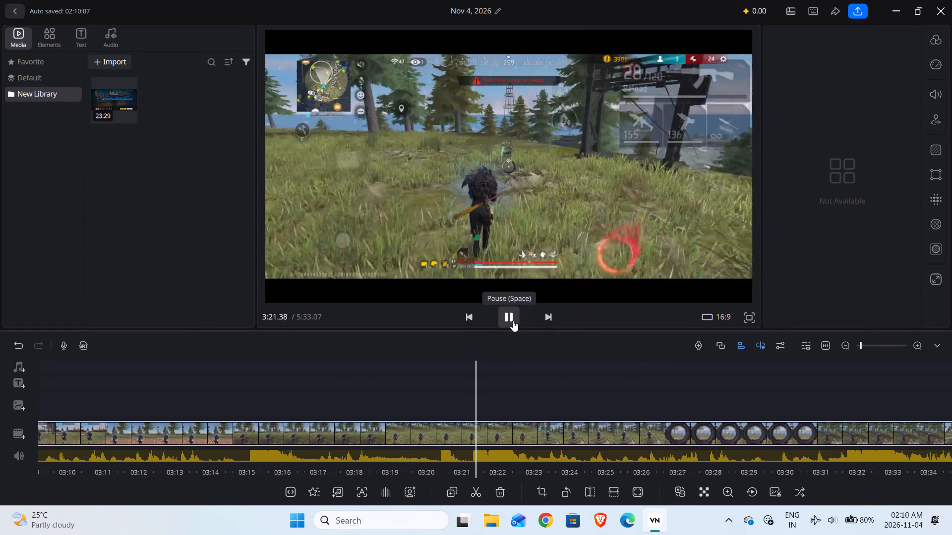
click(513, 321)
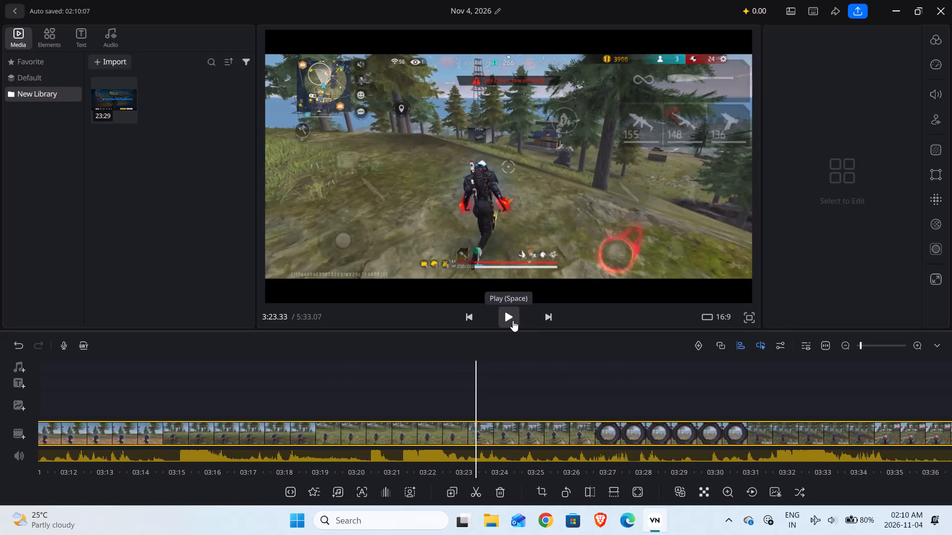
drag(431, 415, 533, 418)
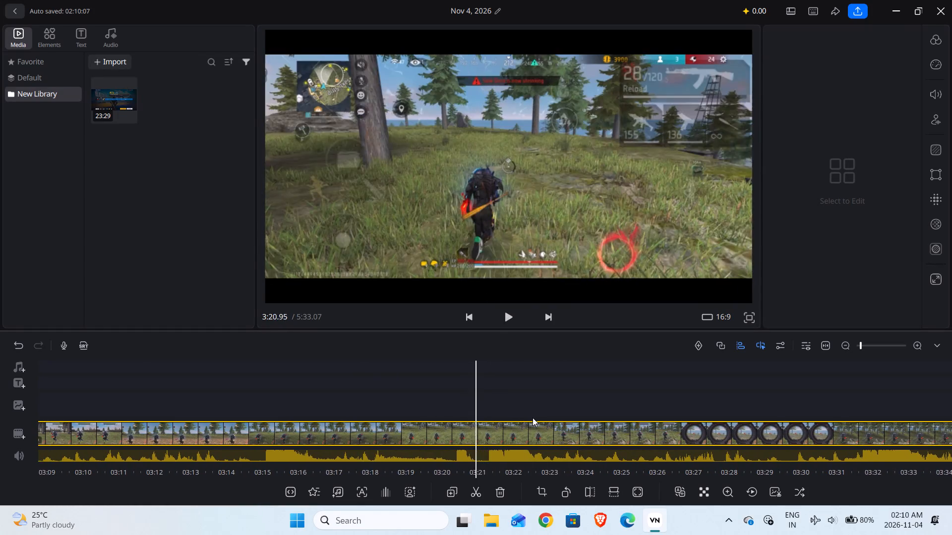
drag(533, 418, 630, 423)
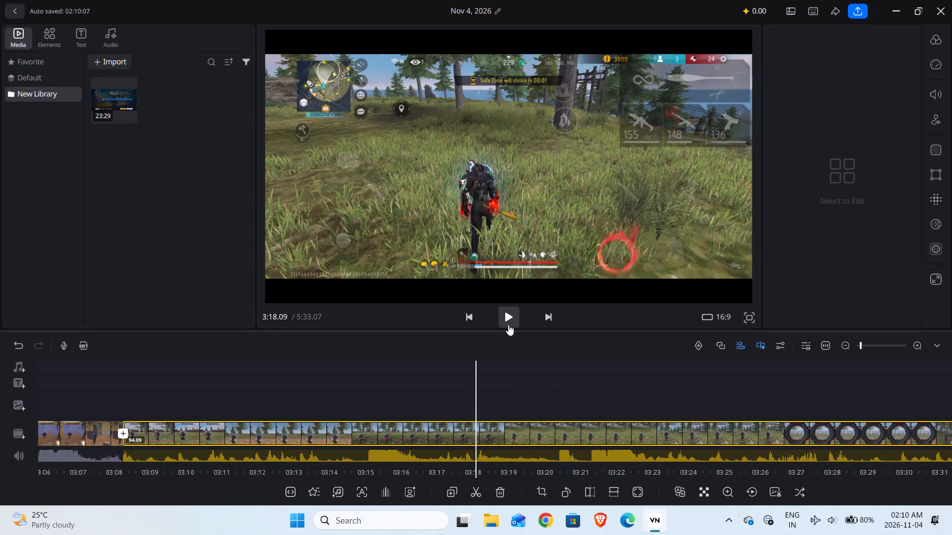
click(508, 324)
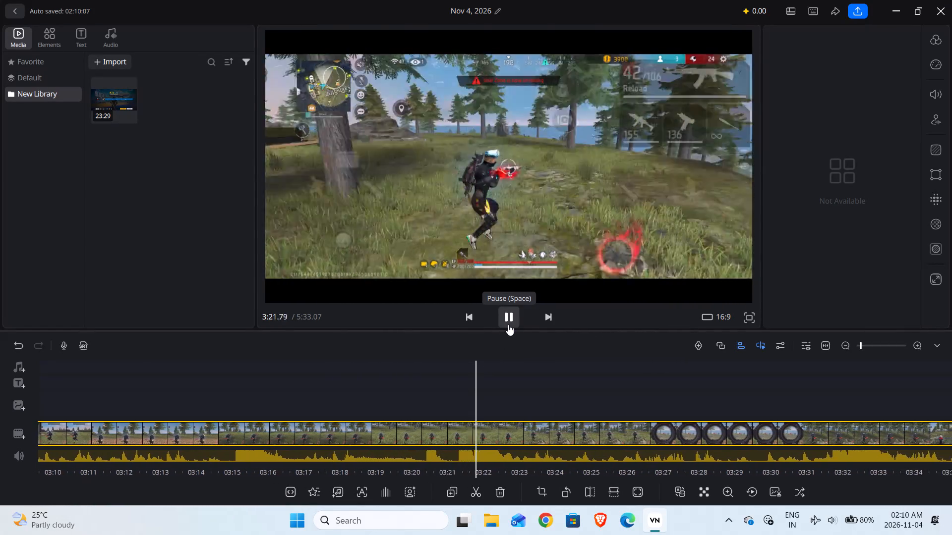
drag(396, 388, 533, 408)
drag(417, 396, 487, 396)
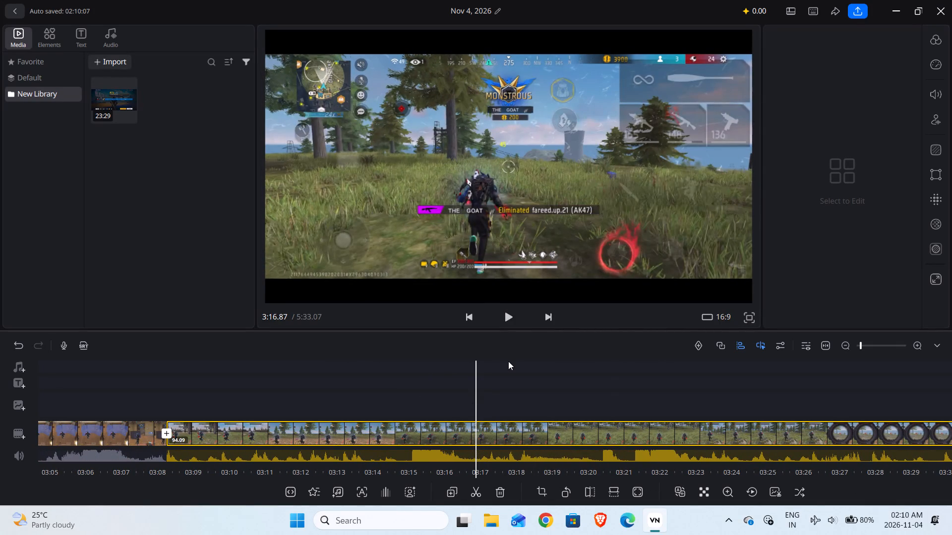
click(512, 321)
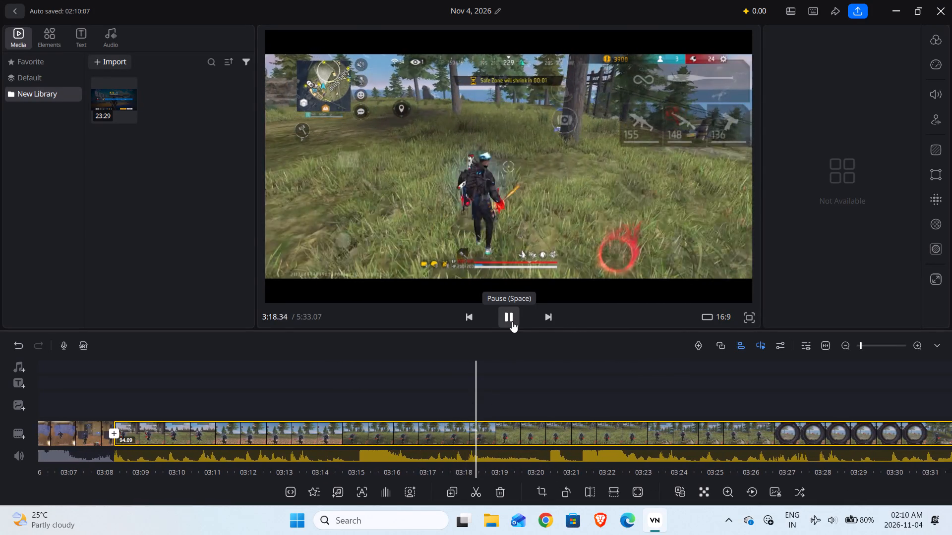
click(512, 321)
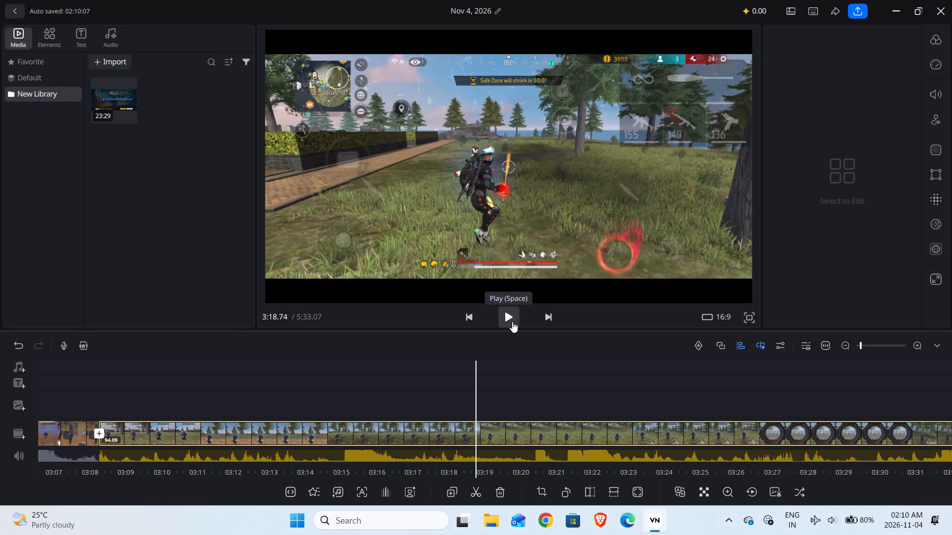
click(512, 321)
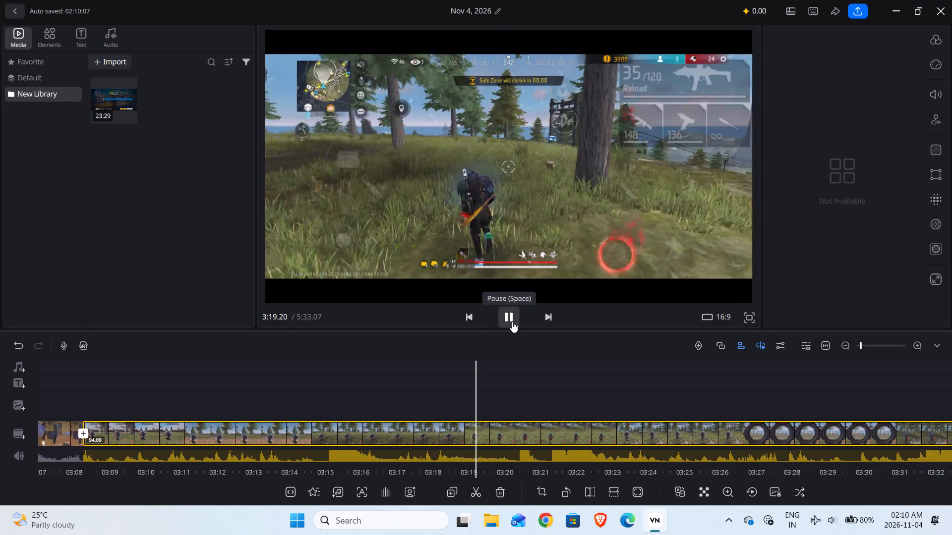
click(512, 321)
drag(507, 358, 517, 362)
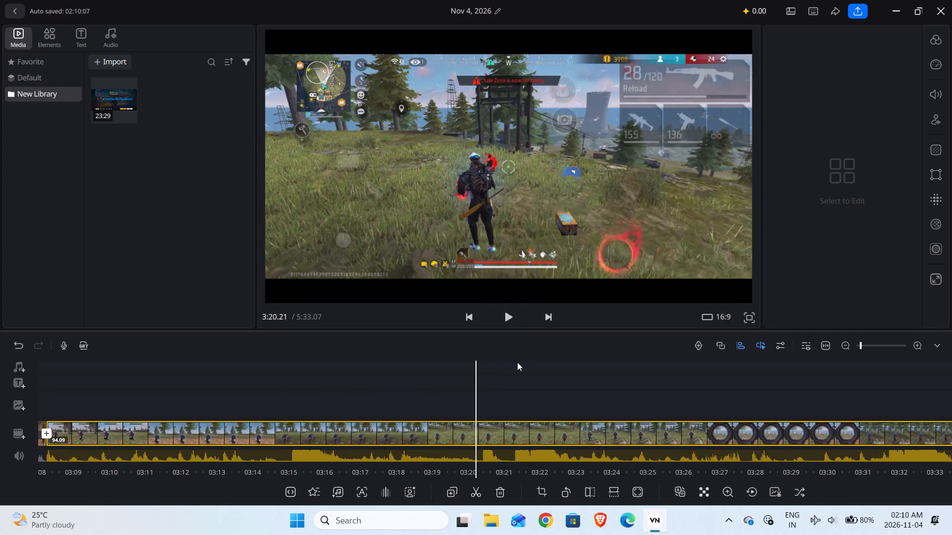
drag(517, 362, 527, 363)
drag(525, 367, 545, 373)
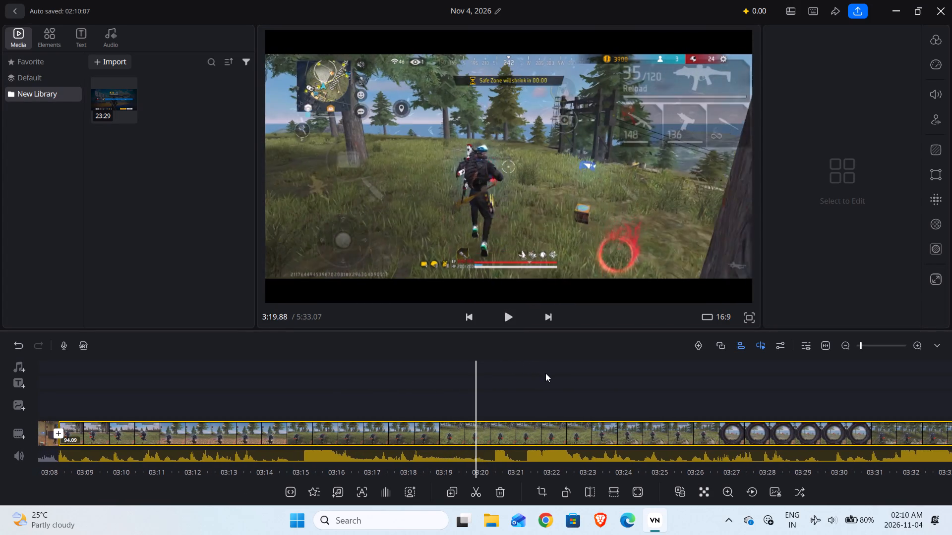
drag(545, 373, 557, 375)
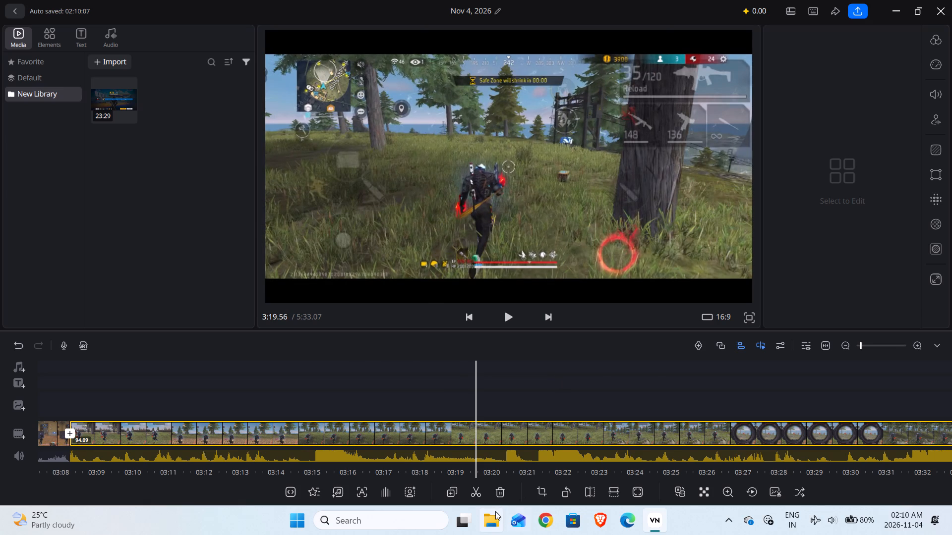
click(483, 492)
Find the next fight after the 3:19.6 split, split at about 3:24.4 as the player crosses the dirt slope, and delete the part between.
drag(542, 404, 489, 399)
drag(570, 394, 516, 394)
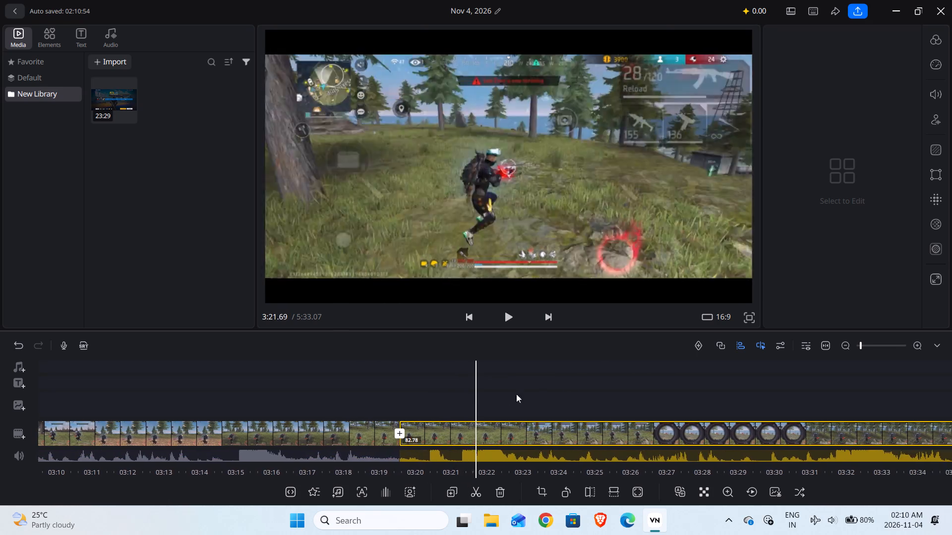
drag(516, 394, 476, 391)
drag(553, 389, 482, 389)
drag(496, 385, 525, 386)
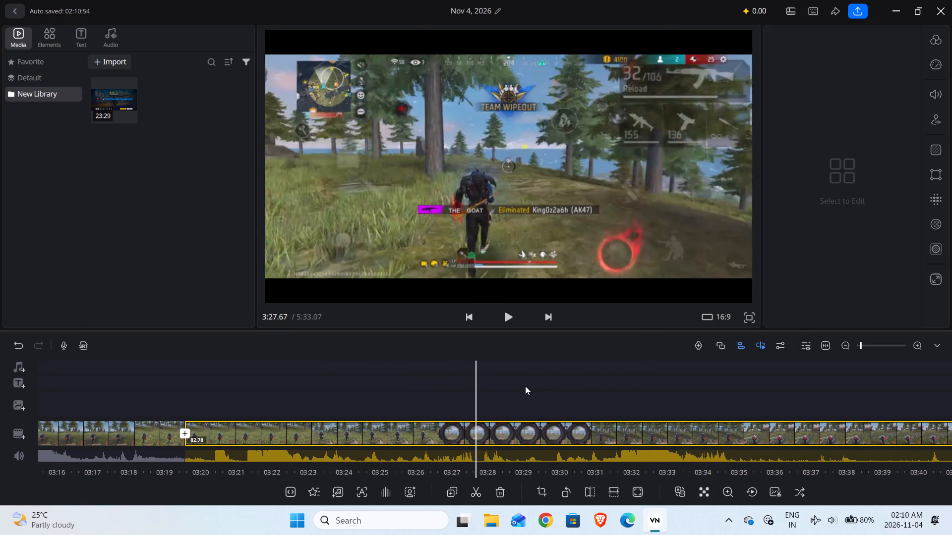
drag(525, 386, 624, 395)
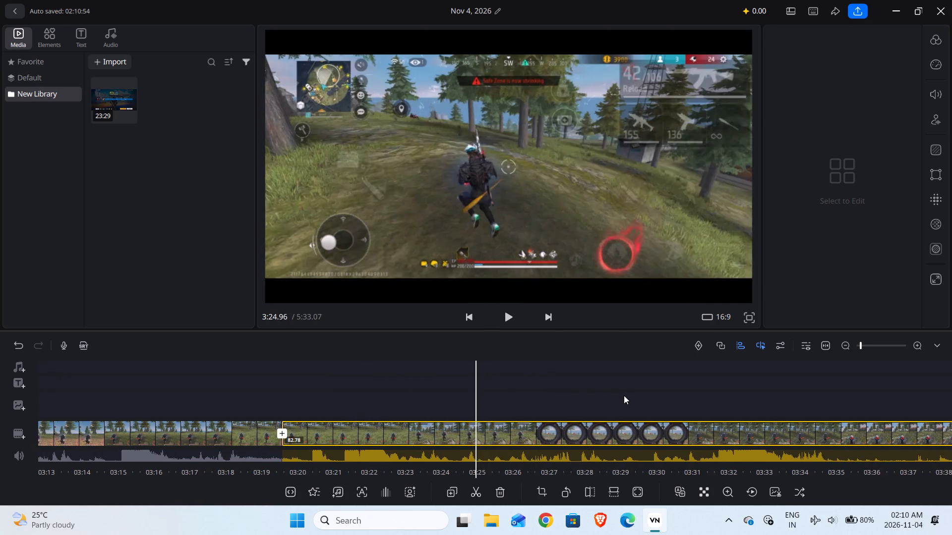
drag(624, 395, 686, 392)
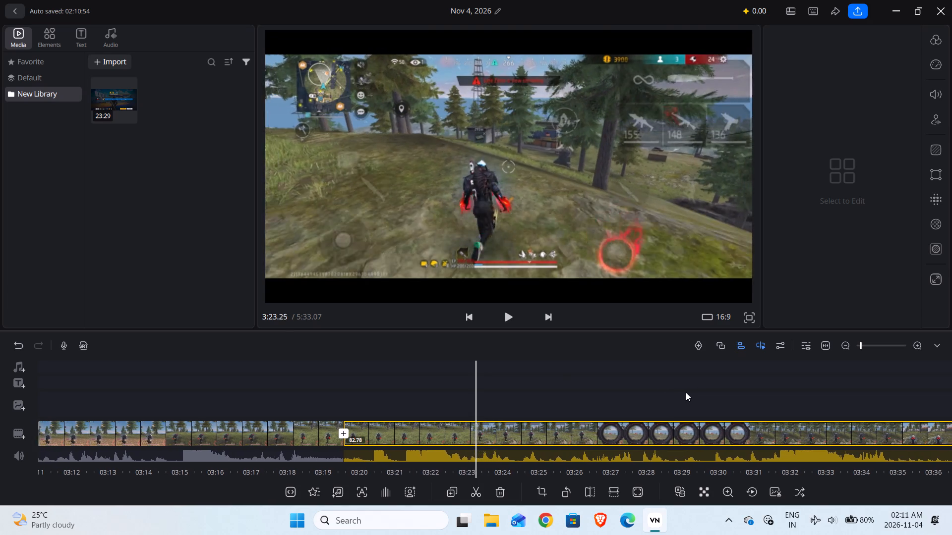
drag(686, 392, 651, 390)
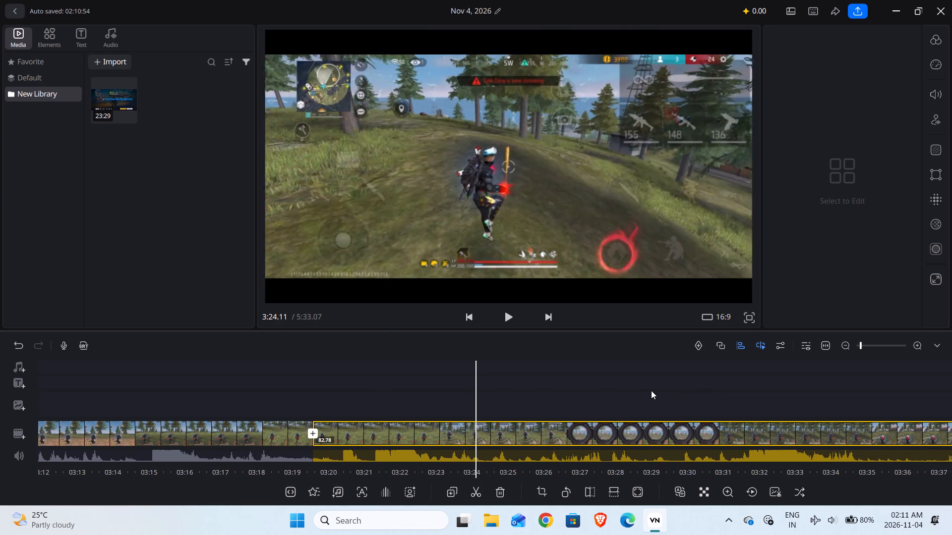
drag(651, 390, 626, 376)
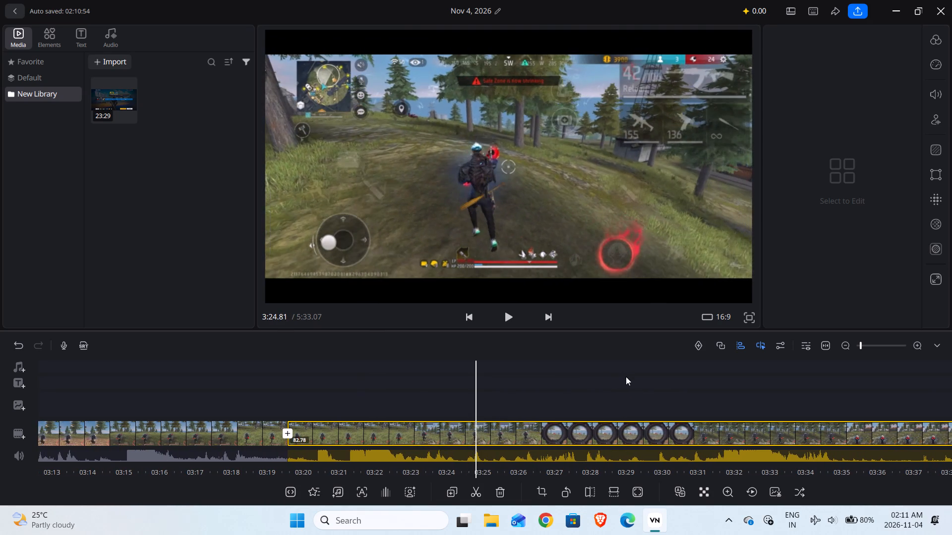
drag(626, 376, 640, 398)
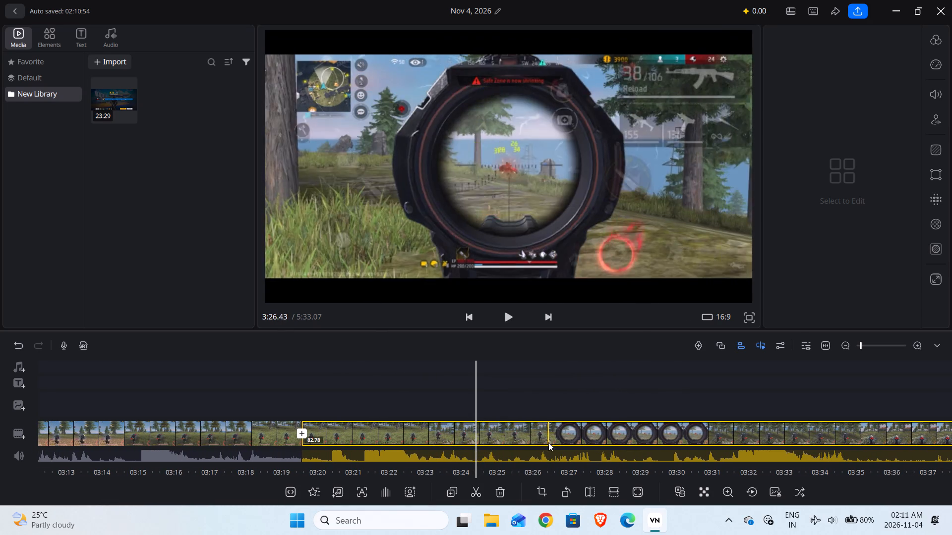
click(473, 492)
click(503, 493)
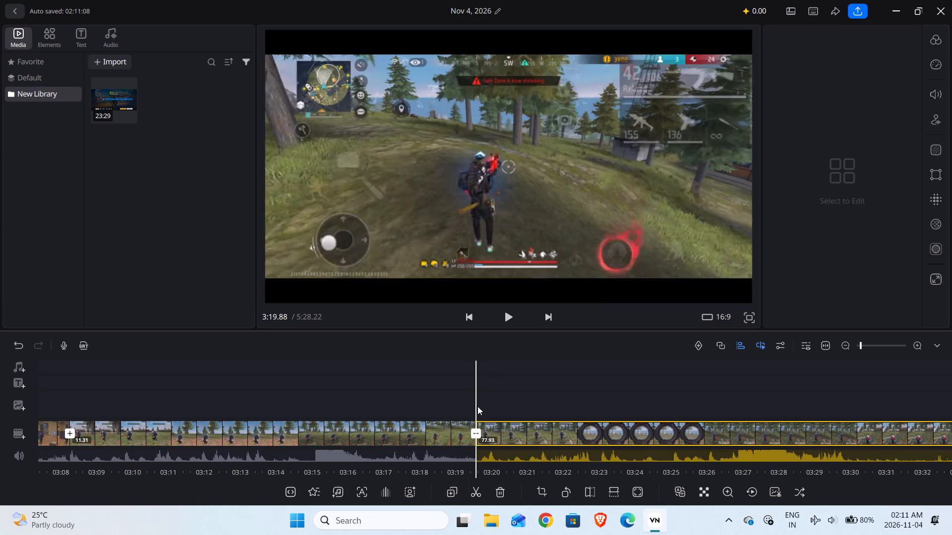
Play the fight following the 3:19.6 join and split the clip at 3:30.90, as the player runs along the grassy hillside.
drag(477, 401, 527, 405)
click(513, 316)
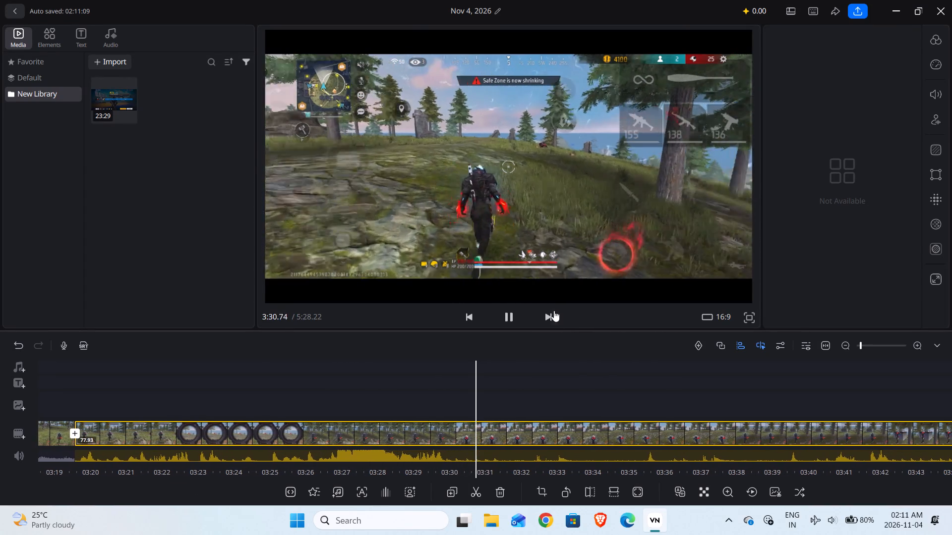
drag(473, 372, 555, 389)
click(513, 325)
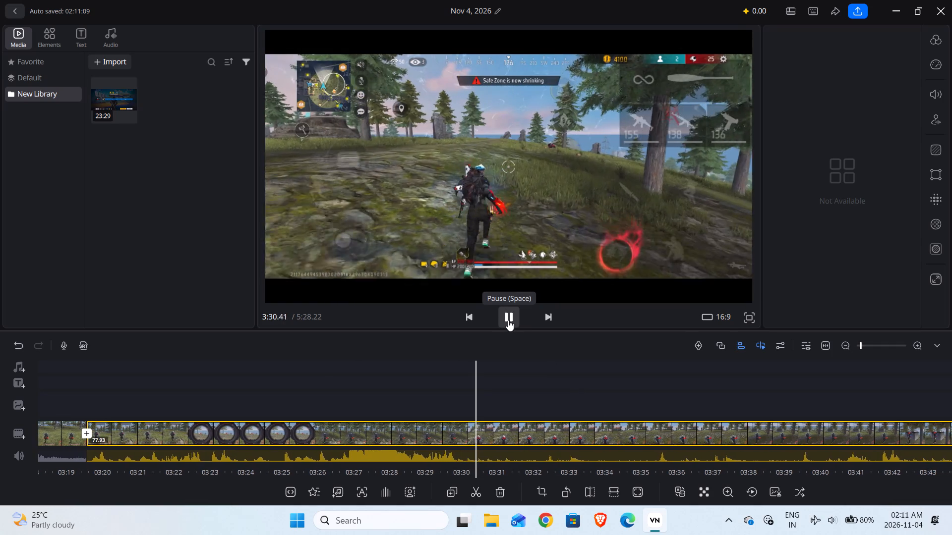
click(508, 320)
click(475, 497)
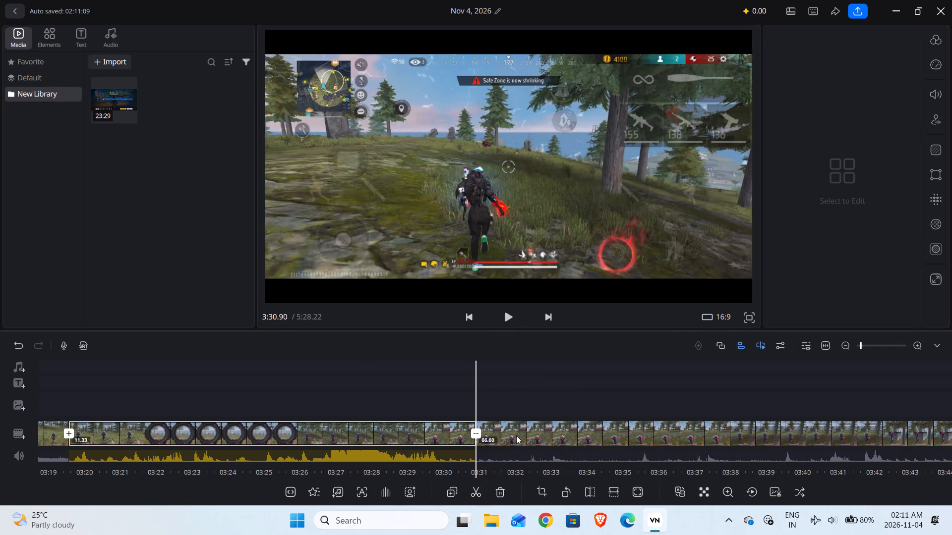
Find the next fight after the 3:30.90 split, split at 4:32.47 as the player runs past the metal structure, and delete the part between.
drag(540, 405, 435, 404)
drag(580, 392, 469, 390)
drag(548, 389, 470, 379)
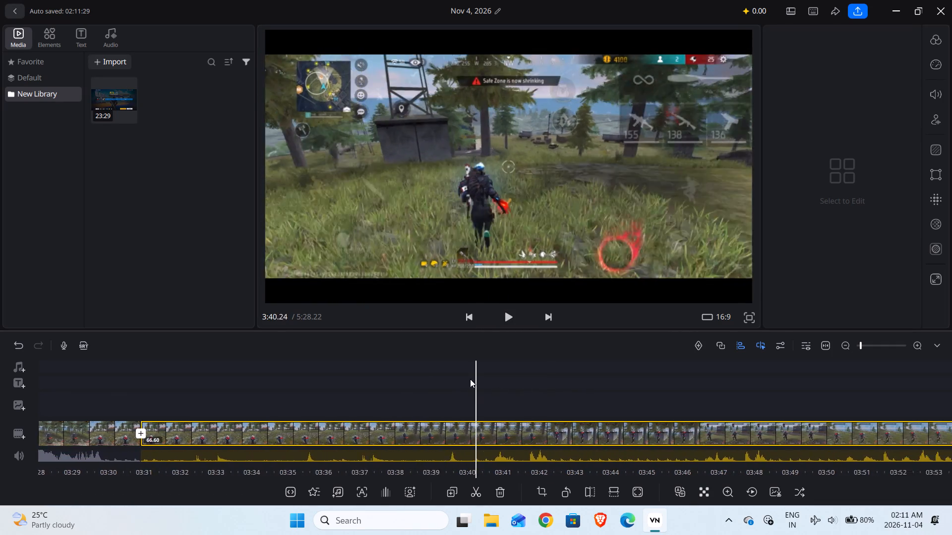
drag(563, 379, 414, 382)
drag(546, 362, 467, 350)
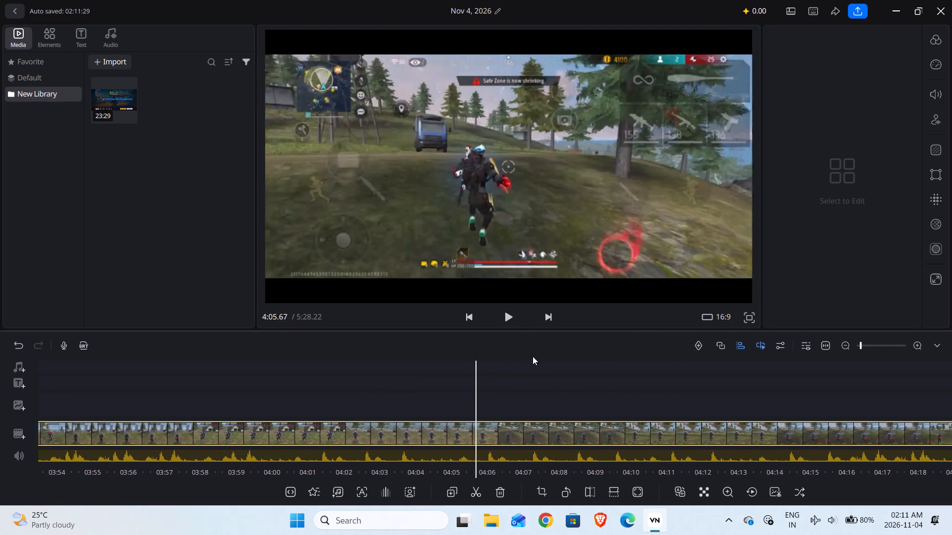
drag(571, 356, 488, 363)
drag(593, 376, 476, 386)
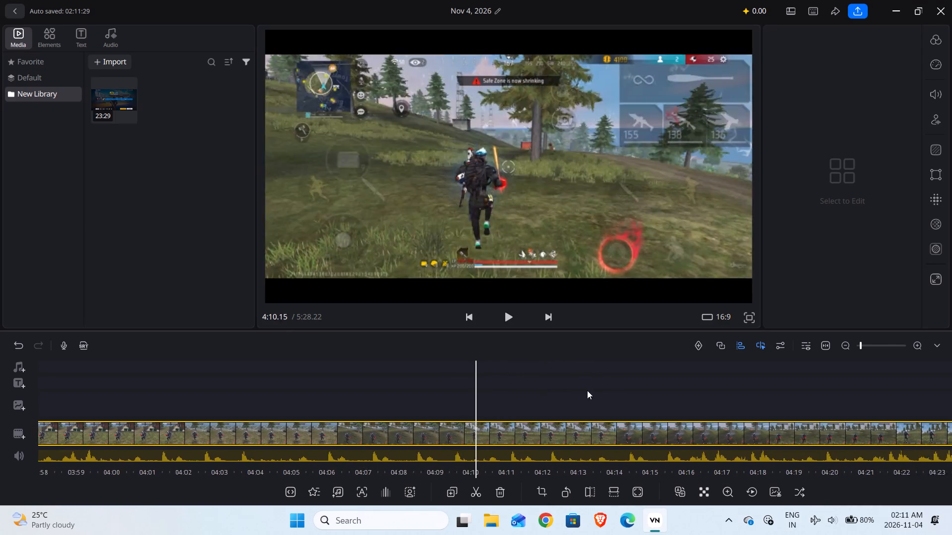
drag(587, 390, 467, 386)
drag(572, 385, 477, 382)
drag(605, 386, 499, 390)
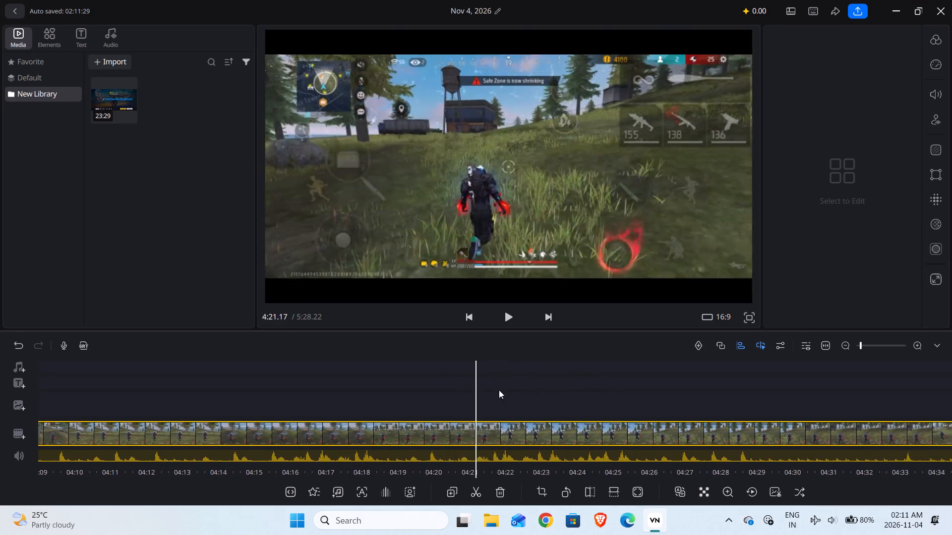
drag(499, 390, 459, 387)
drag(546, 391, 476, 390)
drag(561, 387, 487, 389)
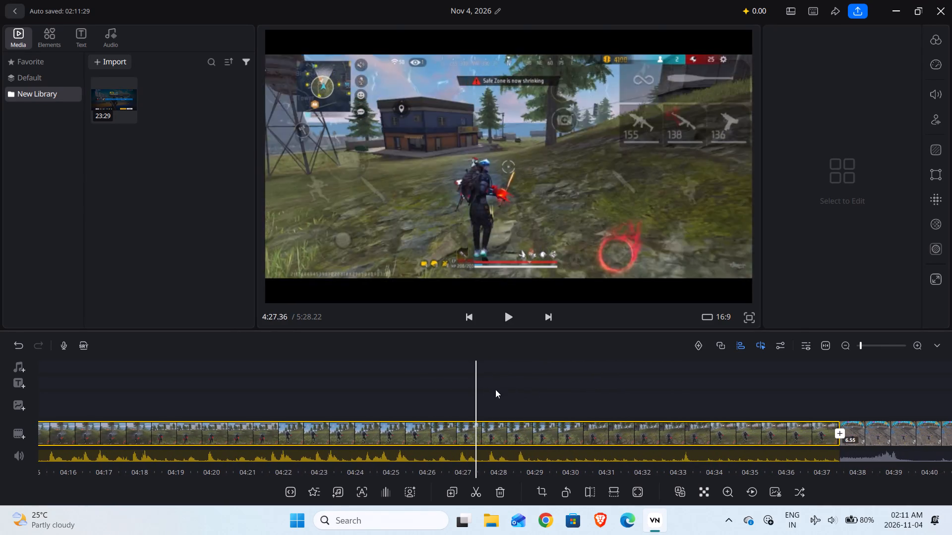
drag(528, 382, 443, 381)
drag(533, 388, 447, 372)
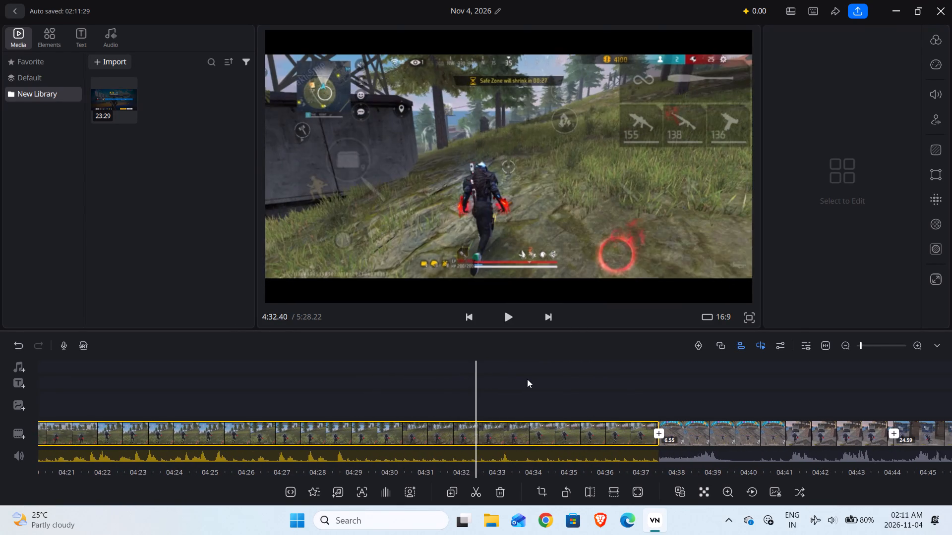
drag(527, 379, 494, 381)
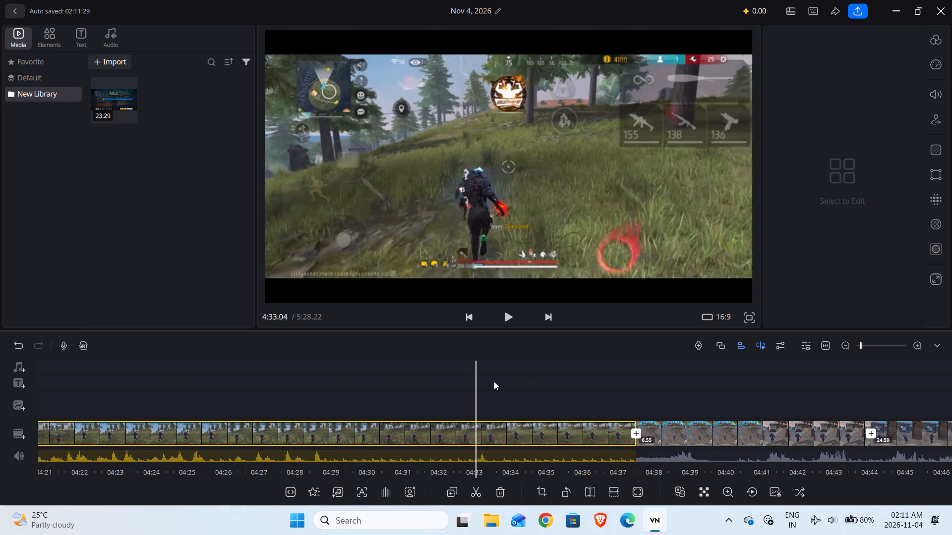
drag(494, 381, 514, 388)
click(477, 492)
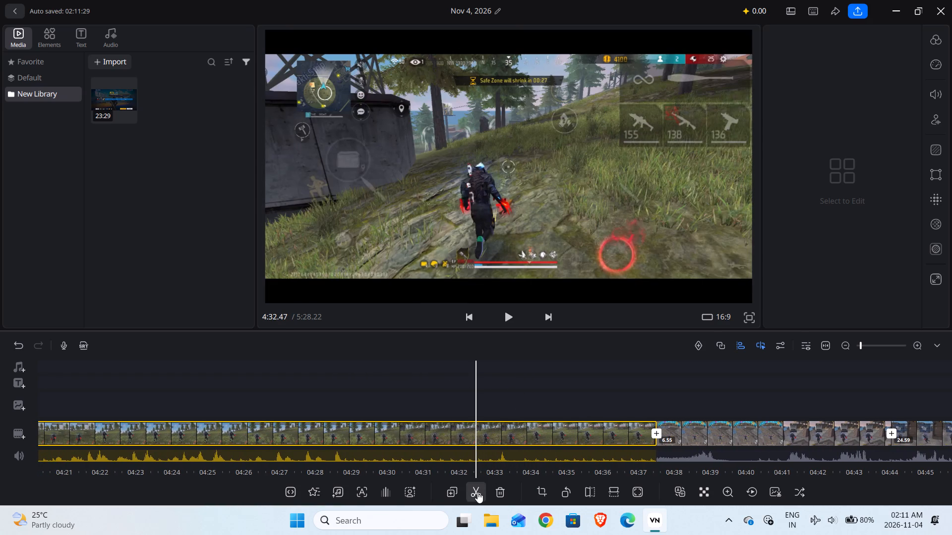
click(502, 496)
Review the cut sequence backwards from the closing fights near 4:19 to the parachute landing at the start, checking the joins between clips.
drag(444, 390, 561, 400)
drag(445, 382, 565, 388)
click(506, 314)
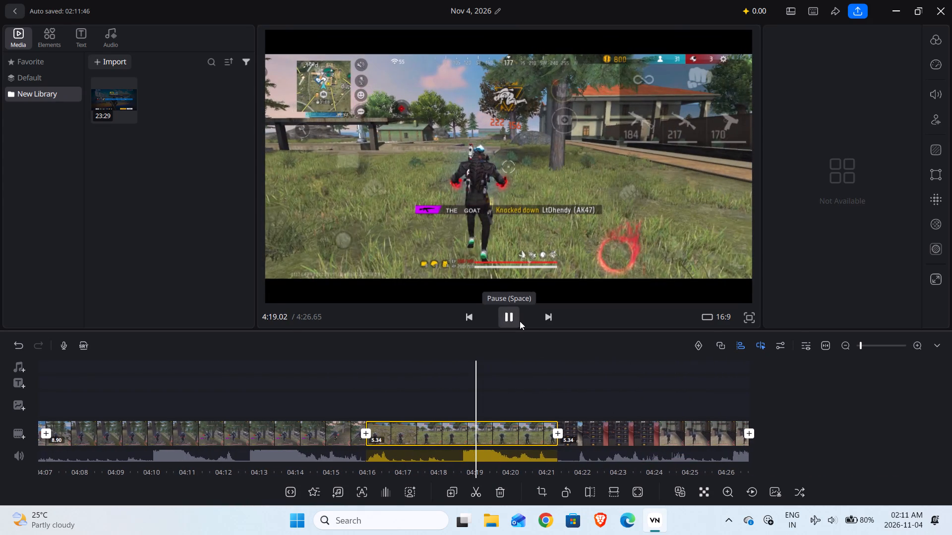
drag(466, 402, 618, 404)
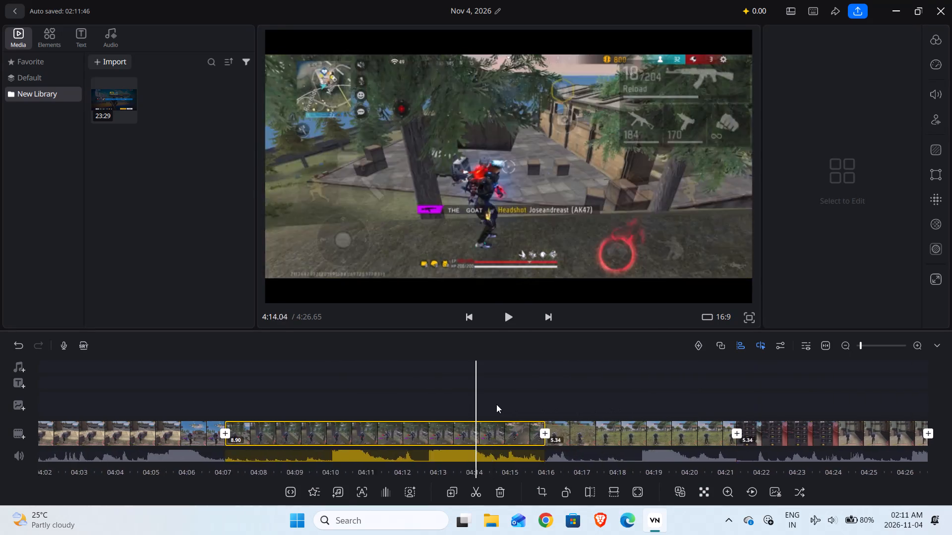
drag(498, 404, 632, 406)
drag(616, 406, 416, 399)
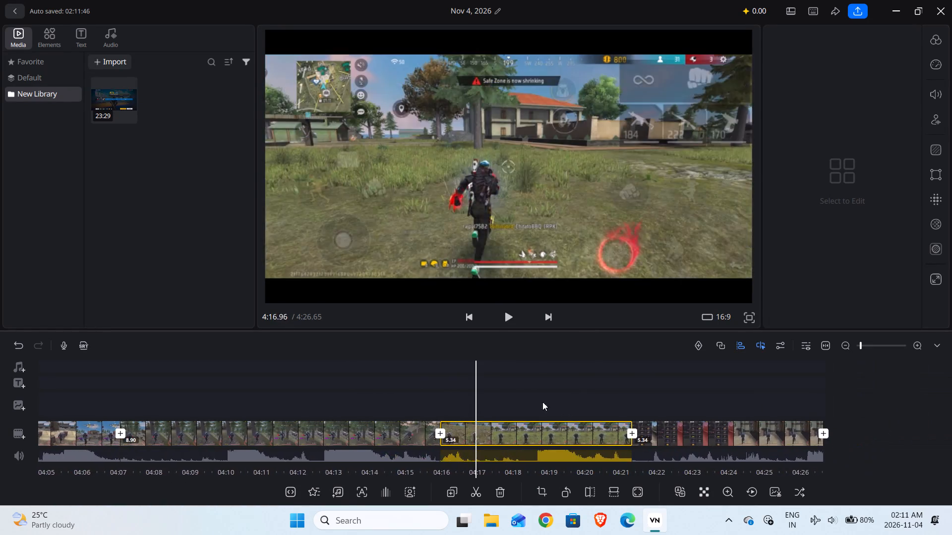
drag(595, 402, 456, 398)
drag(455, 394, 670, 410)
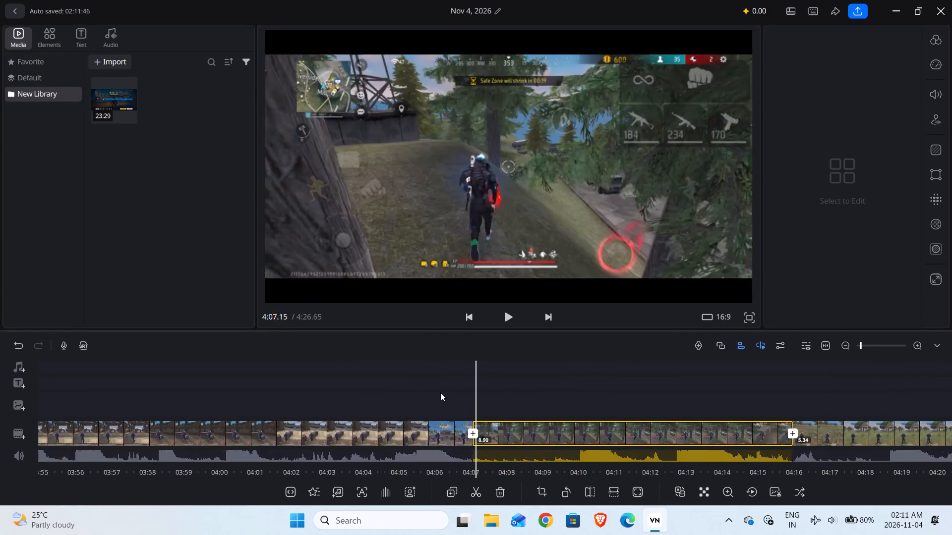
drag(443, 394, 659, 408)
drag(318, 418, 506, 408)
drag(406, 399, 646, 428)
drag(174, 438, 177, 438)
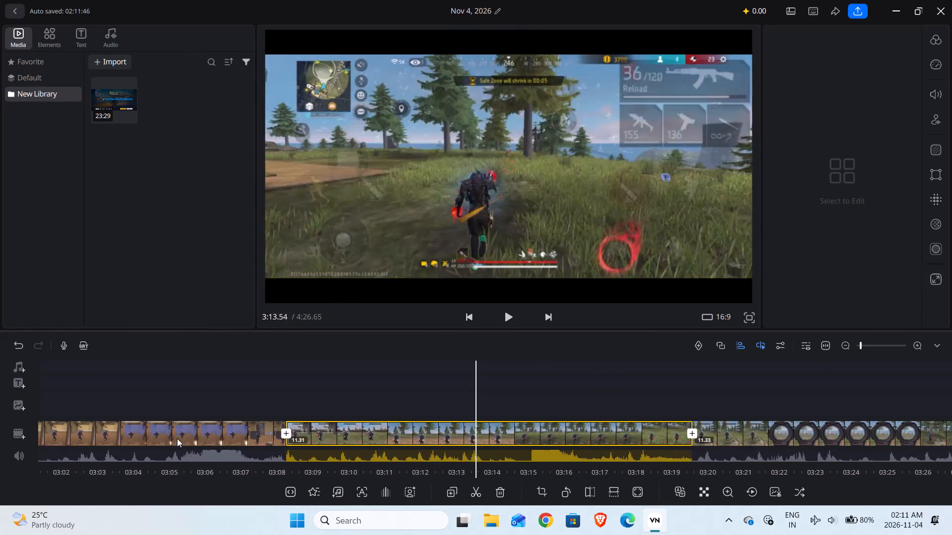
drag(177, 438, 181, 435)
drag(186, 381, 625, 449)
drag(234, 391, 789, 406)
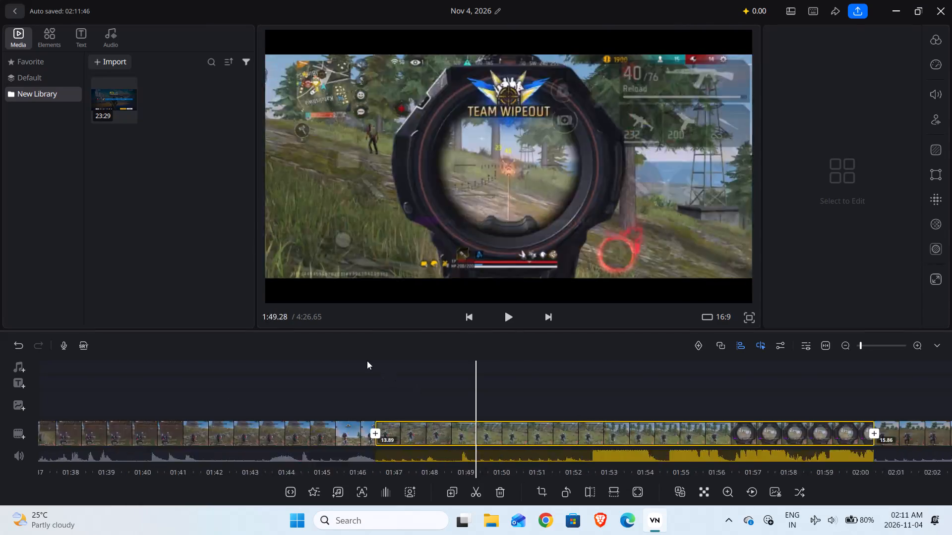
drag(310, 384, 813, 430)
drag(273, 443, 951, 533)
drag(682, 476, 842, 464)
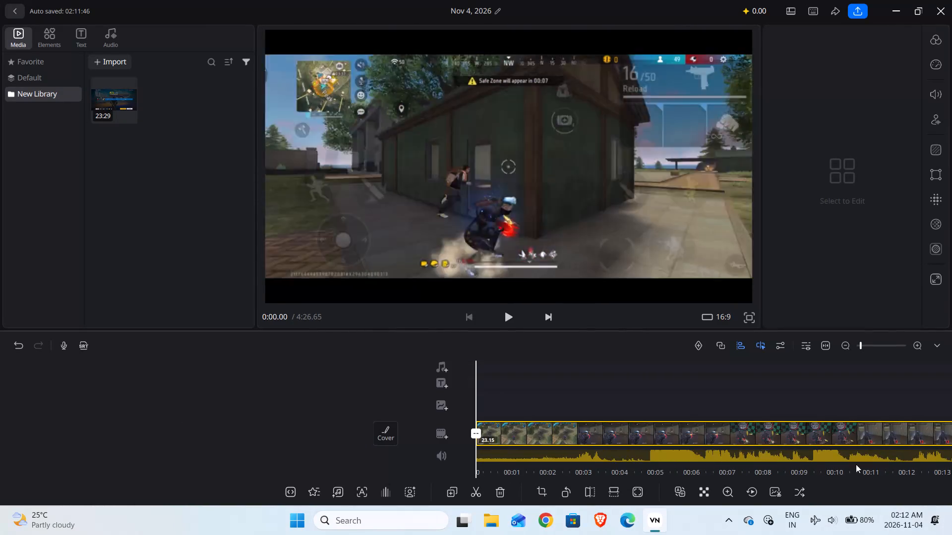
Skim the winning match from its start to the scoped fight near 2:54, and back to the indoor fight near 0:52.
drag(891, 395, 357, 493)
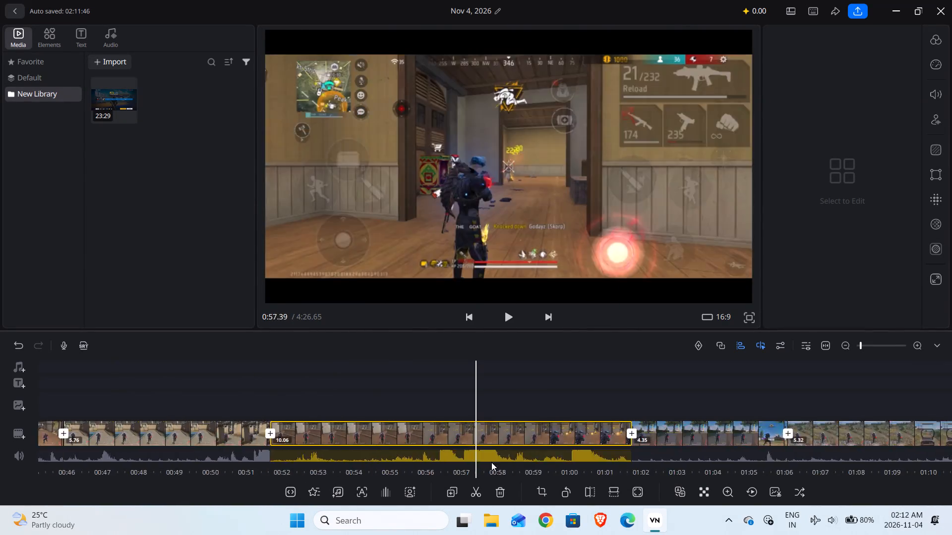
drag(717, 385, 422, 415)
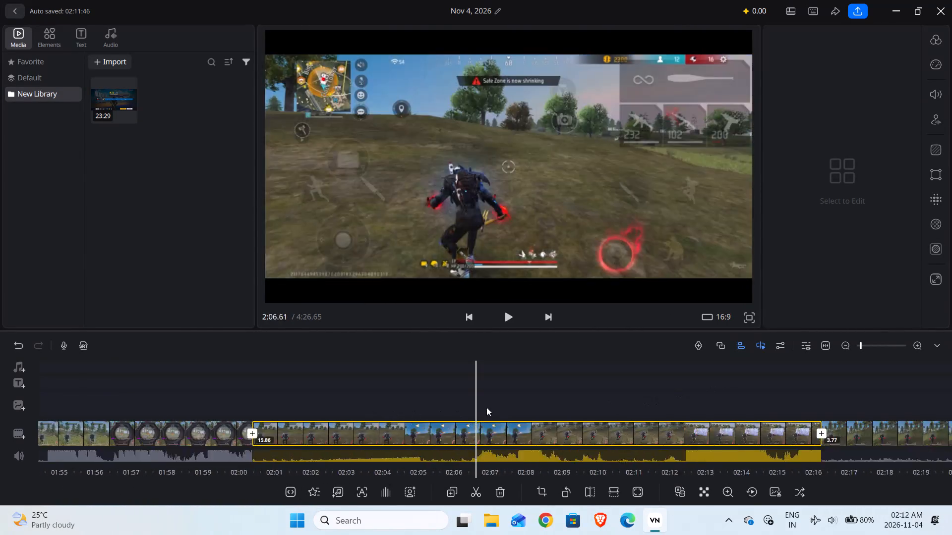
drag(586, 405, 371, 405)
drag(533, 404, 375, 398)
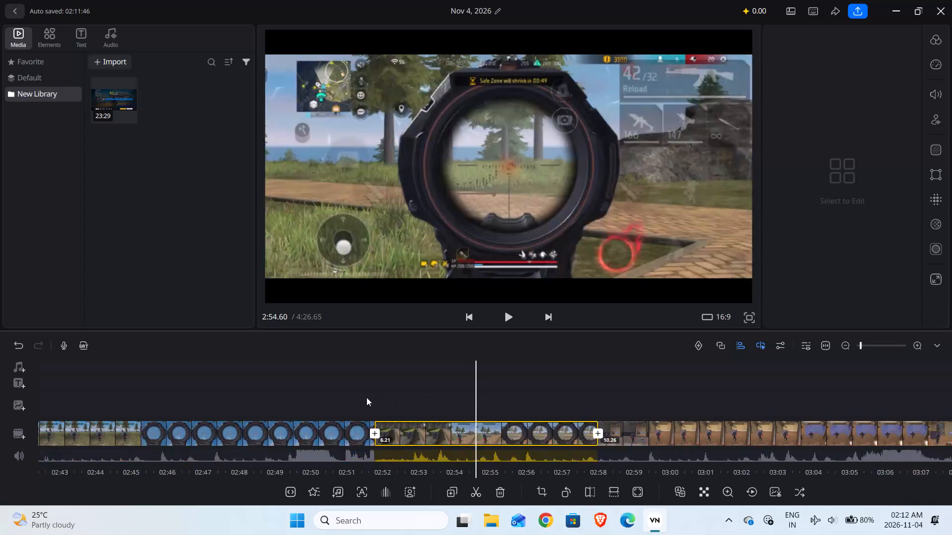
drag(321, 417, 826, 414)
drag(410, 394, 836, 395)
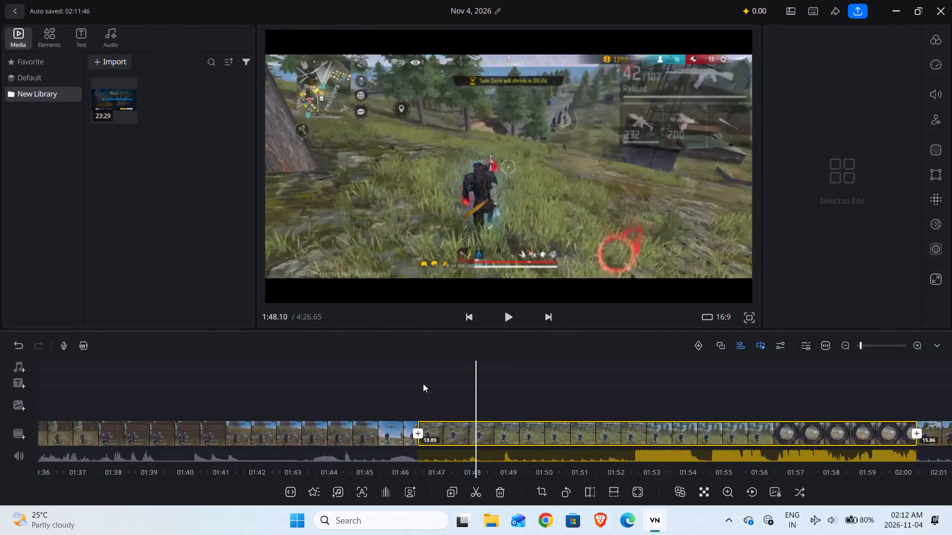
drag(425, 381, 771, 391)
drag(562, 386, 728, 405)
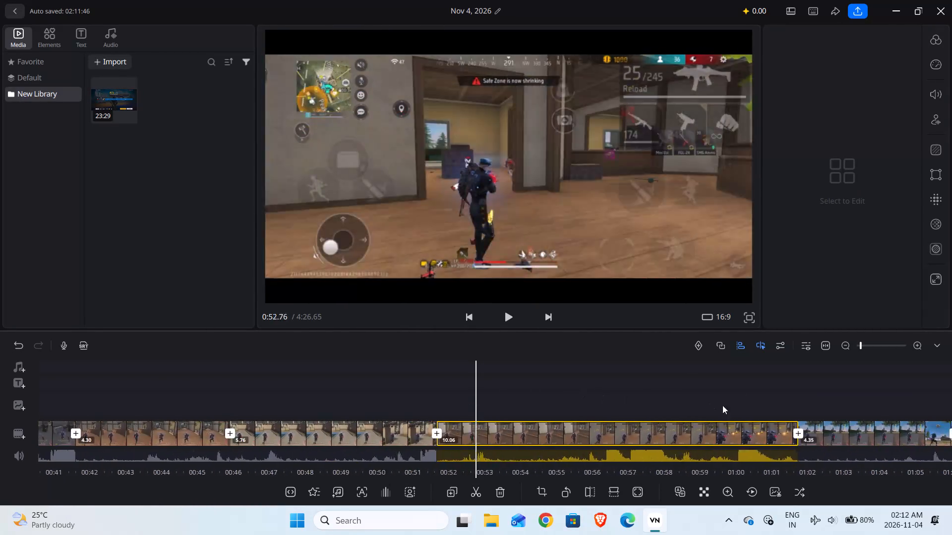
Check the remaining fights and joins of the winning match, from the indoor fight near 0:52 to the final fight near 3:32.
drag(718, 405, 510, 394)
drag(712, 397, 498, 390)
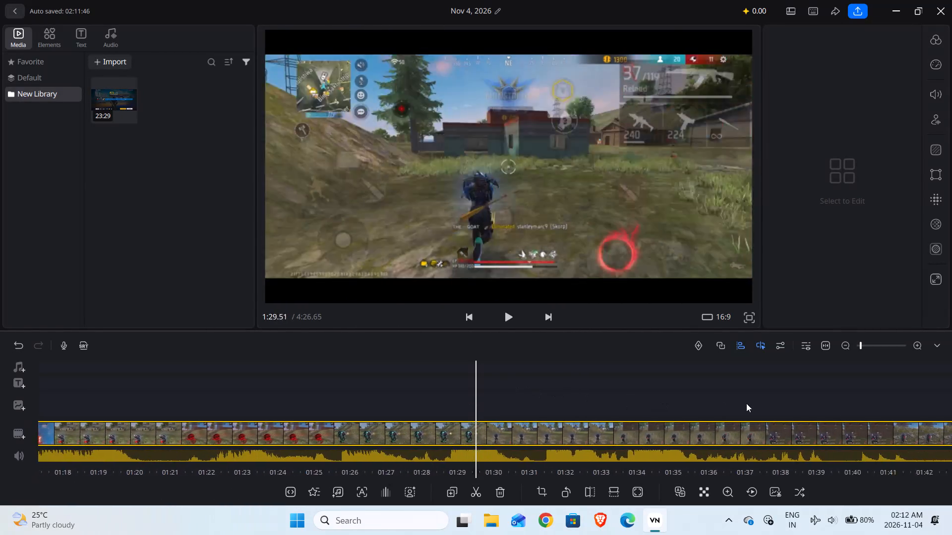
drag(746, 403, 570, 392)
drag(677, 394, 525, 387)
drag(660, 401, 510, 392)
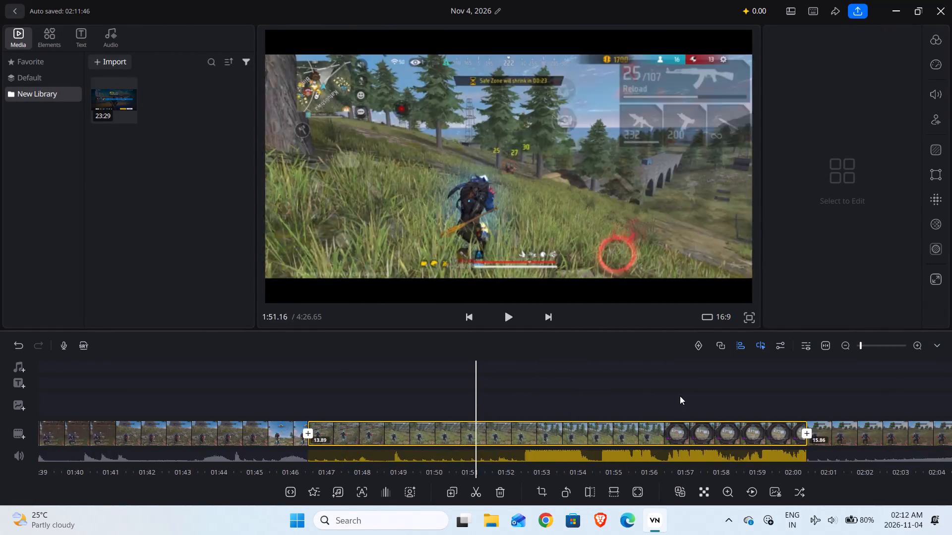
drag(697, 396, 536, 402)
drag(690, 414, 560, 402)
drag(659, 391, 552, 394)
drag(724, 404, 635, 404)
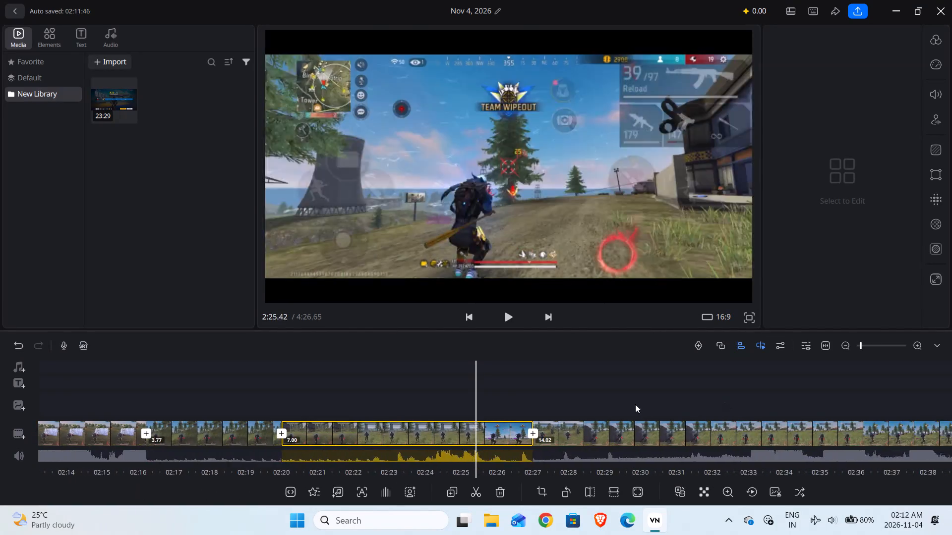
drag(635, 404, 592, 399)
drag(714, 436, 578, 423)
drag(662, 422, 560, 413)
drag(723, 415, 541, 395)
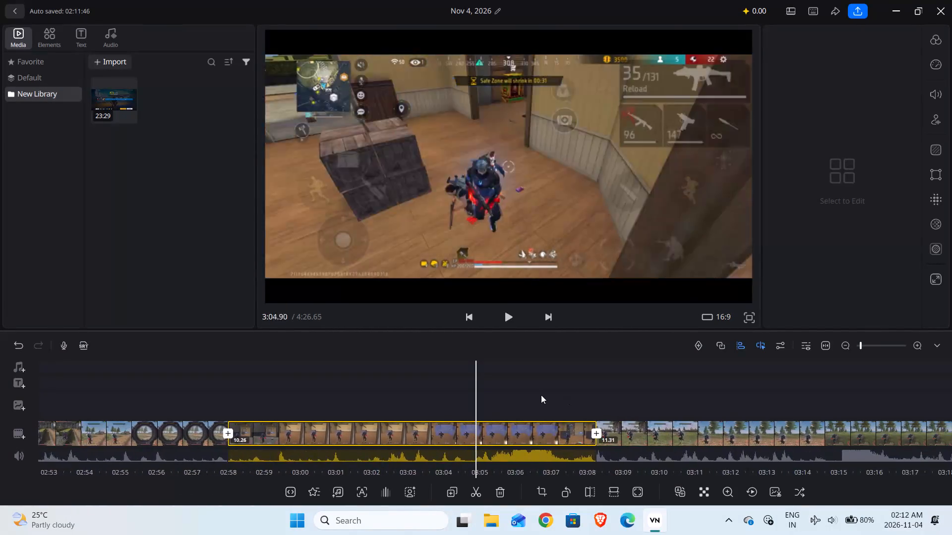
drag(541, 395, 557, 397)
drag(698, 393, 578, 374)
drag(657, 381, 631, 381)
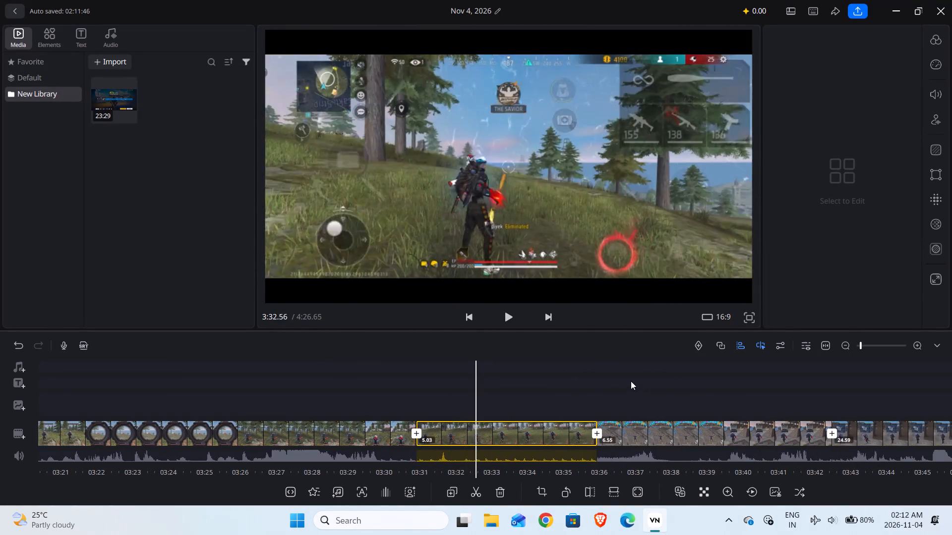
Play the winning match's ending and trim the end of the BOOYAH clip to a length of 4.56 s.
drag(631, 381, 742, 394)
click(509, 321)
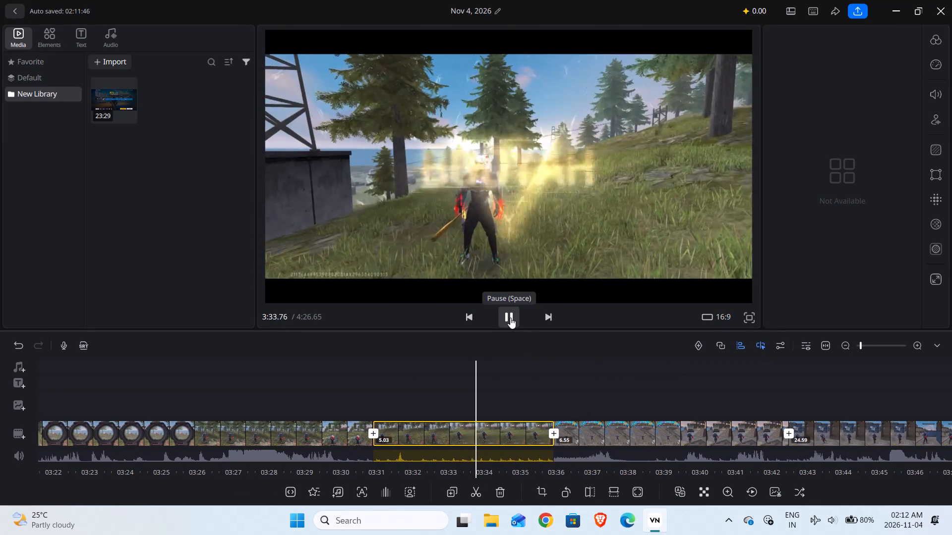
click(510, 318)
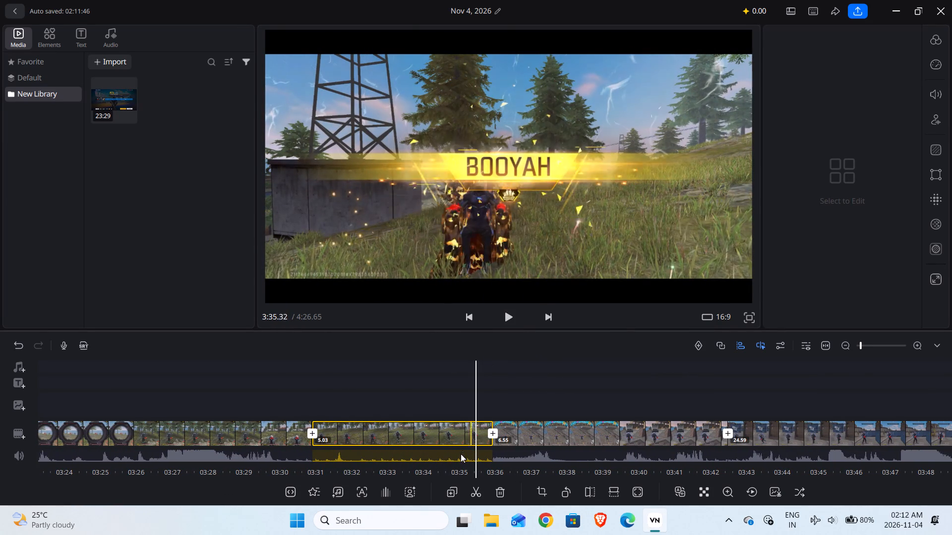
click(472, 432)
drag(498, 439, 481, 435)
drag(622, 395, 617, 392)
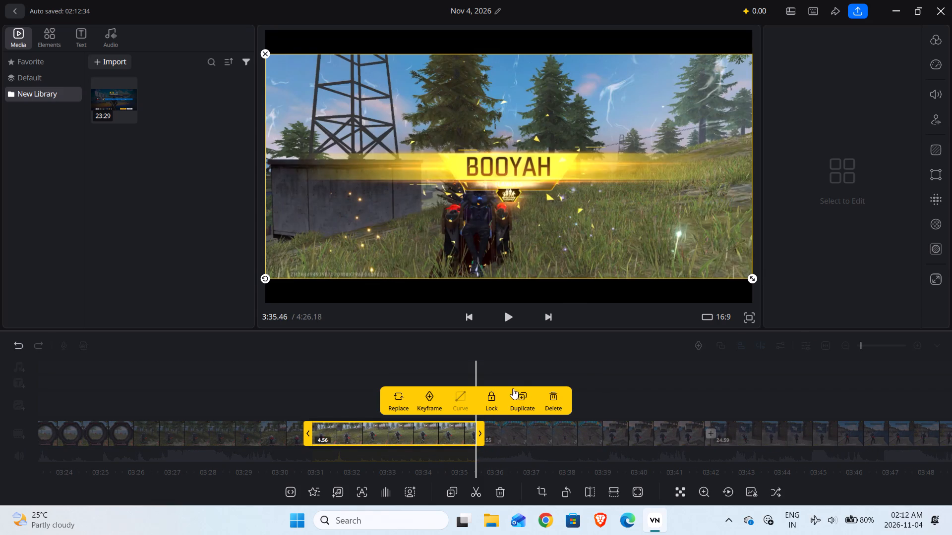
click(553, 360)
Play from about 3:32.9 through the trimmed BOOYAH ending and into the warehouse fight of the following match near 3:56.
drag(510, 374, 605, 402)
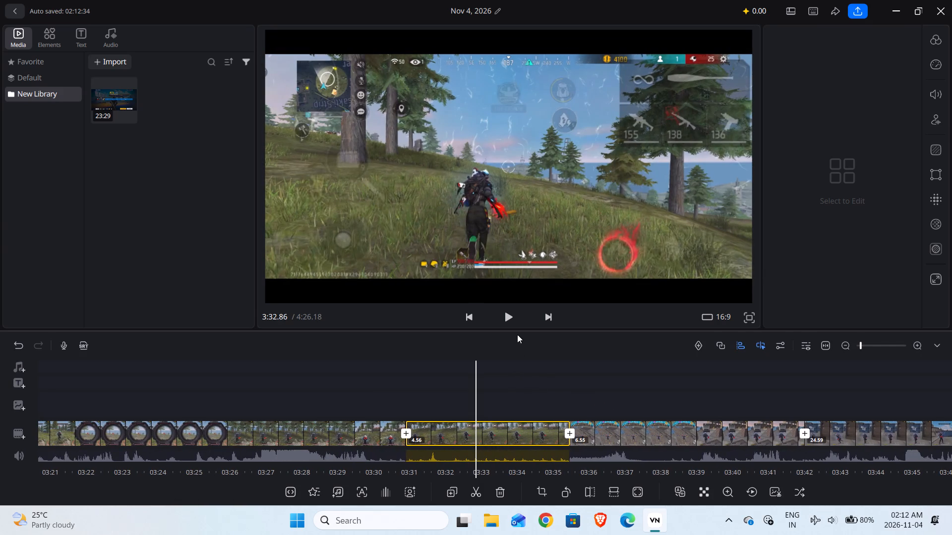
click(512, 322)
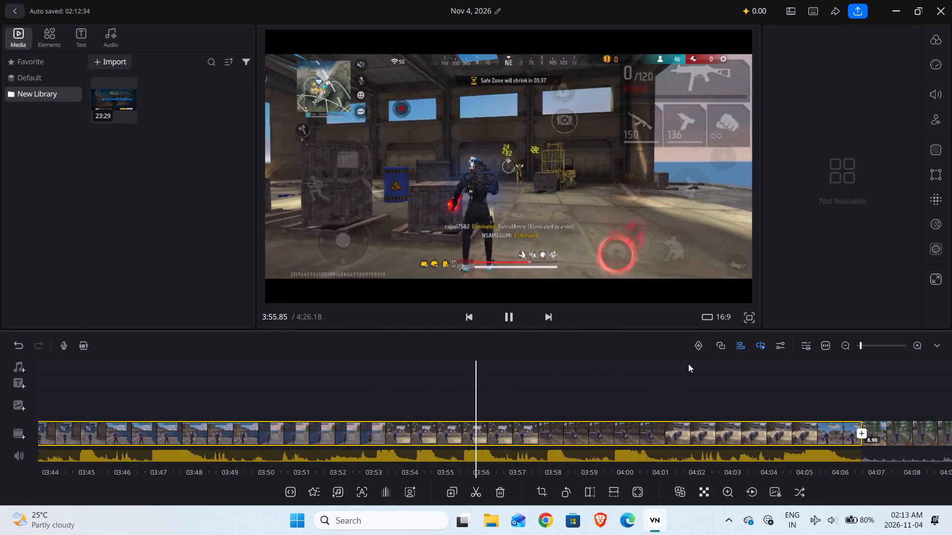
Go back to the start of the video and check the opening landing and first fight up to about 0:10.
drag(286, 389, 779, 401)
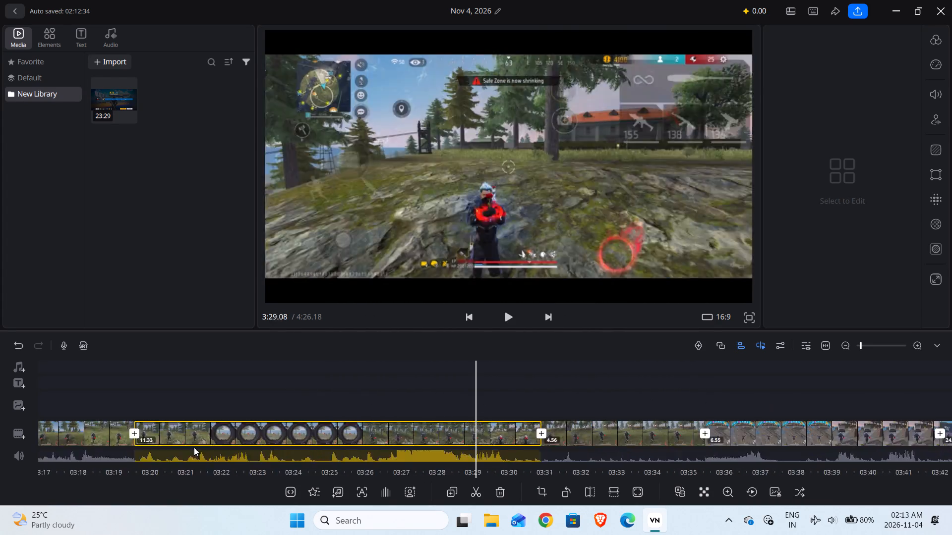
drag(269, 385, 822, 393)
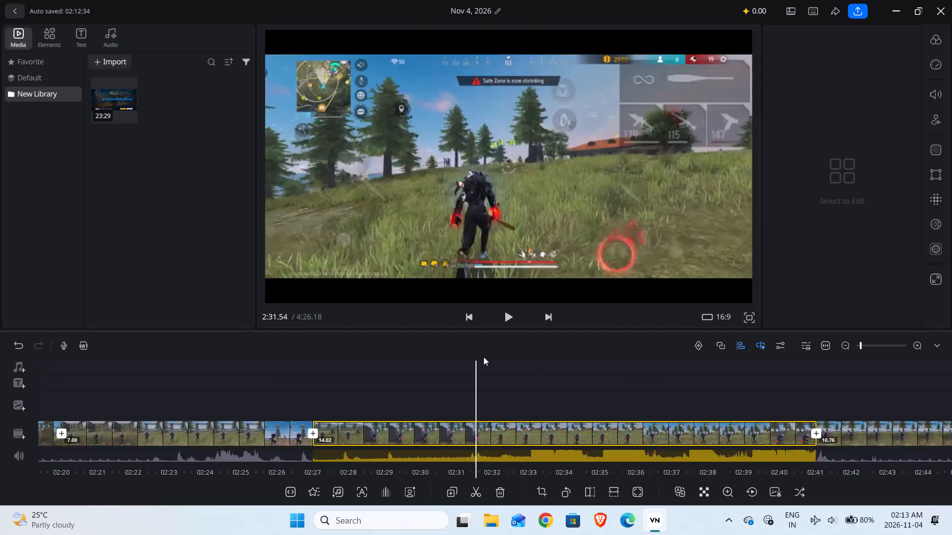
drag(268, 370, 665, 380)
drag(322, 382, 951, 446)
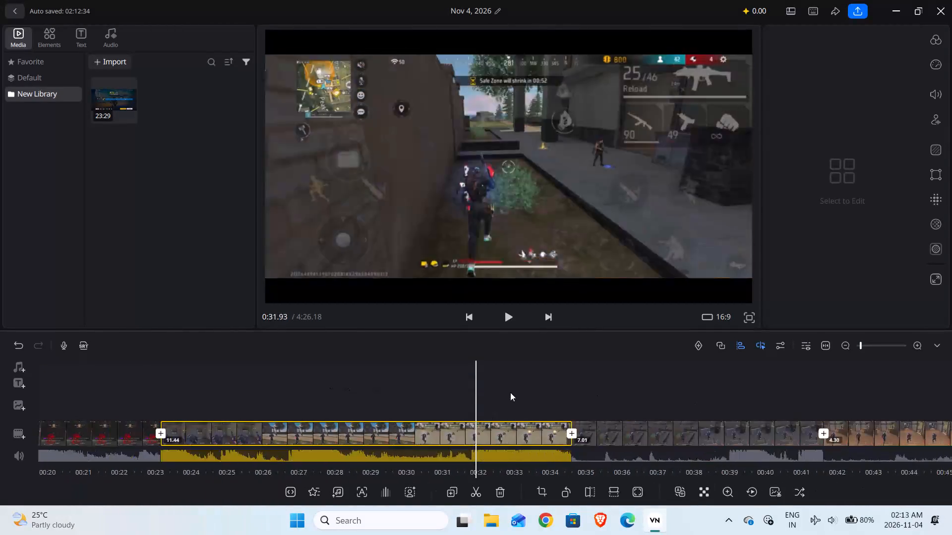
drag(352, 393, 951, 464)
click(502, 316)
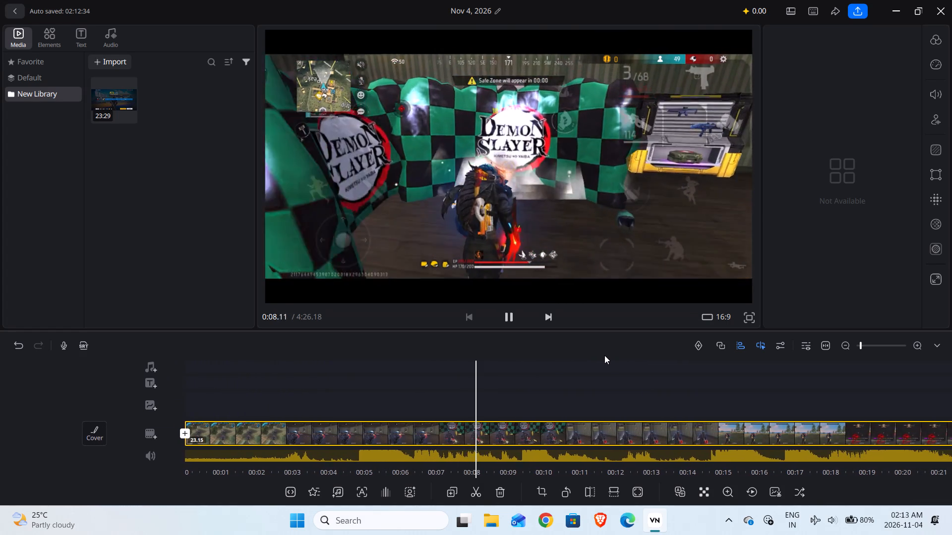
drag(350, 359, 634, 396)
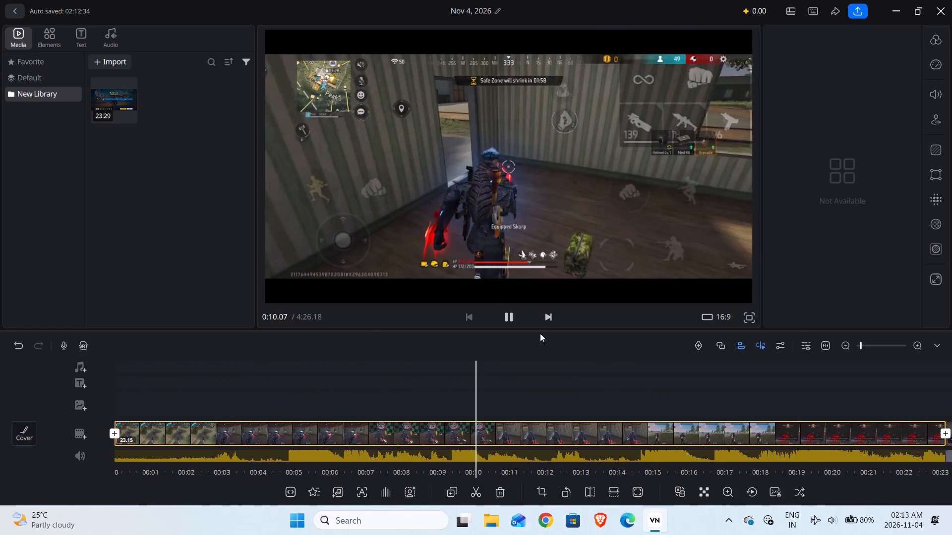
drag(317, 428, 660, 418)
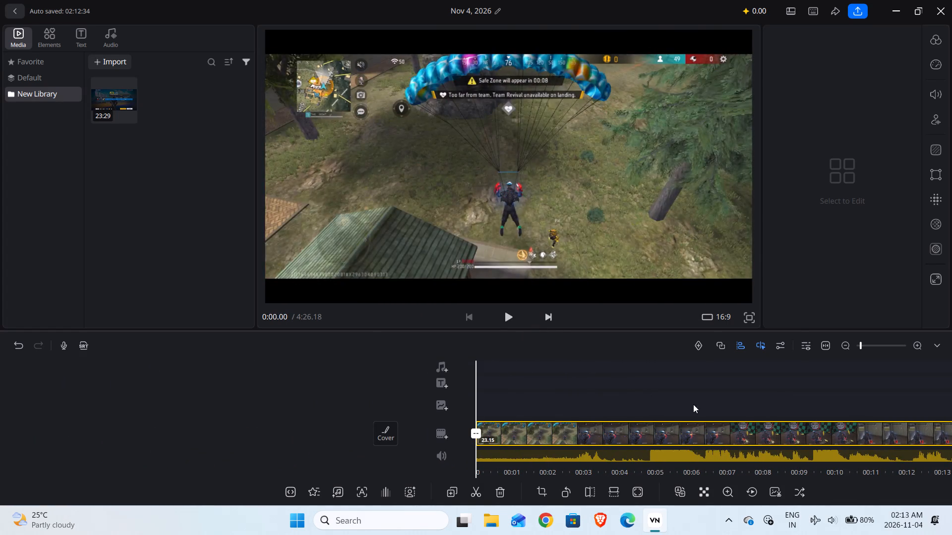
Go to the end of the video and add the recording YHMS1240 from Downloads to the main track.
drag(693, 404, 358, 399)
drag(564, 382, 161, 415)
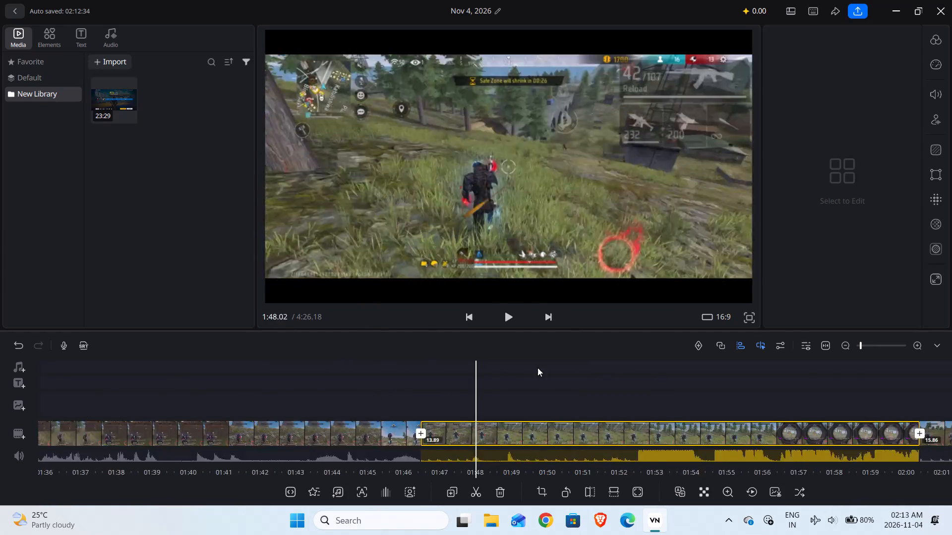
drag(601, 394, 192, 411)
drag(605, 382, 35, 388)
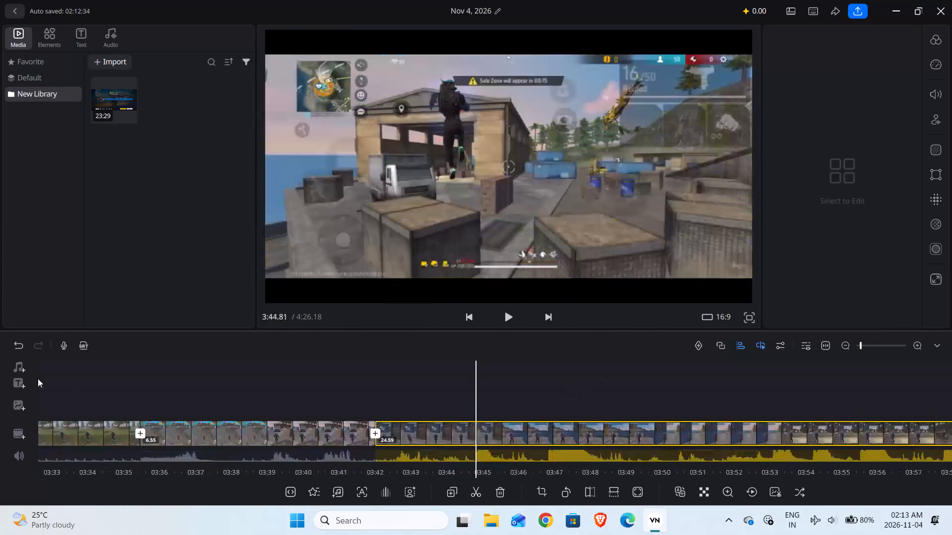
drag(496, 398, 0, 339)
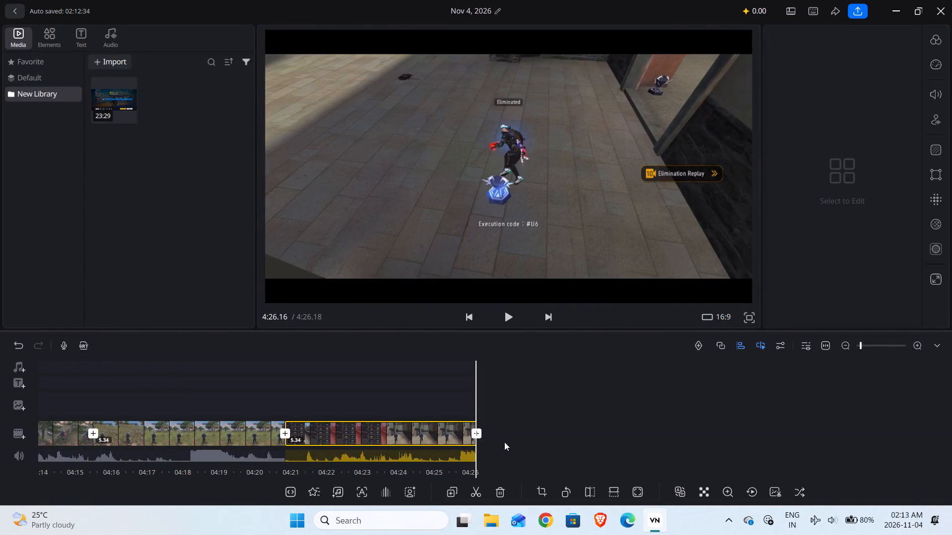
click(18, 436)
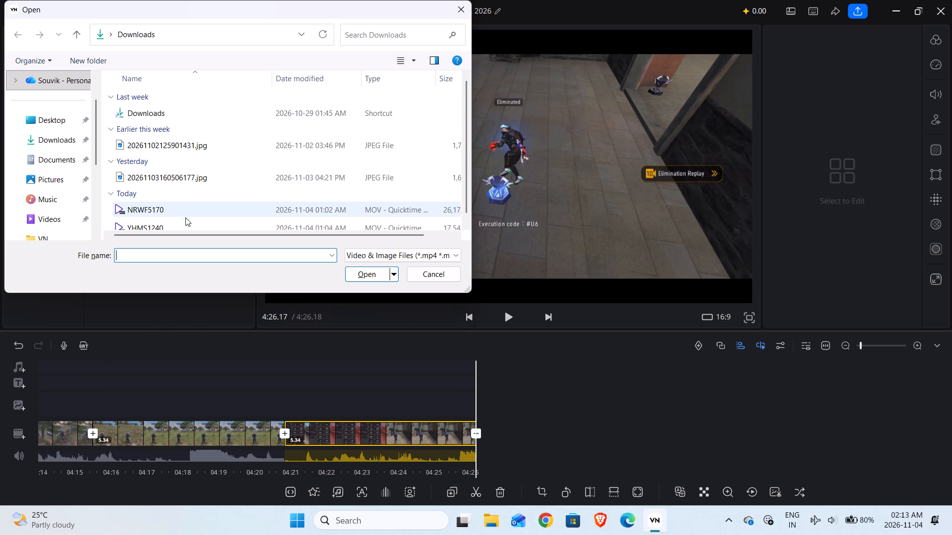
scroll(190, 213, down, 1)
click(190, 210)
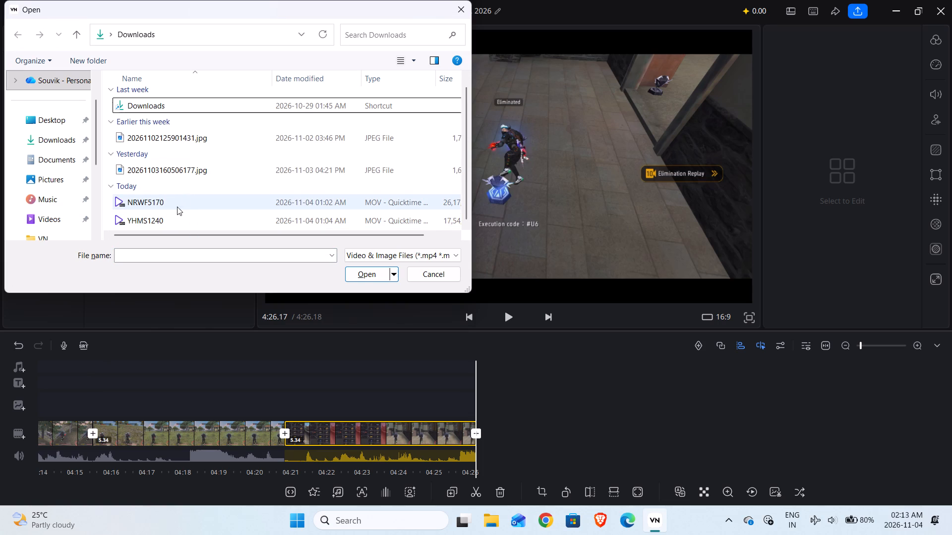
click(175, 227)
click(366, 270)
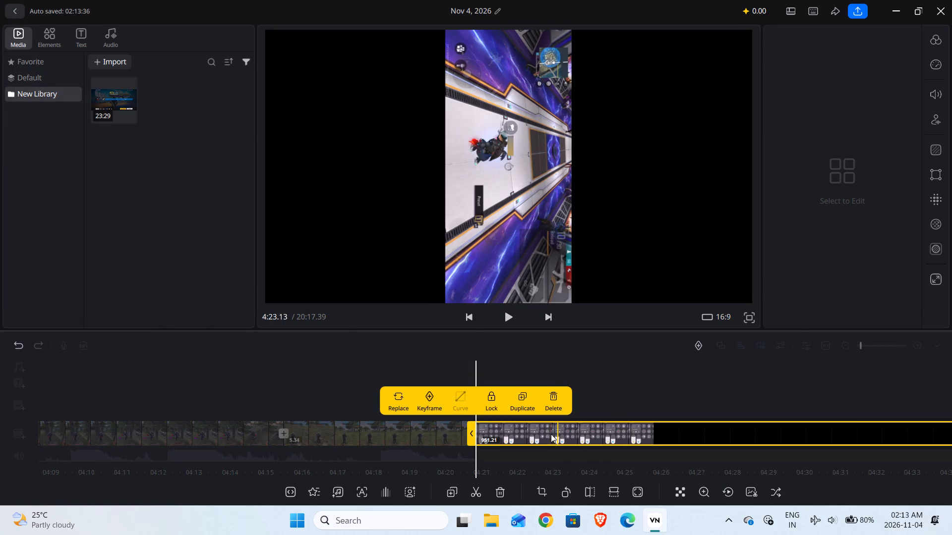
Reorder the added YHMS1240 clip so it comes after the last 5.34 s clip.
drag(549, 432, 585, 431)
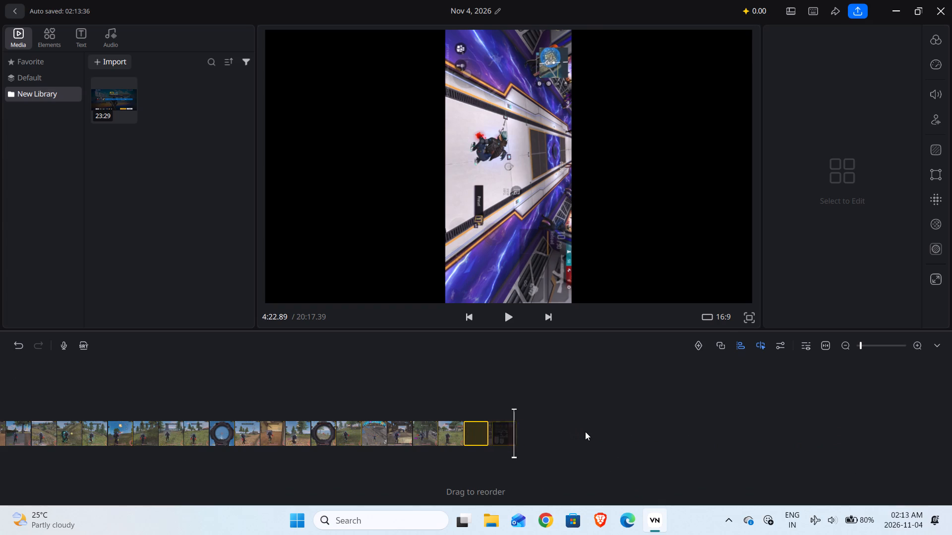
drag(585, 431, 595, 434)
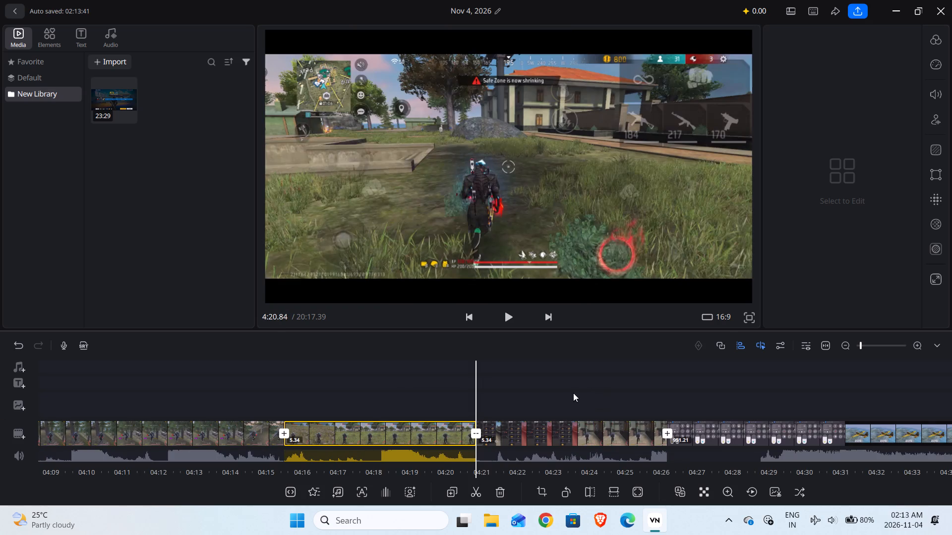
Look through the start of YHMS1240, from its join near 4:26 to the parachute landing near 5:04.
drag(512, 401, 444, 398)
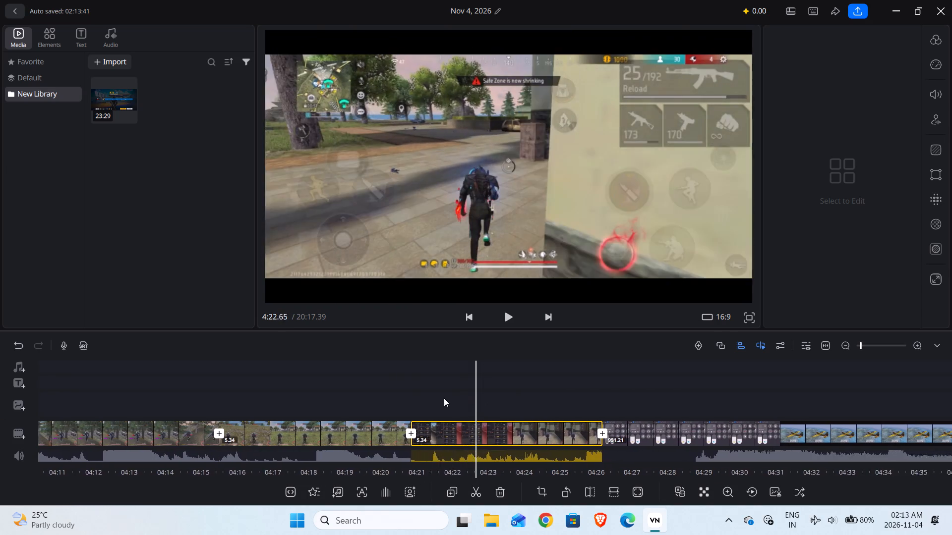
drag(444, 398, 411, 398)
click(510, 325)
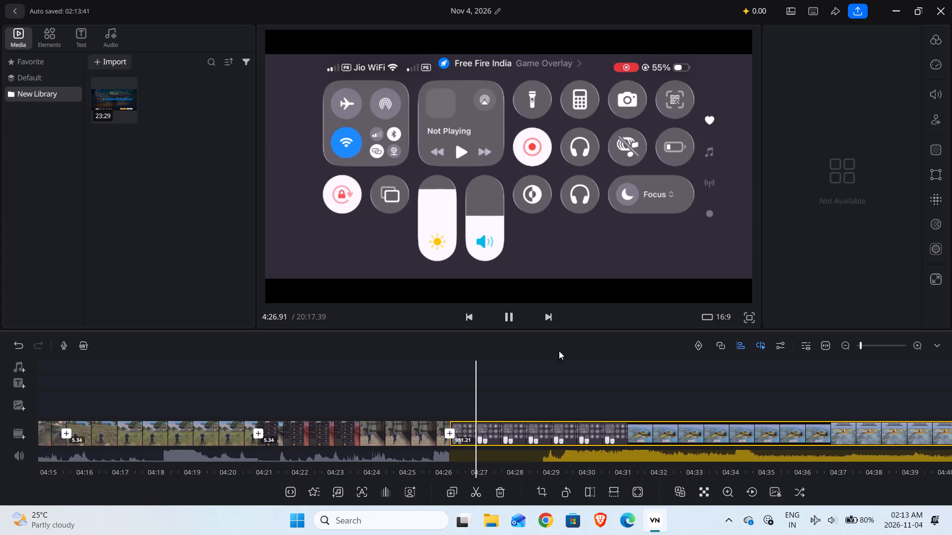
drag(633, 363, 481, 384)
drag(612, 386, 446, 392)
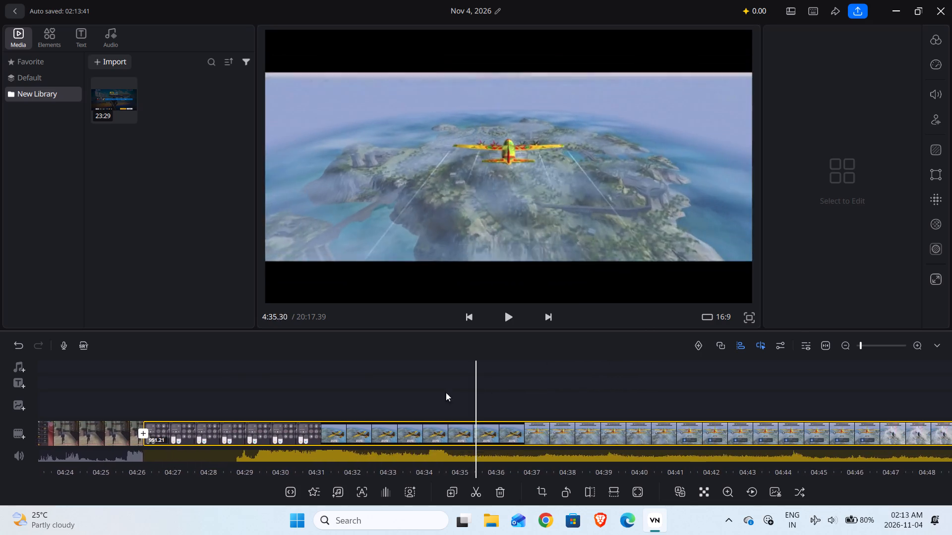
drag(446, 392, 442, 392)
drag(650, 402, 471, 397)
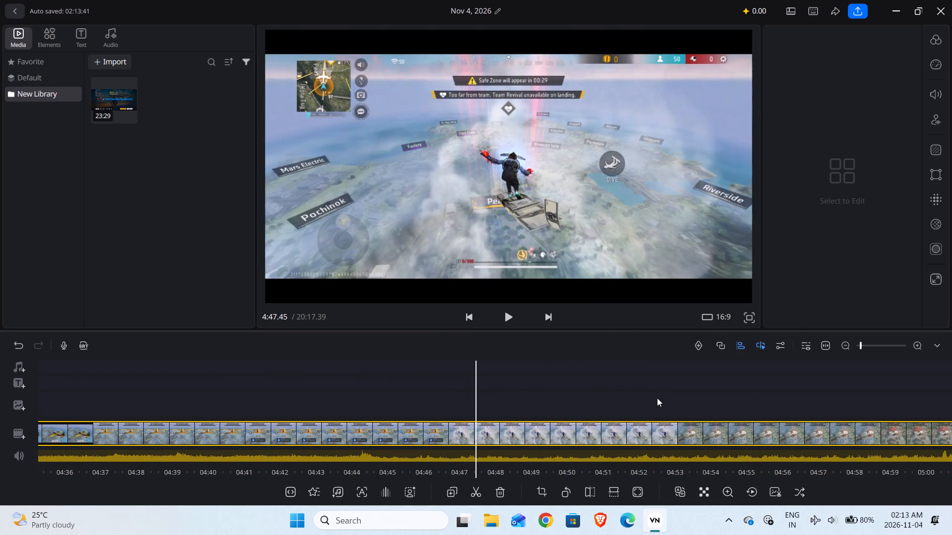
drag(652, 400, 406, 408)
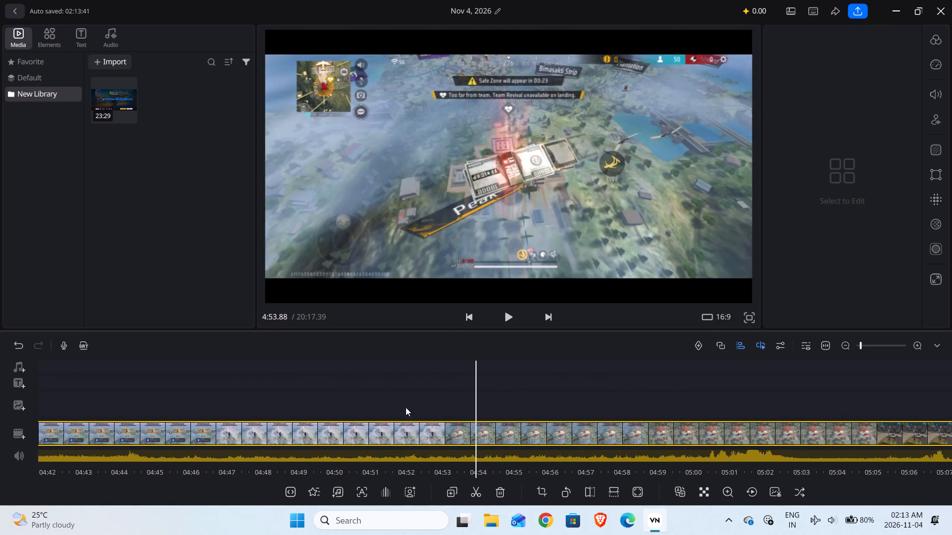
drag(506, 403, 389, 397)
drag(578, 399, 538, 399)
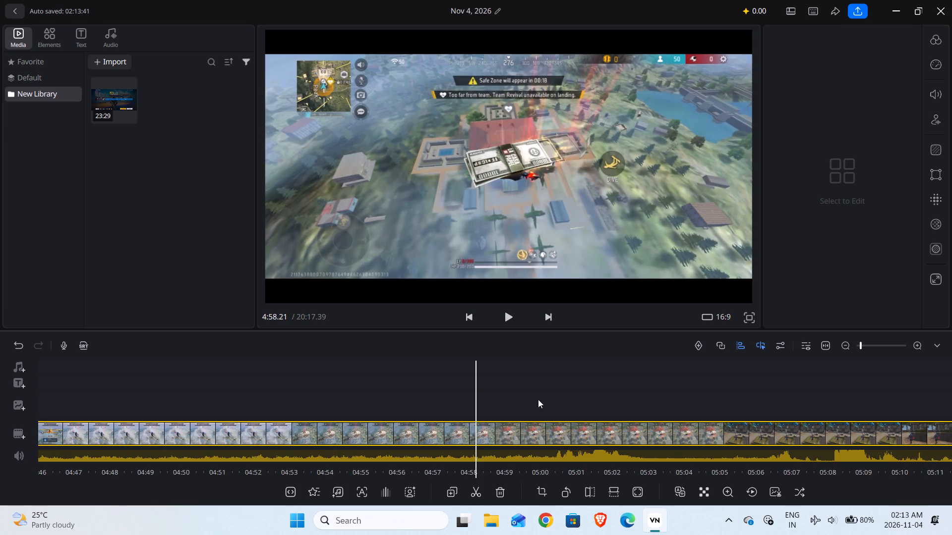
drag(538, 399, 413, 385)
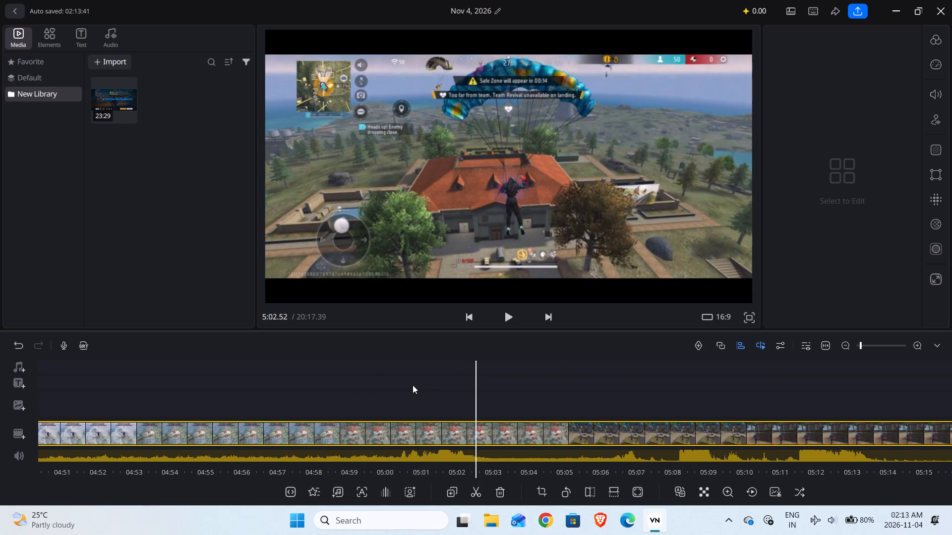
drag(413, 385, 401, 383)
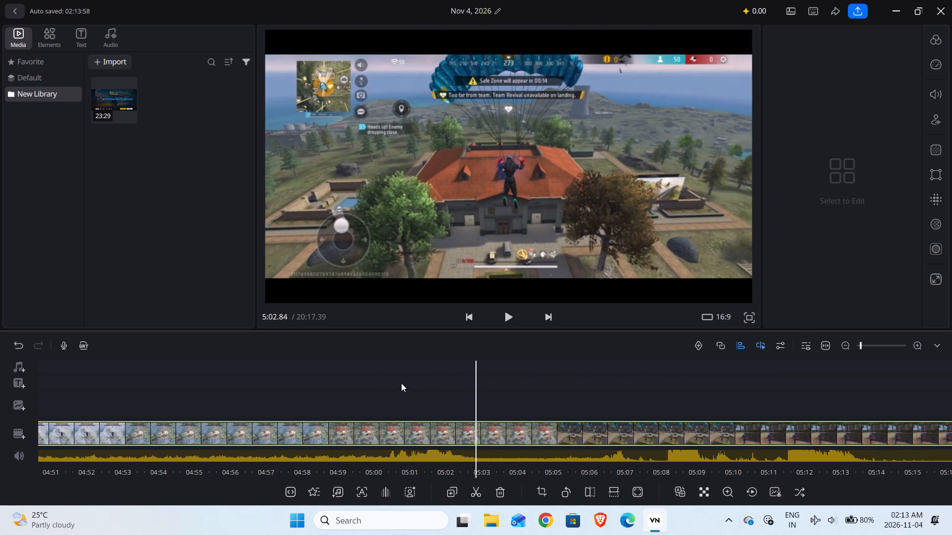
drag(401, 383, 378, 379)
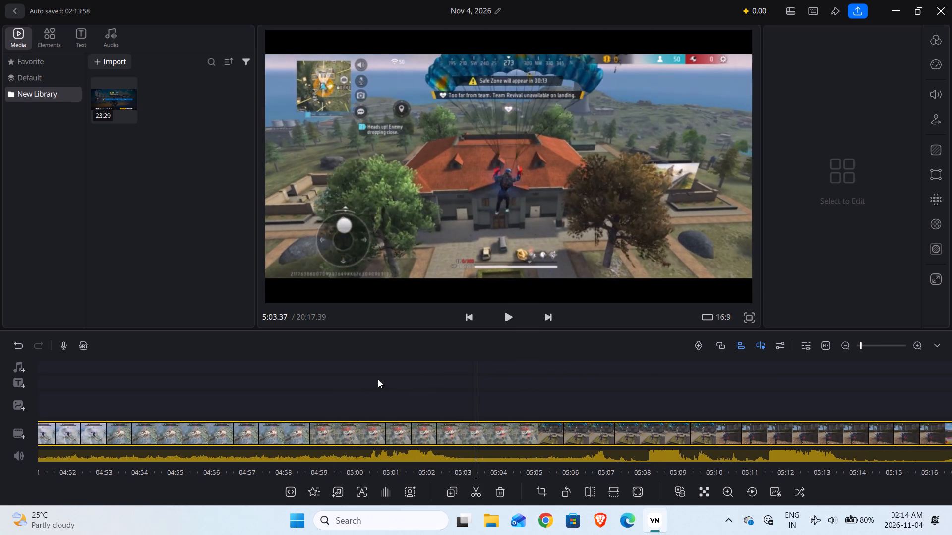
drag(378, 379, 351, 377)
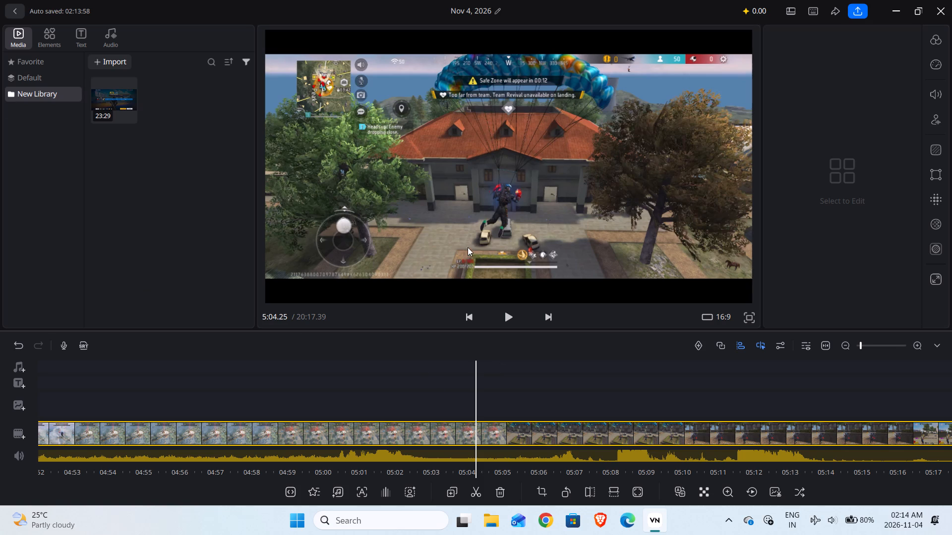
Play the first match's landing and fight from about 5:04, checking through to its result screen near 5:21.
click(501, 325)
click(503, 324)
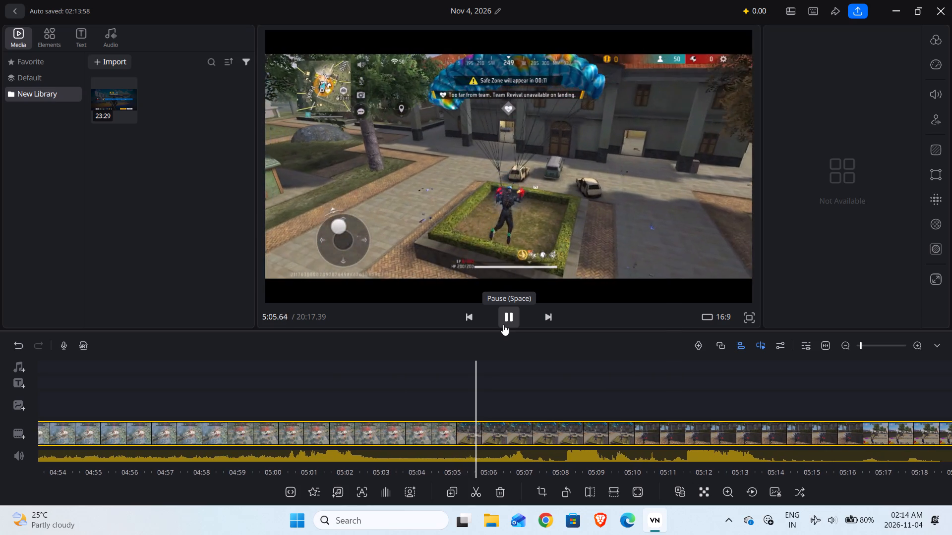
click(503, 324)
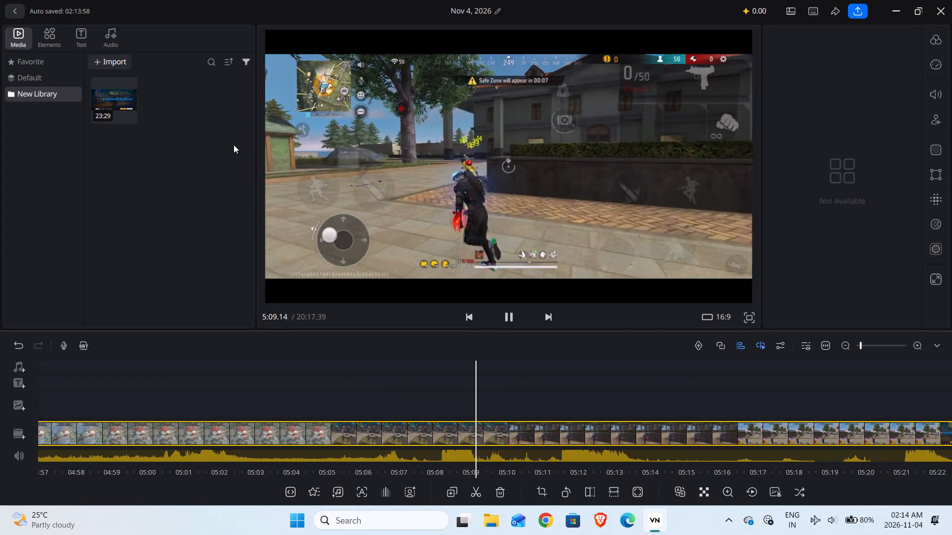
drag(558, 393, 460, 387)
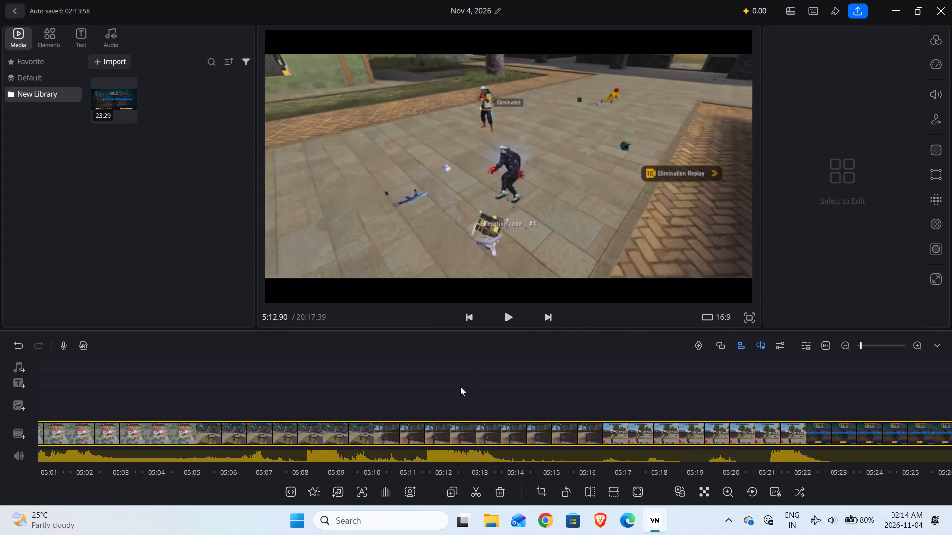
drag(460, 387, 460, 387)
drag(544, 387, 413, 378)
drag(519, 391, 426, 380)
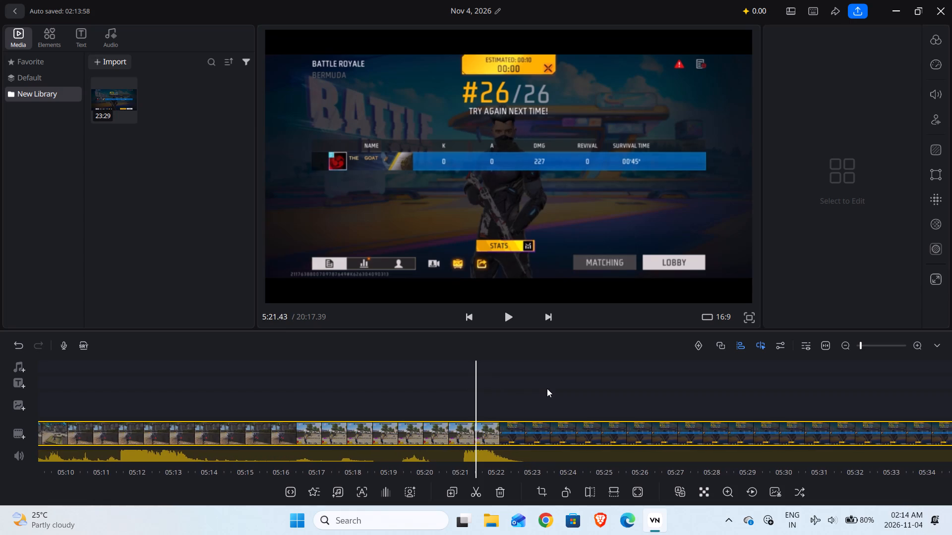
Split YHMS1240 at about 6:44.9, just before the second match's rooftop landing, and delete everything before the cut.
drag(547, 388, 420, 373)
drag(530, 389, 392, 379)
drag(523, 405, 466, 401)
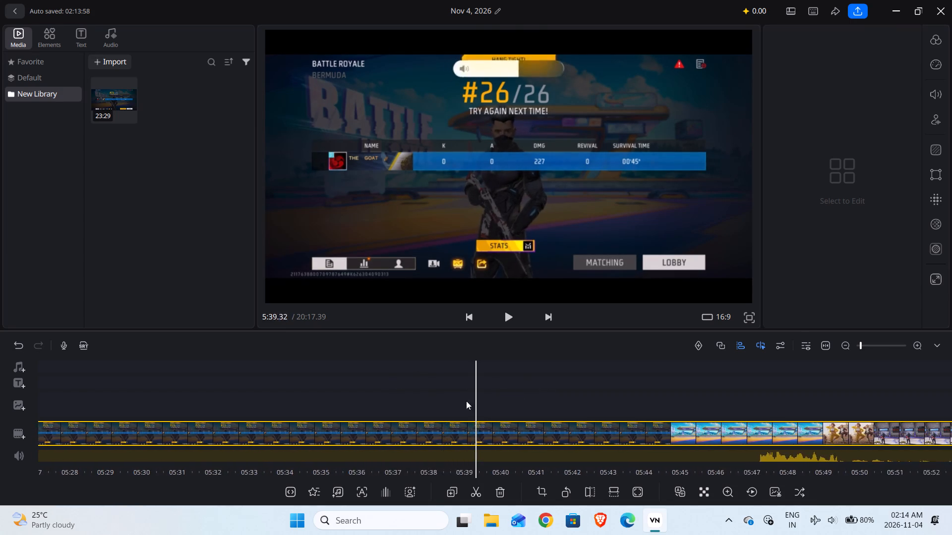
drag(466, 401, 444, 396)
drag(547, 399, 428, 383)
drag(546, 392, 426, 376)
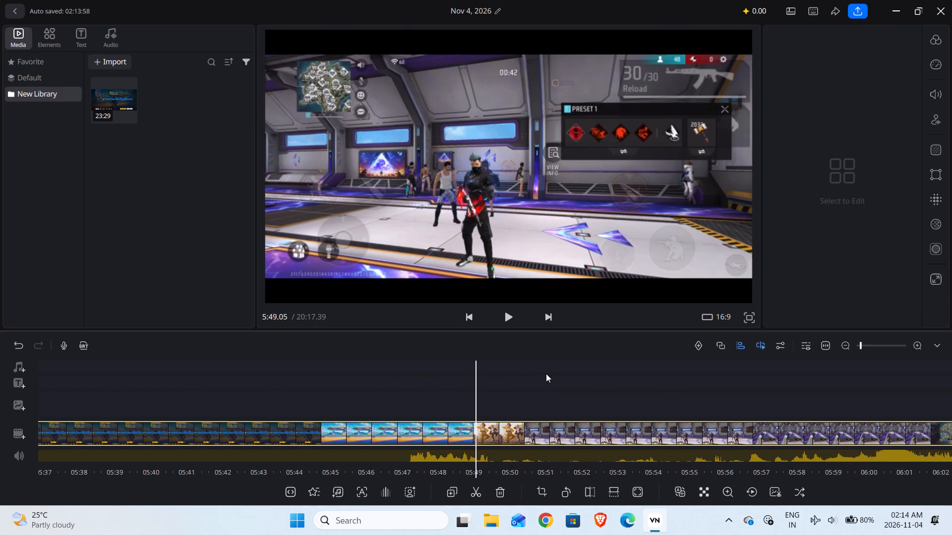
drag(546, 374, 429, 370)
drag(571, 376, 366, 364)
drag(528, 387, 392, 385)
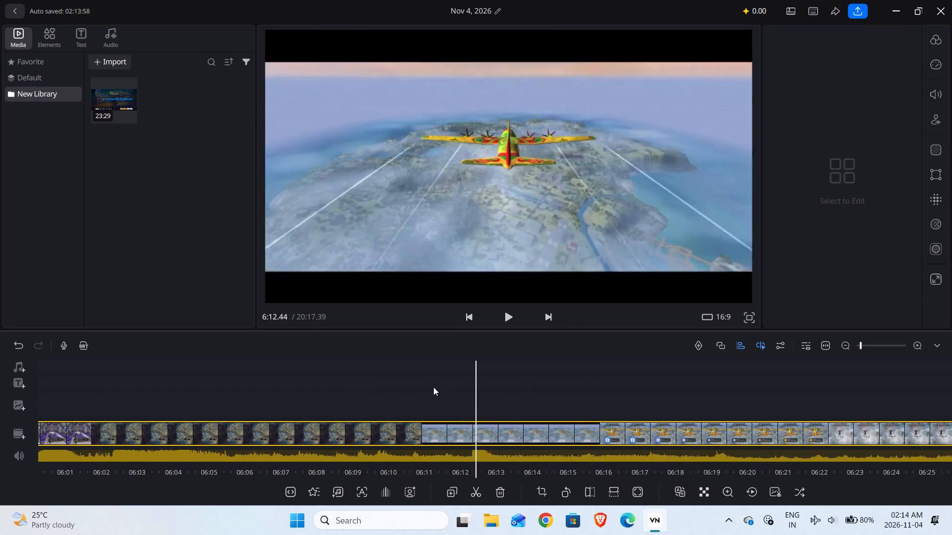
drag(534, 388, 352, 377)
drag(491, 380, 415, 377)
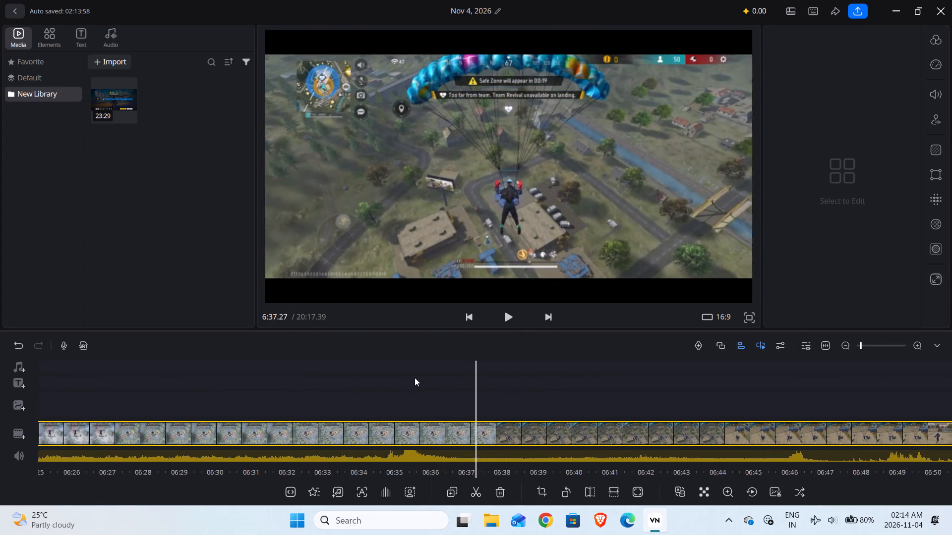
drag(415, 377, 357, 369)
drag(513, 395, 412, 394)
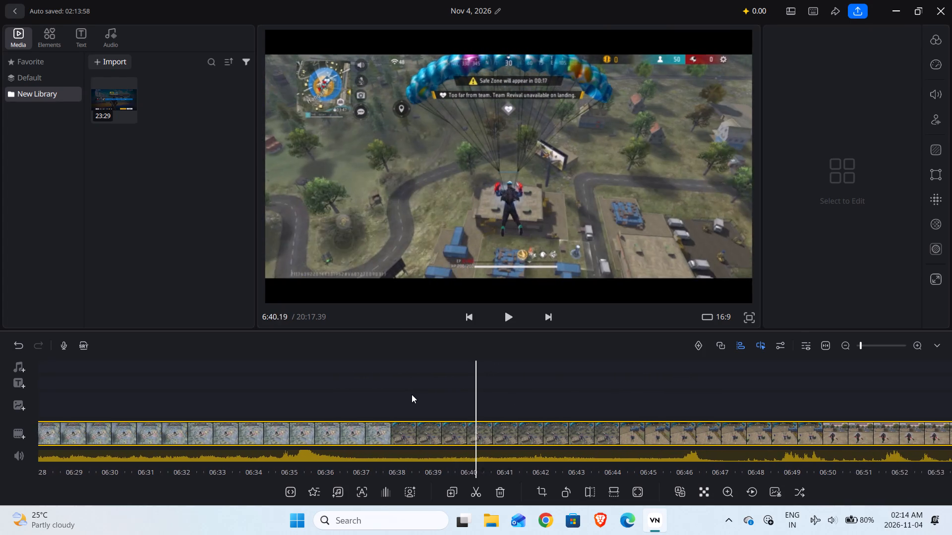
drag(412, 394, 350, 386)
drag(506, 387, 460, 389)
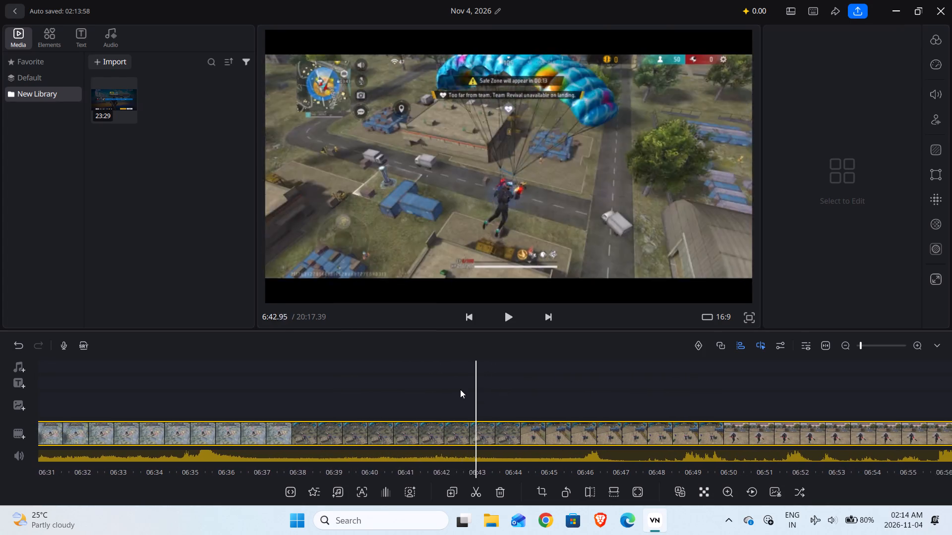
drag(460, 389, 376, 385)
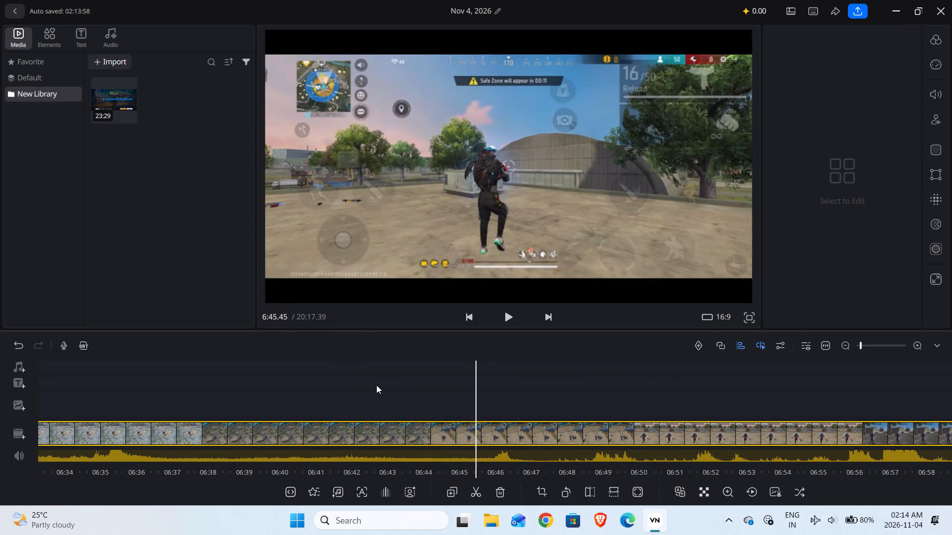
drag(376, 385, 401, 389)
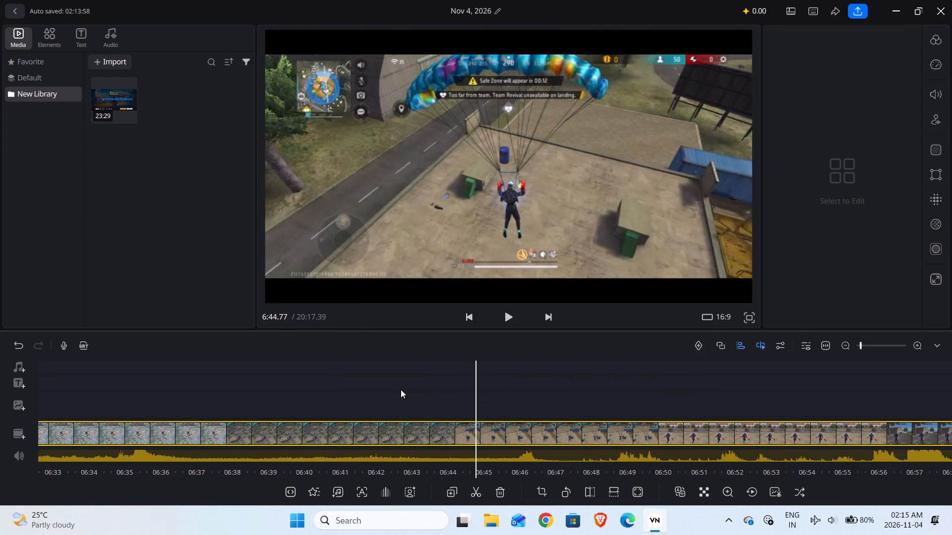
drag(401, 389, 386, 389)
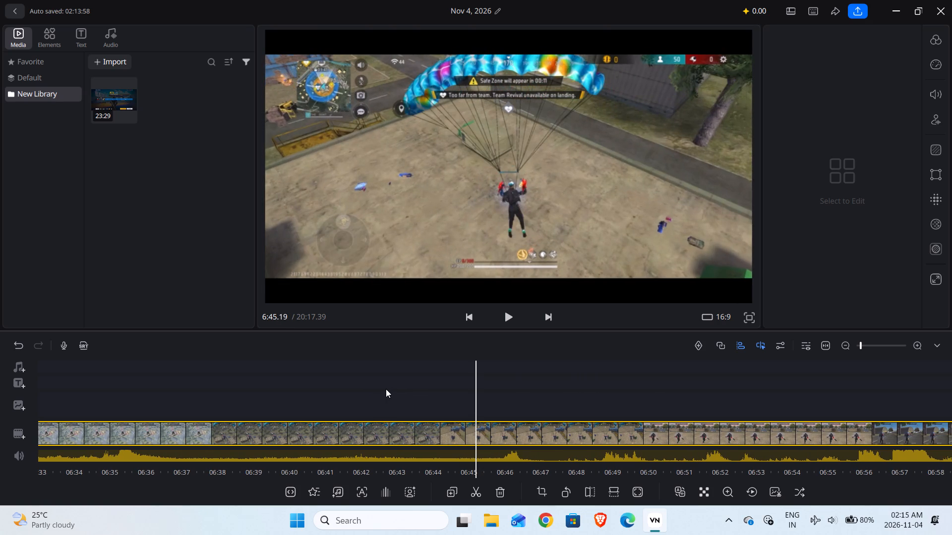
drag(386, 389, 393, 391)
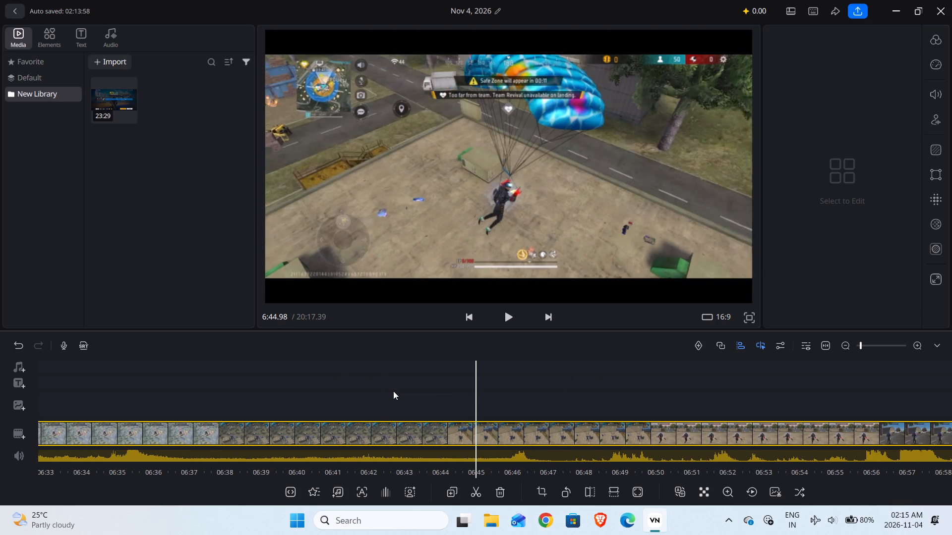
drag(393, 391, 396, 392)
click(479, 491)
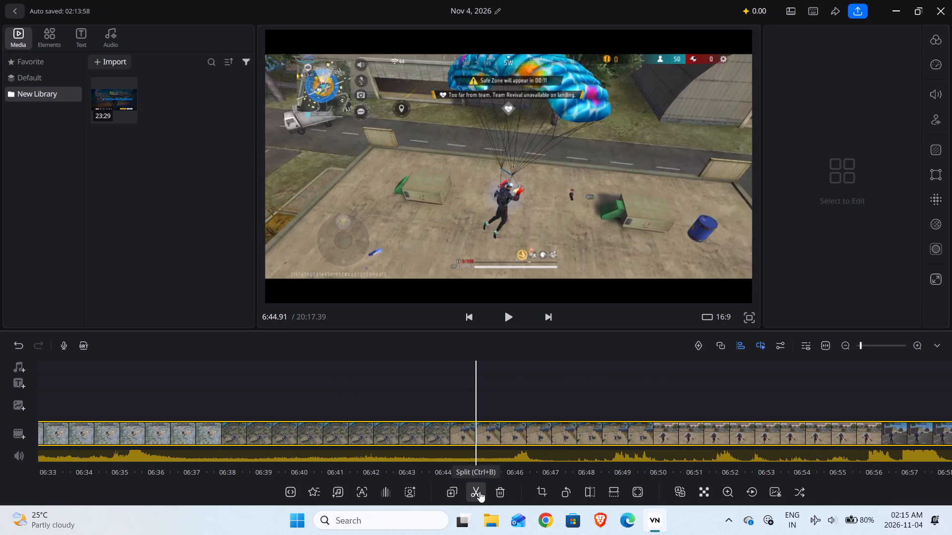
drag(496, 497, 500, 491)
Look through the second match's rooftop landing and first fight, from the join near 4:26 to about 4:54.
drag(457, 393, 494, 405)
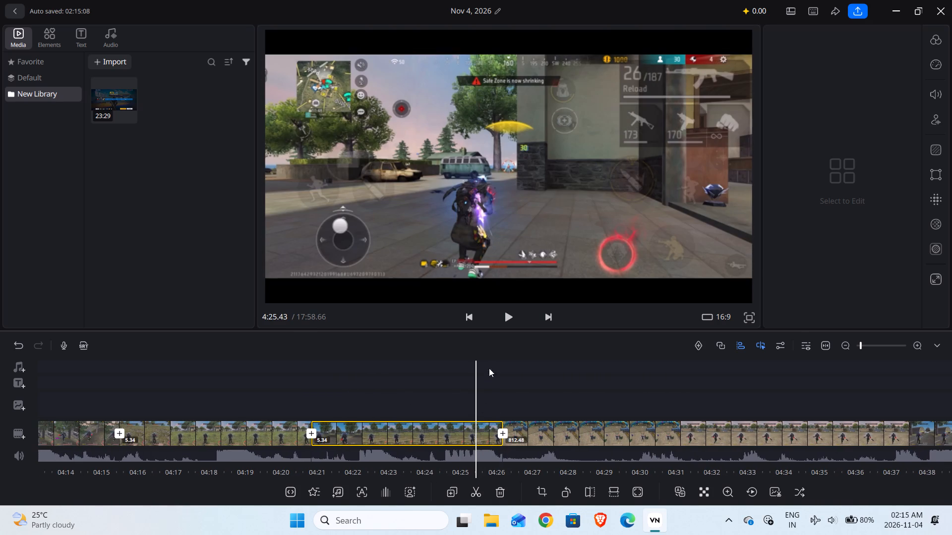
click(502, 314)
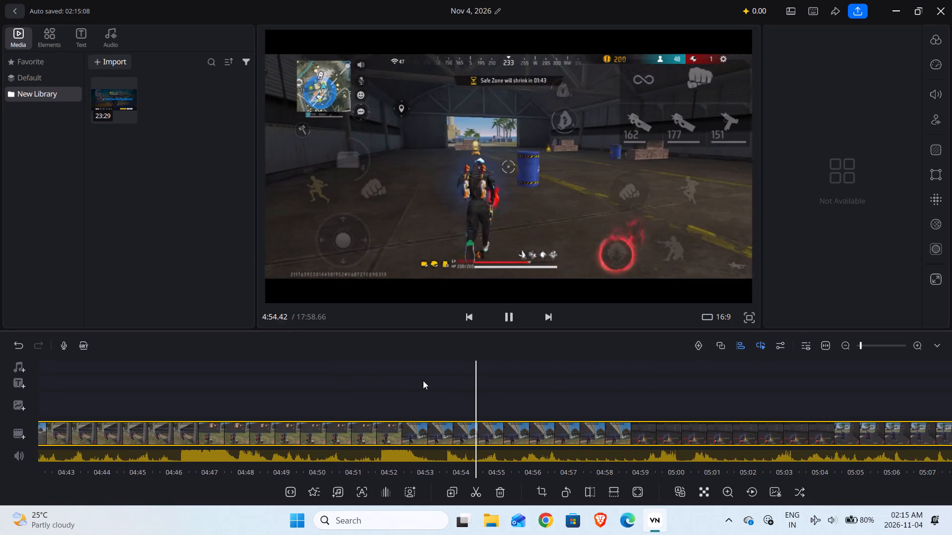
drag(419, 386, 524, 400)
drag(413, 400, 517, 400)
drag(398, 392, 485, 403)
drag(389, 401, 501, 391)
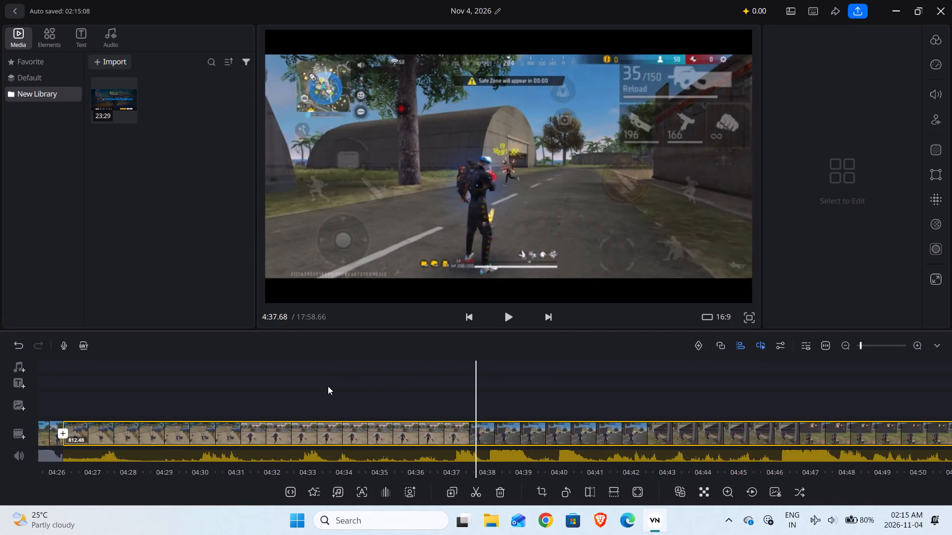
drag(345, 391, 480, 396)
click(508, 316)
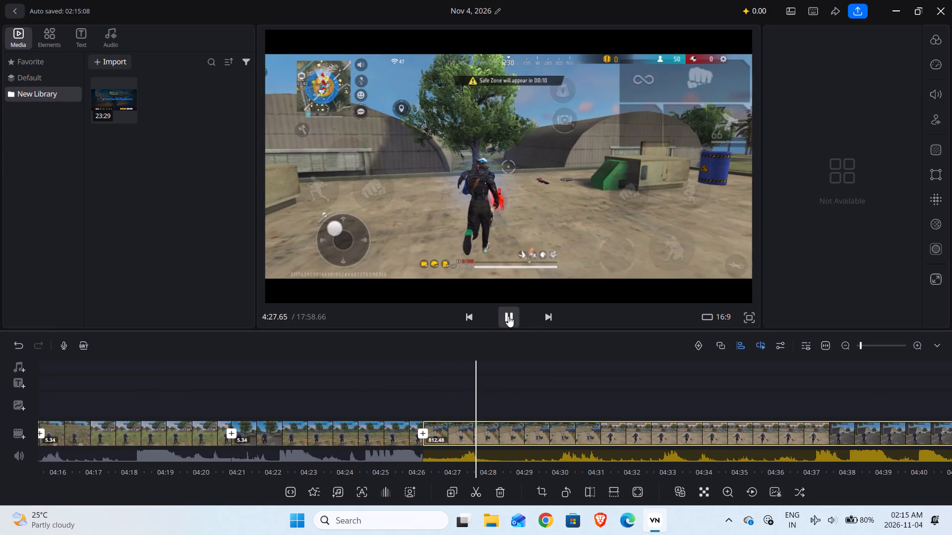
drag(582, 378, 466, 366)
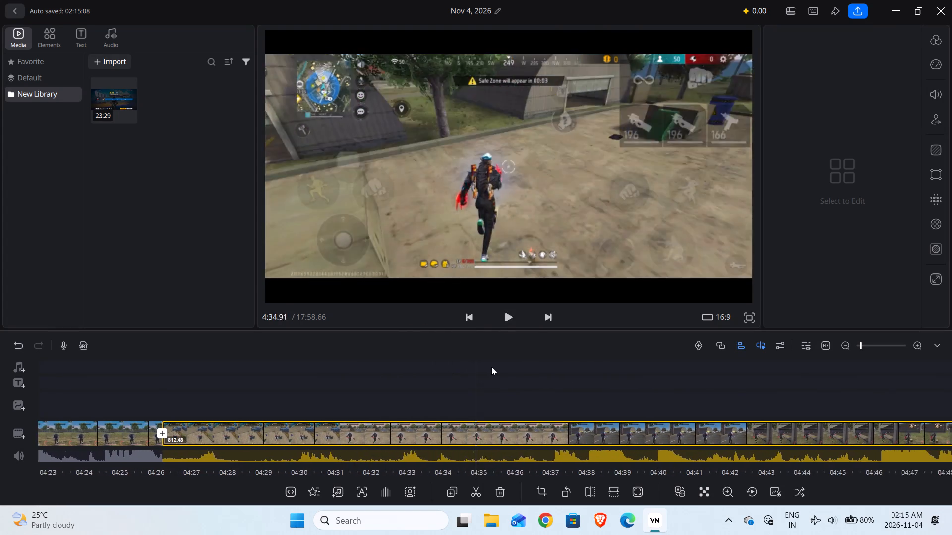
Split the second match's clip at about 4:45, while the player is shooting the knocked enemy.
click(508, 318)
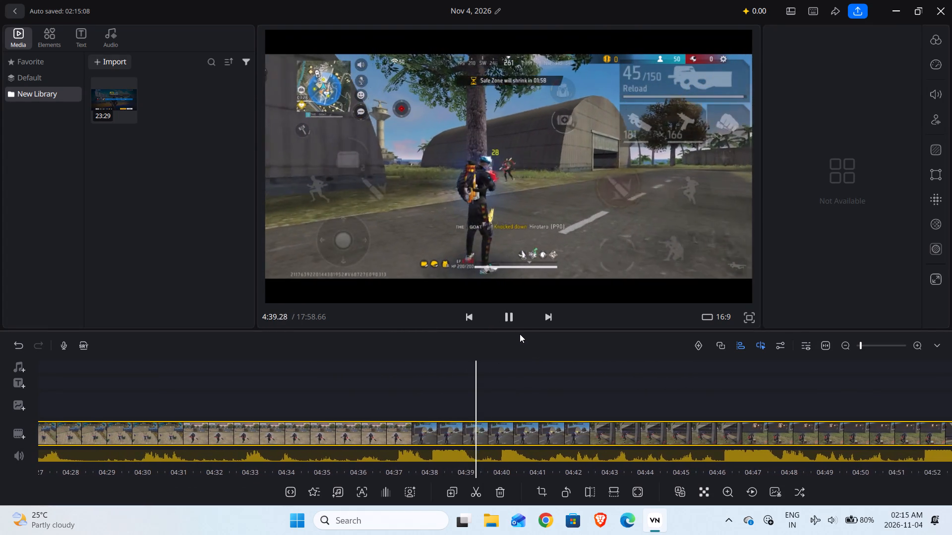
click(505, 323)
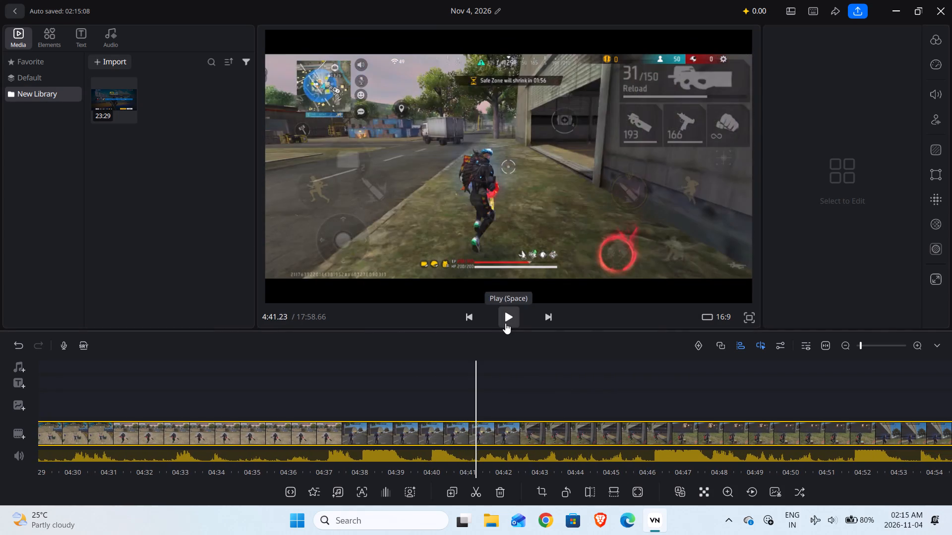
drag(467, 364, 544, 382)
click(508, 321)
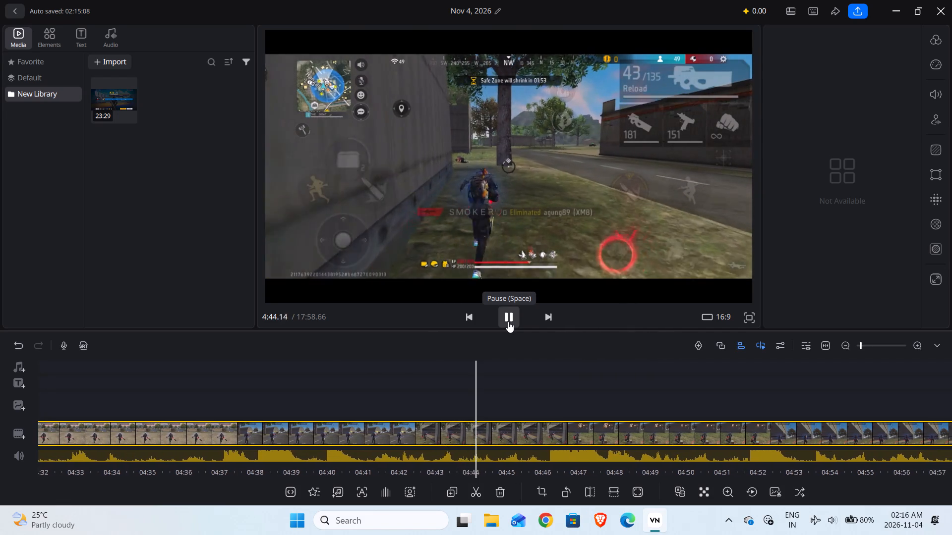
click(508, 321)
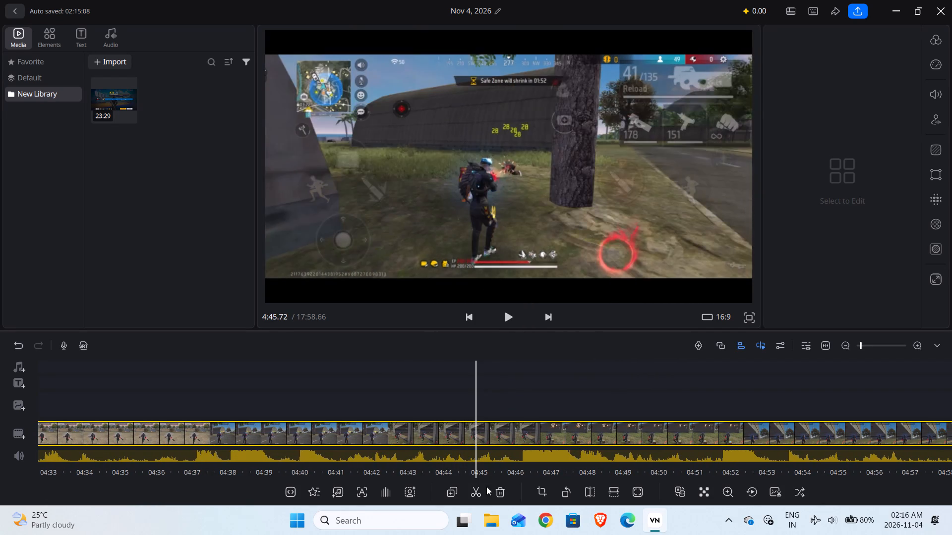
click(476, 497)
Skim the footage after the new split, through the hangar run and the fight by the planes, to about 5:24.
drag(590, 391, 513, 388)
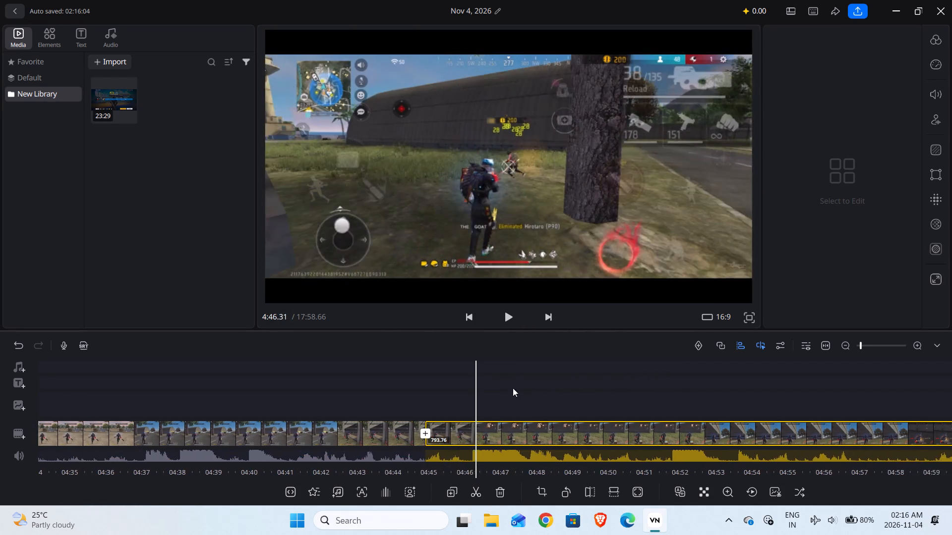
drag(513, 388, 493, 388)
drag(570, 391, 436, 388)
drag(553, 391, 462, 391)
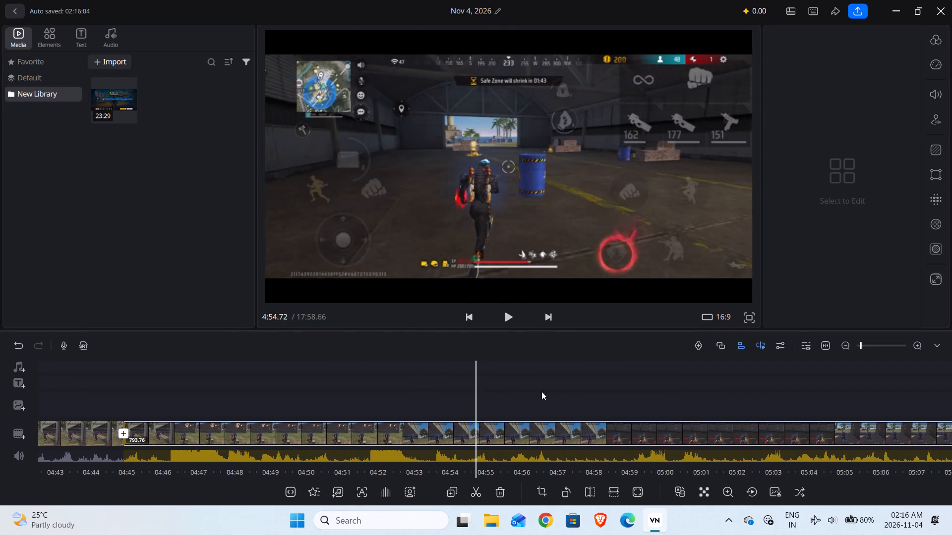
drag(563, 391, 432, 392)
drag(550, 397, 358, 393)
drag(478, 397, 467, 397)
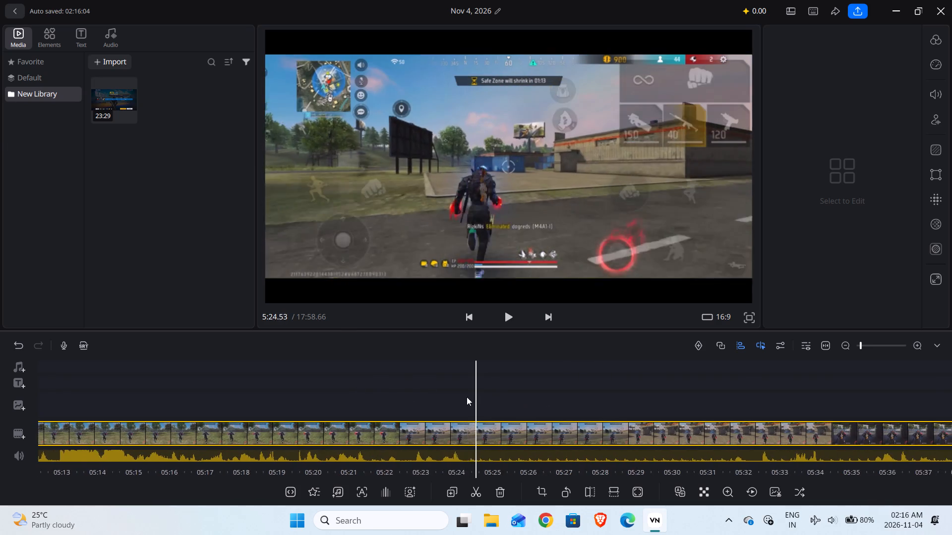
Split the clip at about 5:07, just before the fight by the planes, and delete the stretch from the 4:45 cut.
drag(467, 397, 541, 407)
drag(428, 396, 483, 401)
drag(414, 403, 477, 403)
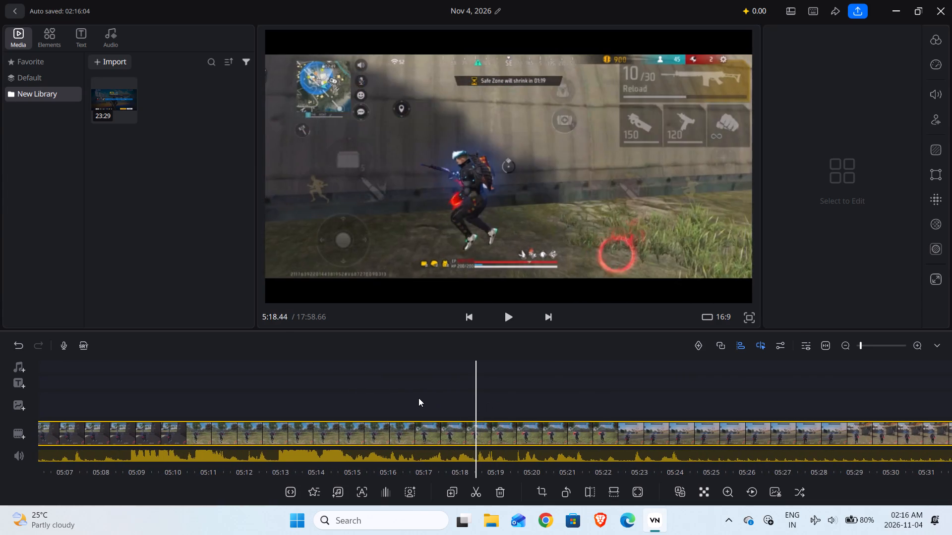
drag(418, 398, 484, 398)
drag(415, 387, 466, 389)
drag(411, 385, 473, 387)
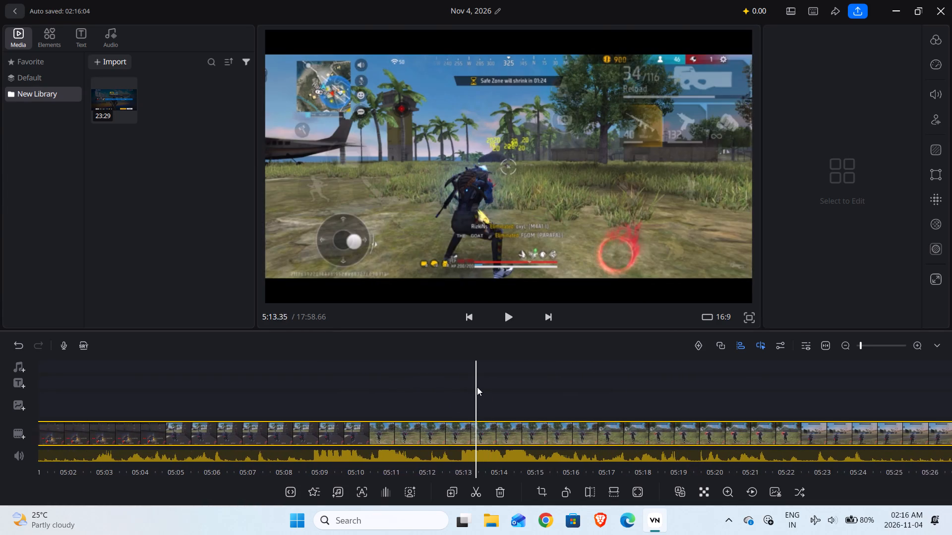
drag(454, 386, 507, 387)
drag(434, 389, 452, 391)
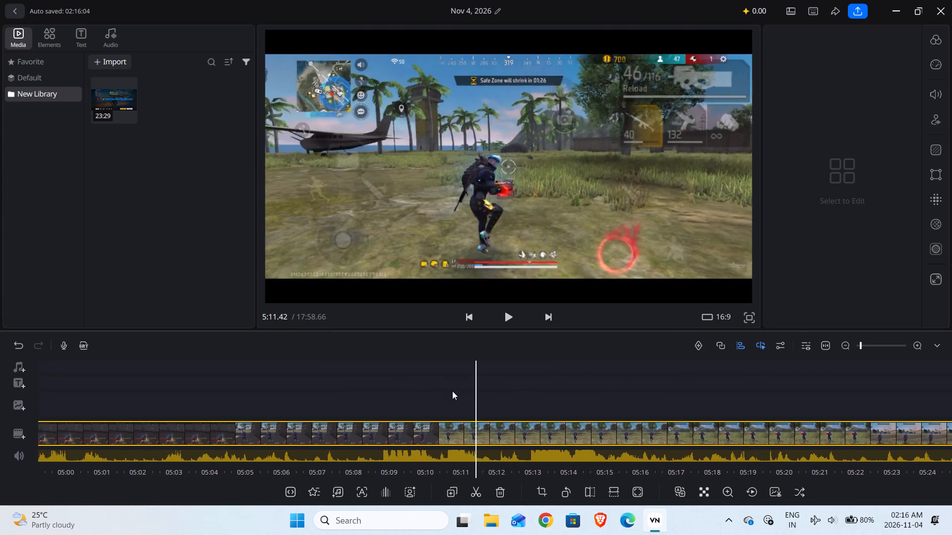
drag(452, 391, 596, 433)
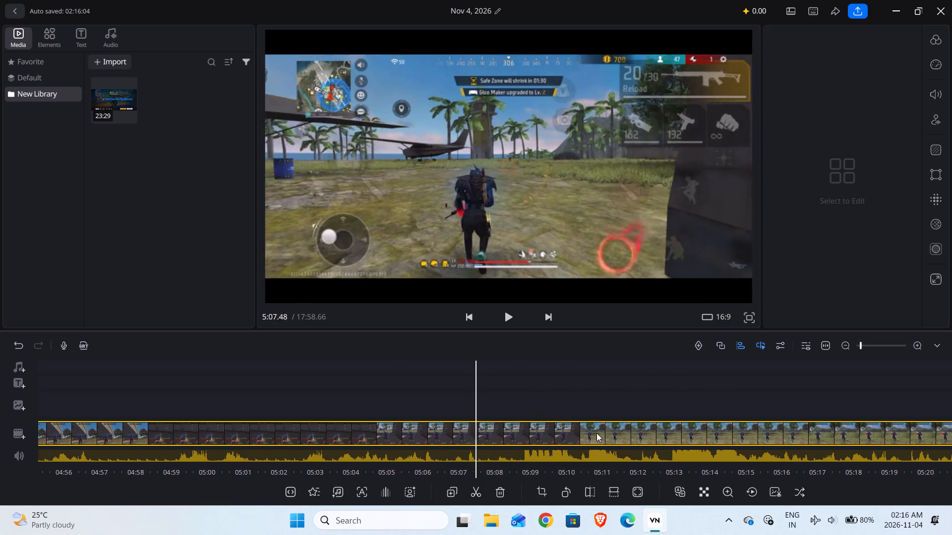
drag(596, 433, 609, 443)
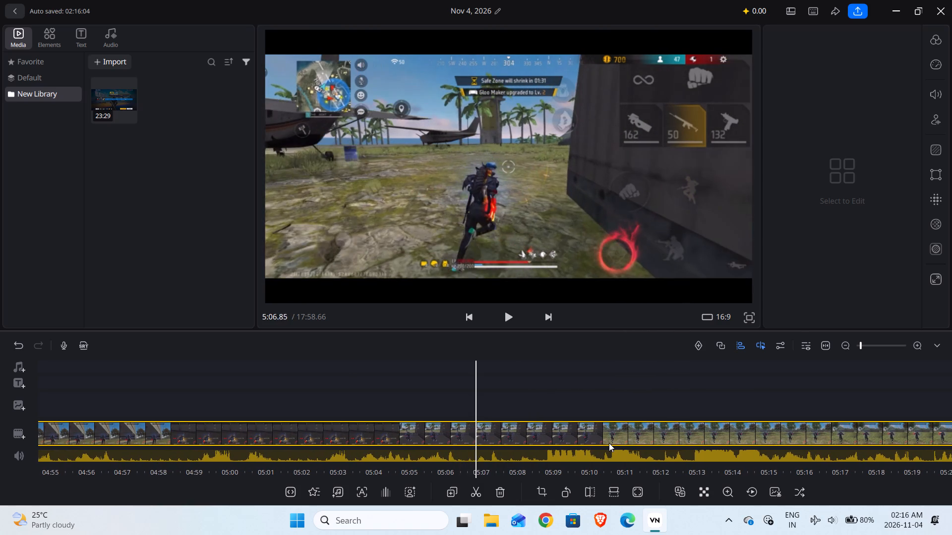
drag(609, 443, 603, 446)
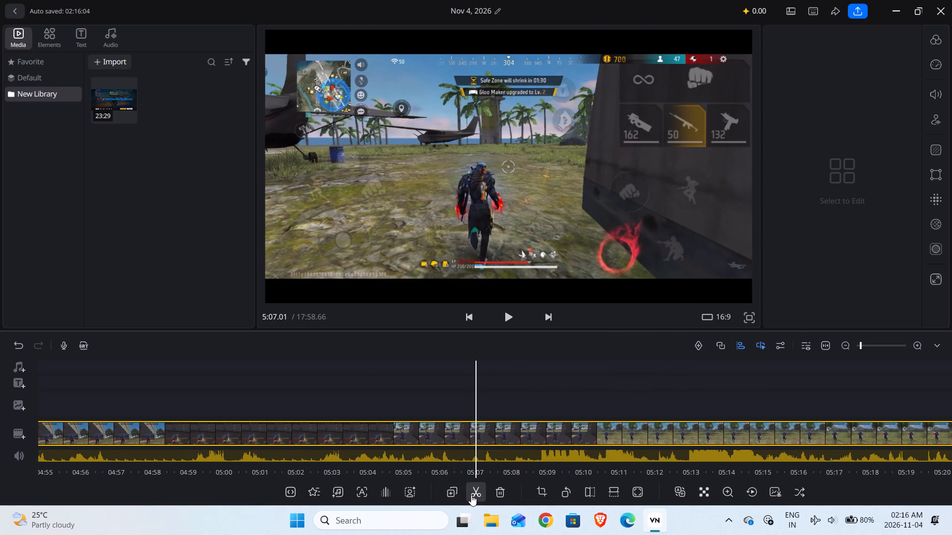
click(471, 495)
click(494, 494)
Split the first fight's clip at about 4:42.0, at the hangar entrance, and delete the 2.87 s piece after it.
drag(424, 403, 494, 405)
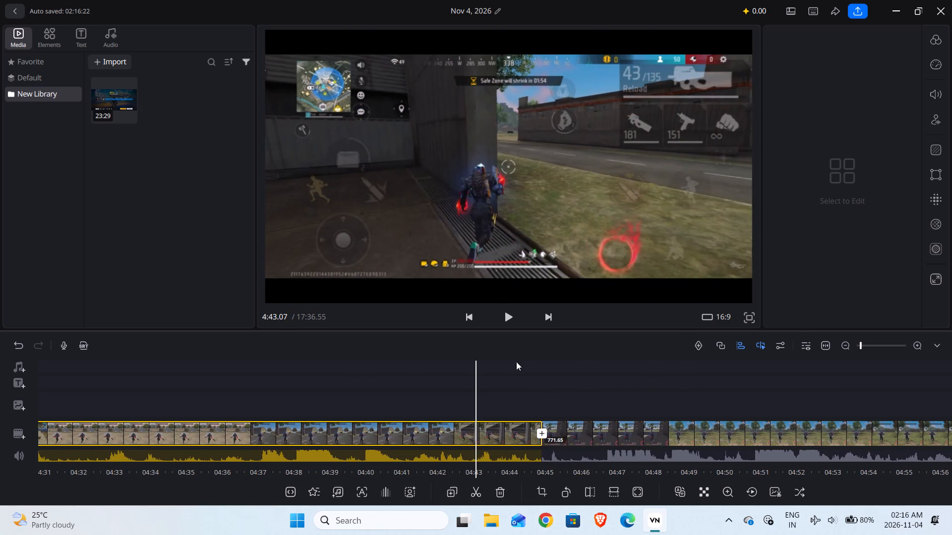
drag(468, 382, 642, 404)
click(511, 312)
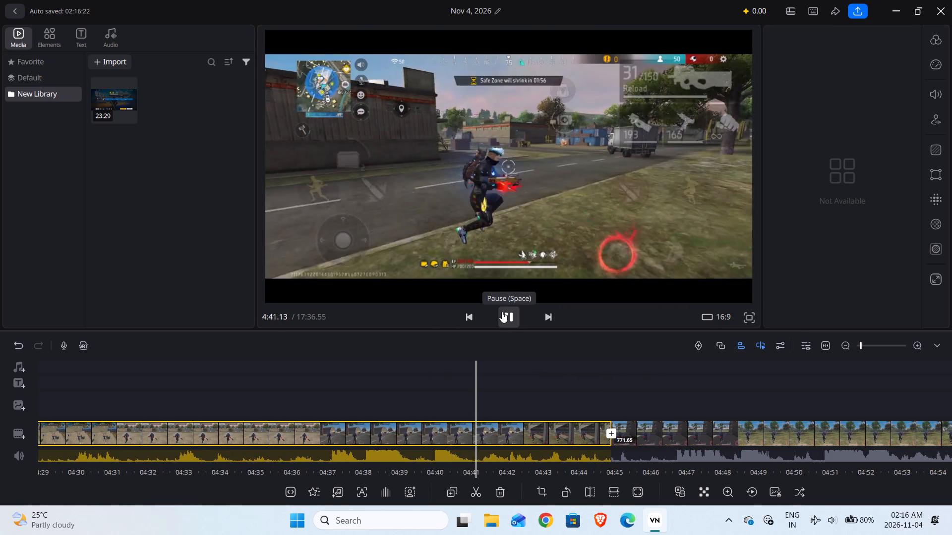
click(502, 312)
click(502, 312)
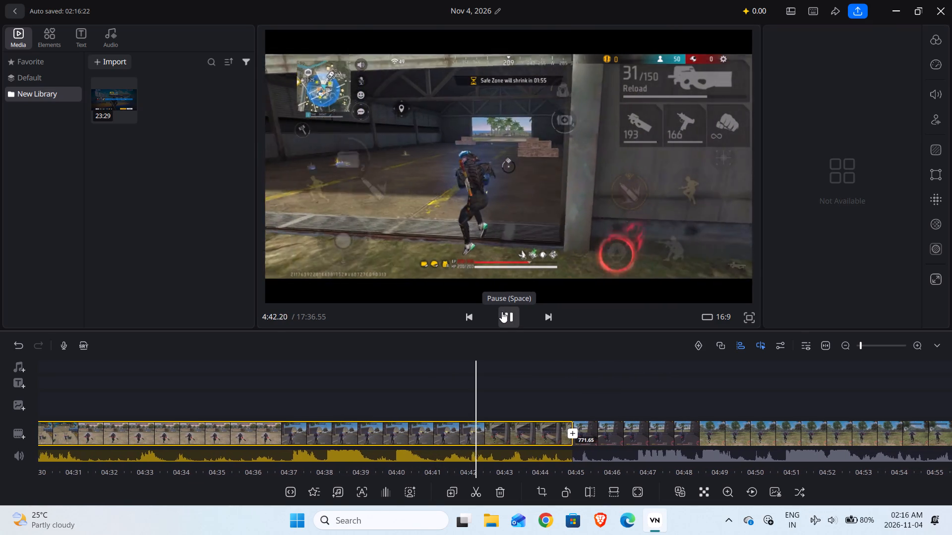
click(502, 312)
drag(482, 387, 508, 391)
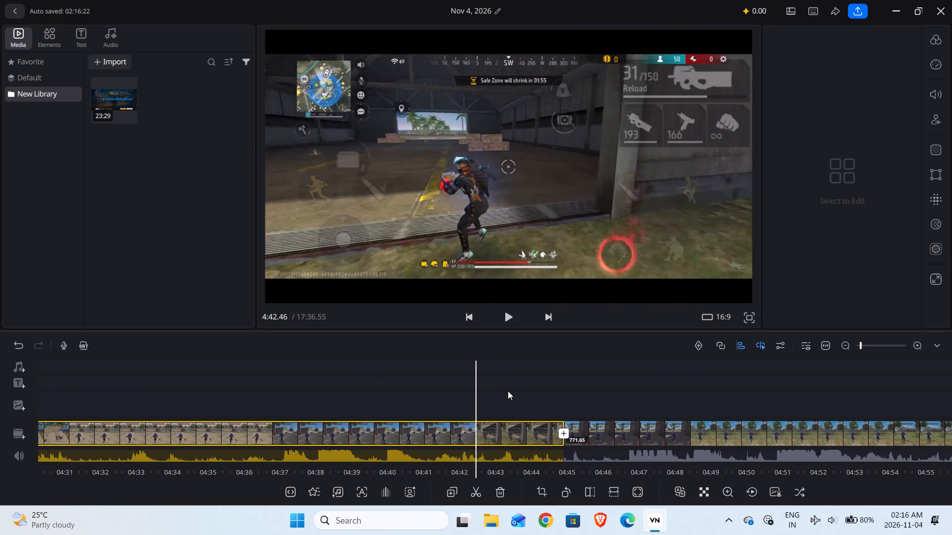
drag(508, 391, 571, 405)
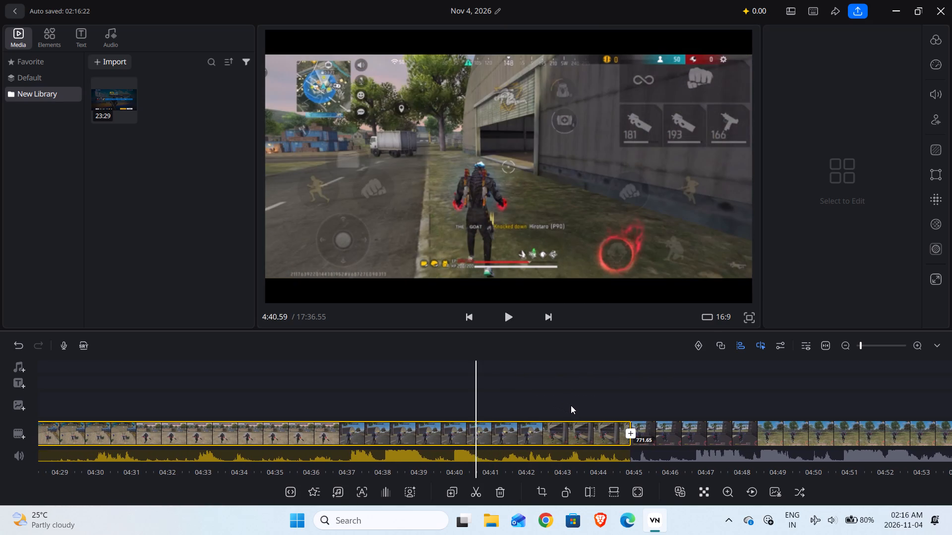
drag(571, 405, 555, 412)
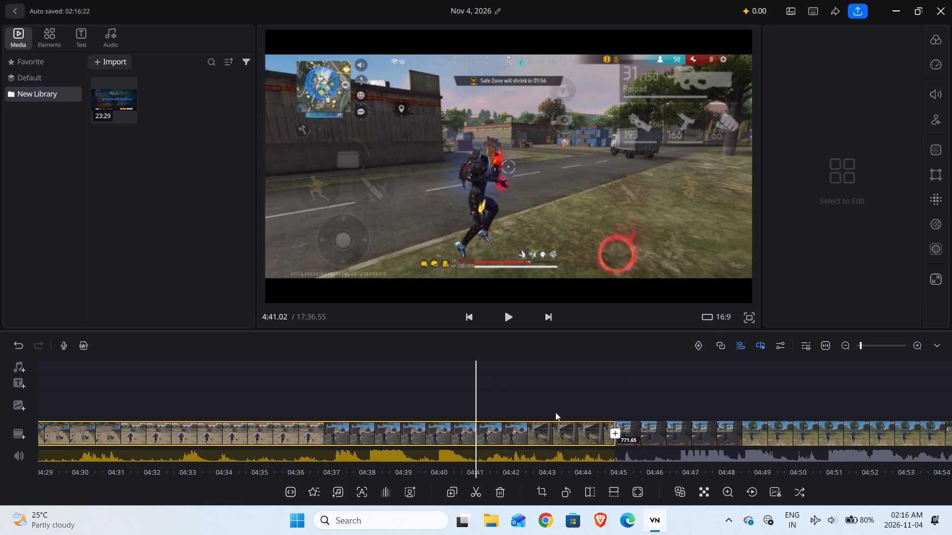
drag(555, 412, 545, 417)
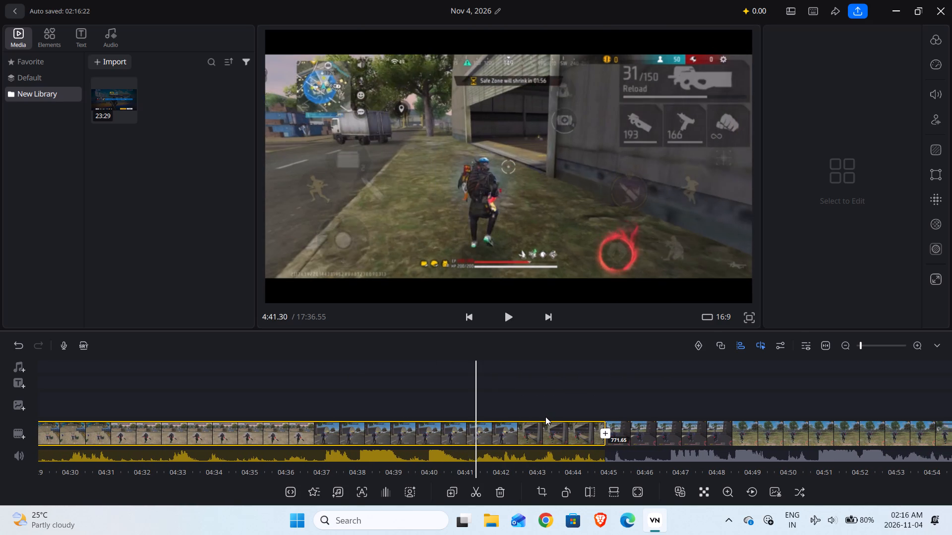
drag(545, 417, 531, 419)
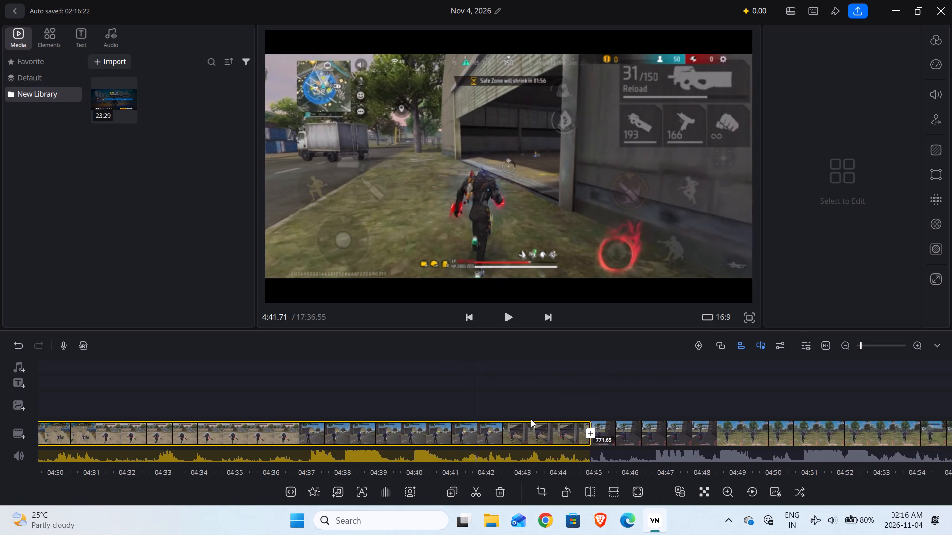
drag(531, 419, 519, 421)
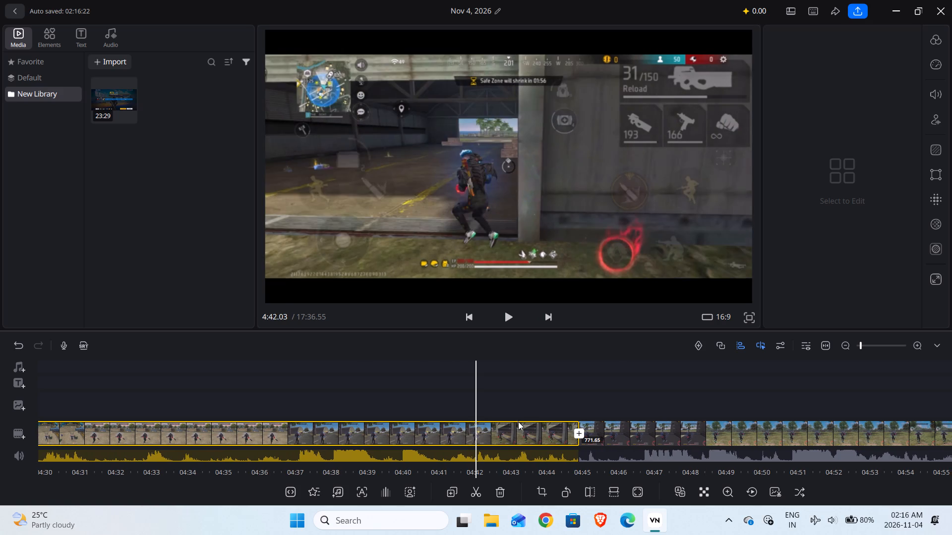
click(475, 494)
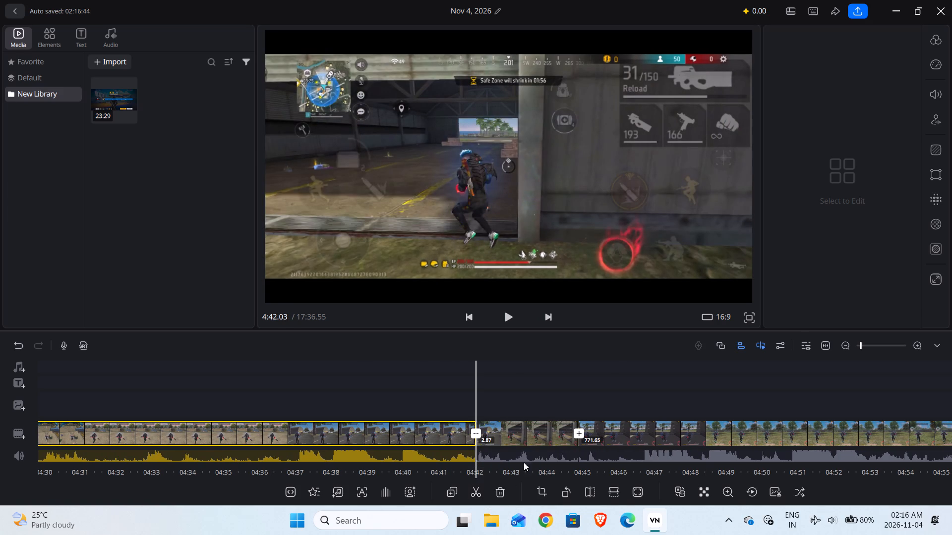
click(527, 434)
click(498, 497)
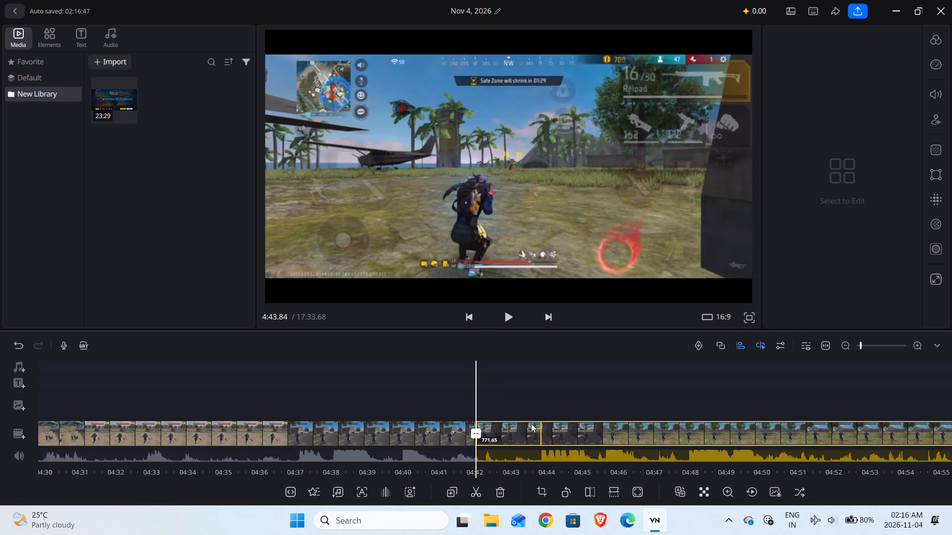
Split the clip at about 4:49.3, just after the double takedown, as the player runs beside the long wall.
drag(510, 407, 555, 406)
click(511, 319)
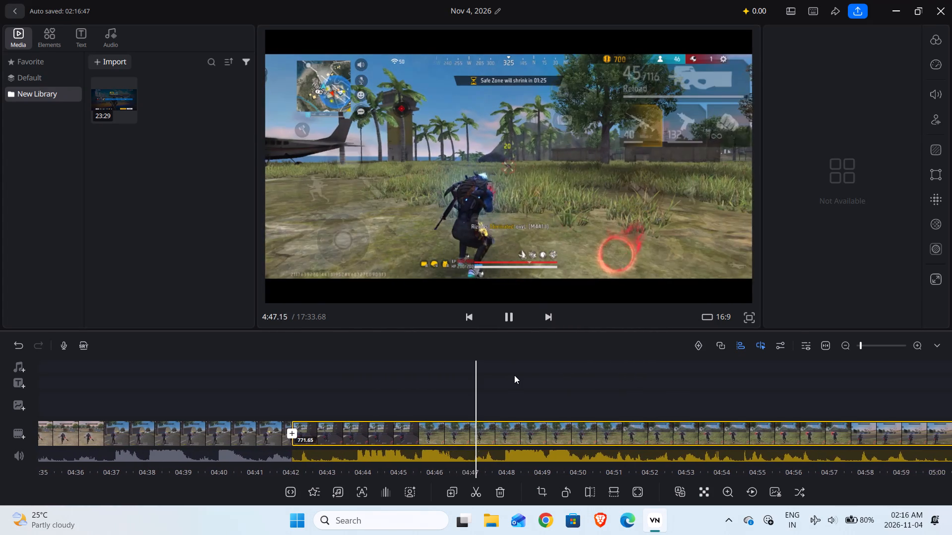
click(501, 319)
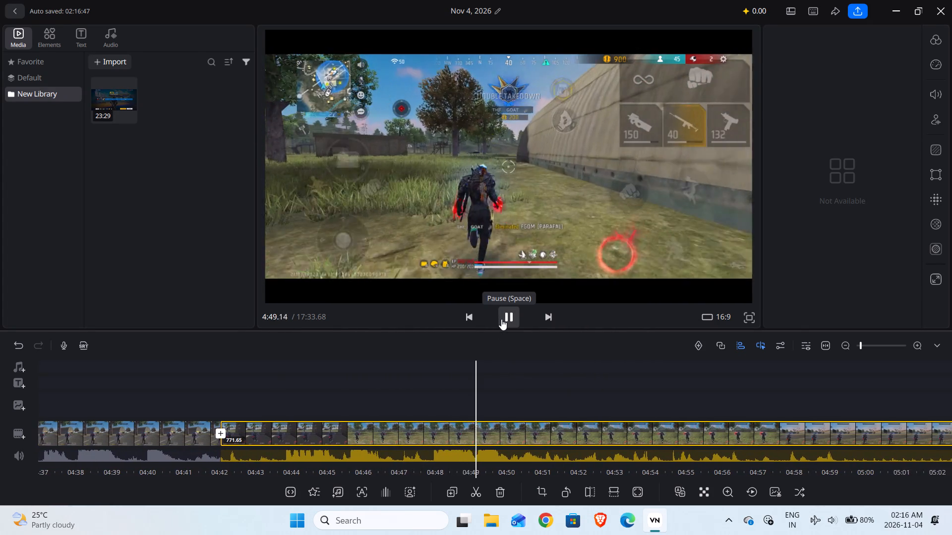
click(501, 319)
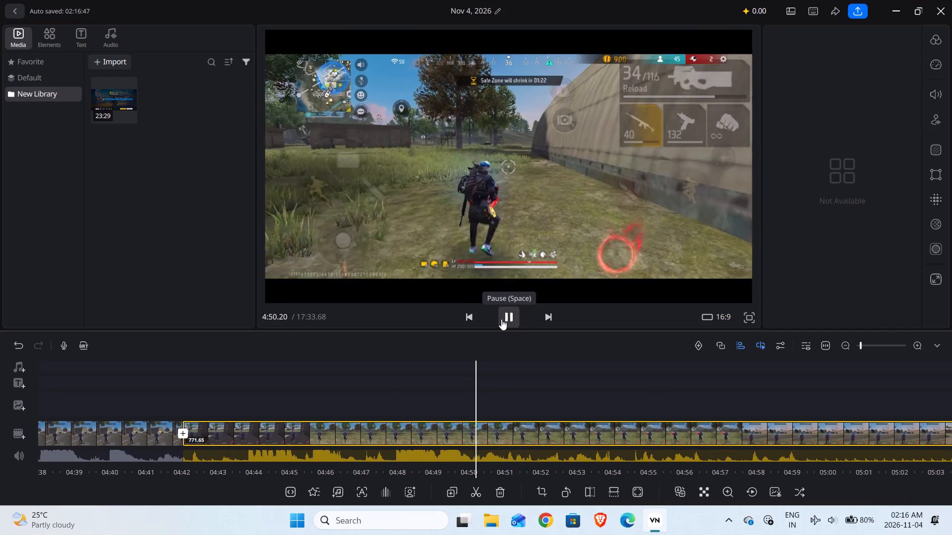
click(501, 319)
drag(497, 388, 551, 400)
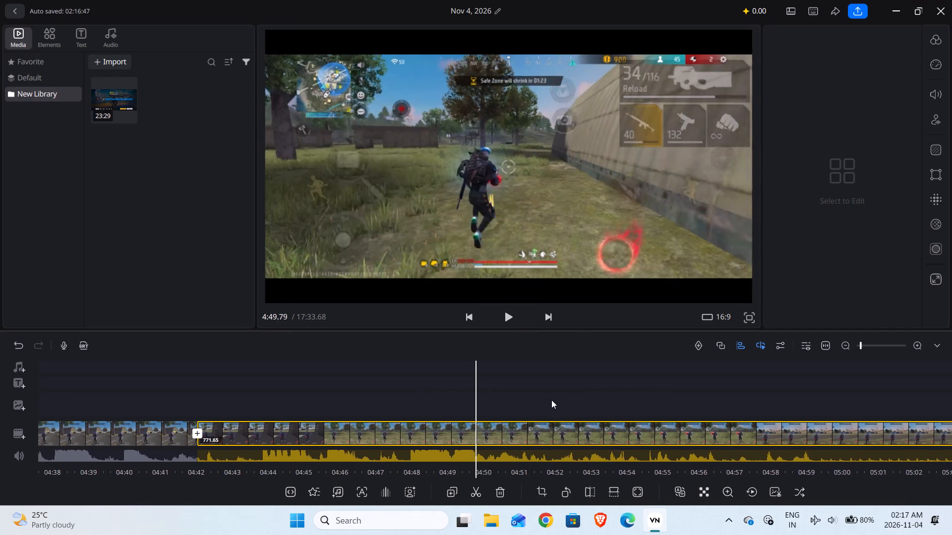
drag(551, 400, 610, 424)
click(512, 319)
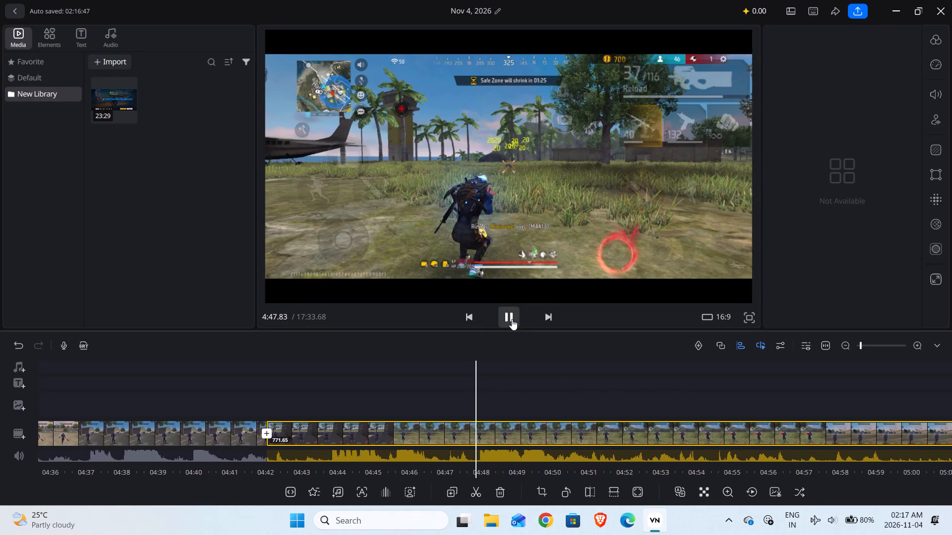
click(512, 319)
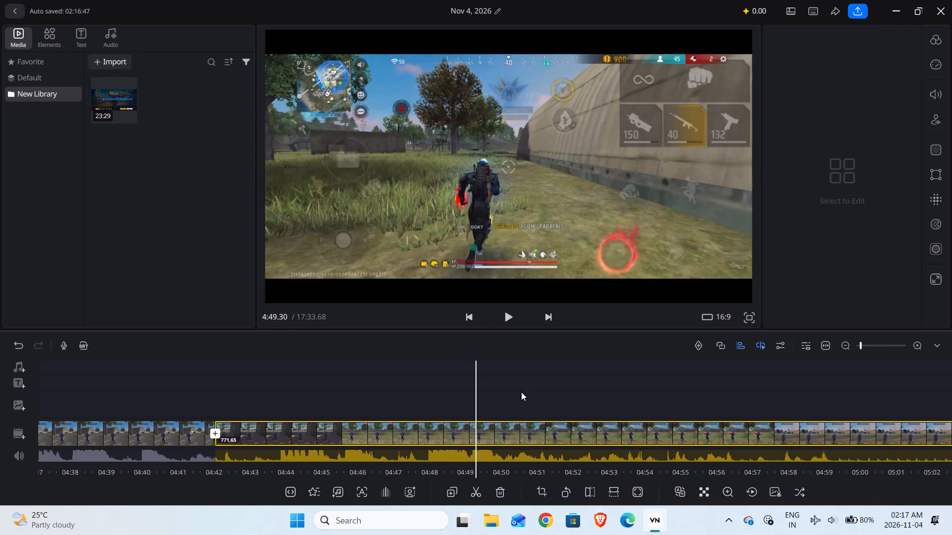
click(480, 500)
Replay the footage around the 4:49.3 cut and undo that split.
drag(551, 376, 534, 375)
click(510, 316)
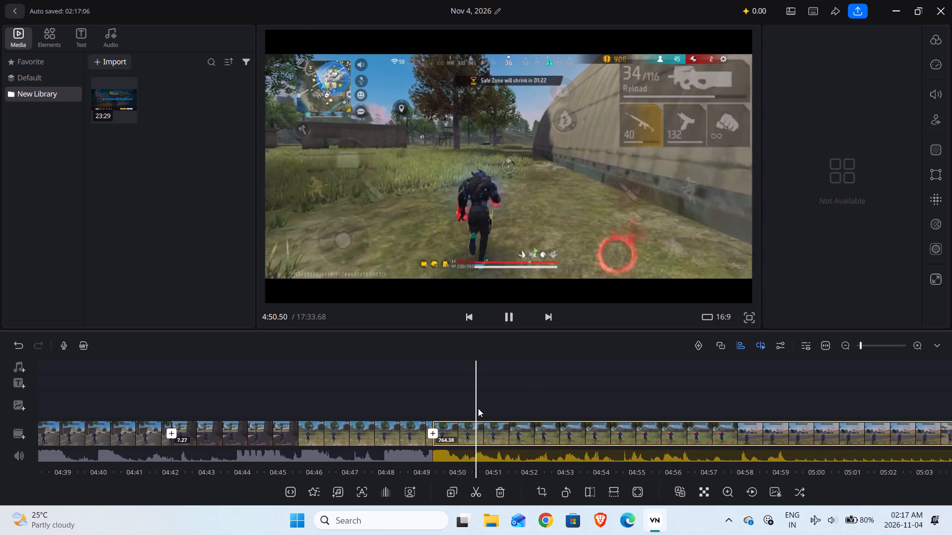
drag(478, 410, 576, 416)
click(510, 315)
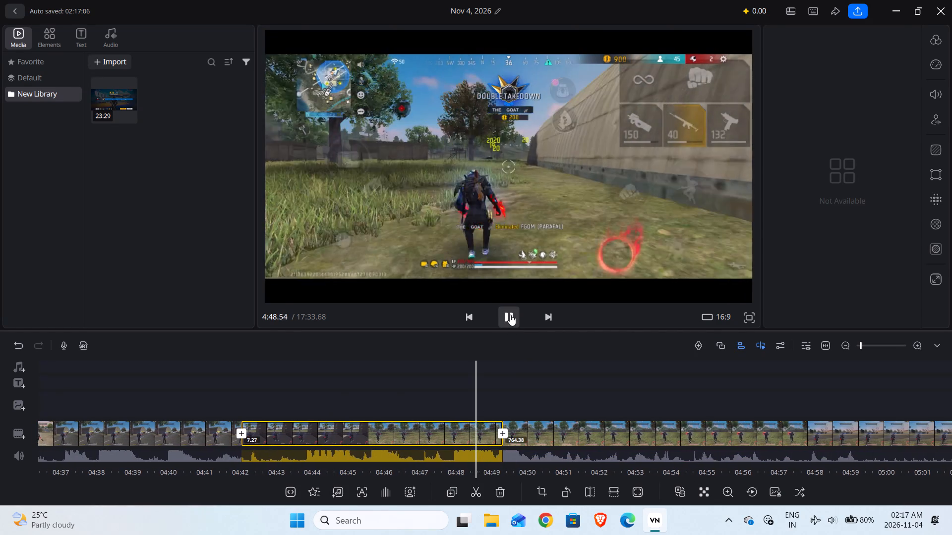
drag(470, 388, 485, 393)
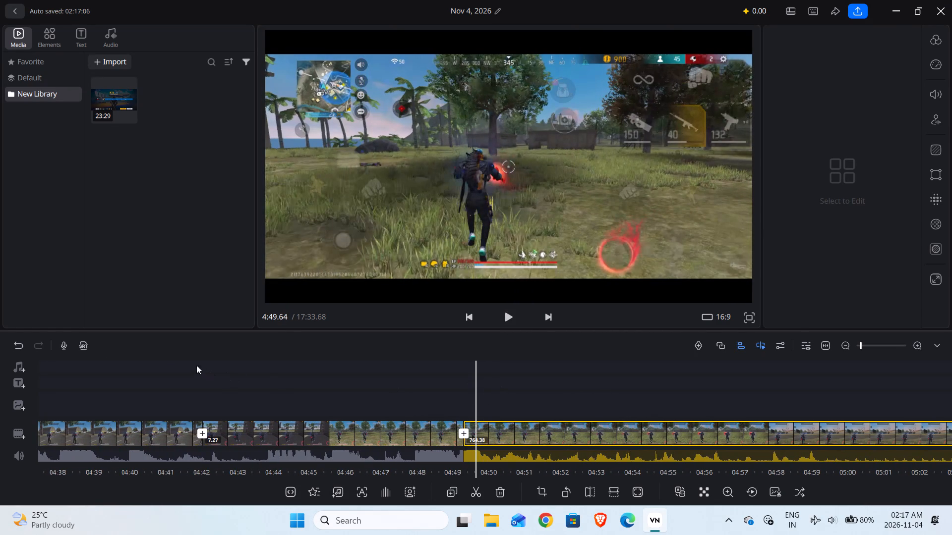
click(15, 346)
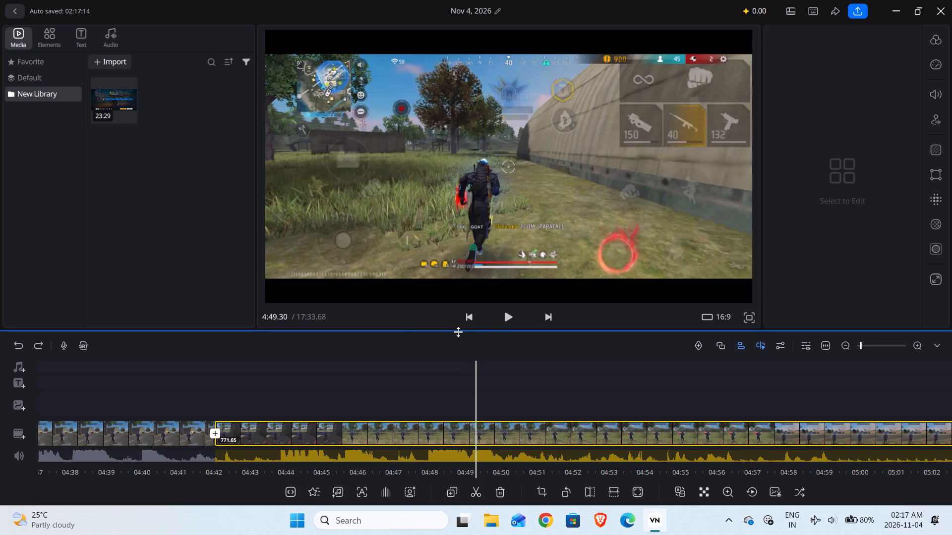
Split the clip slightly further on, at about 4:50.1, while the player is still running along the wall.
click(509, 317)
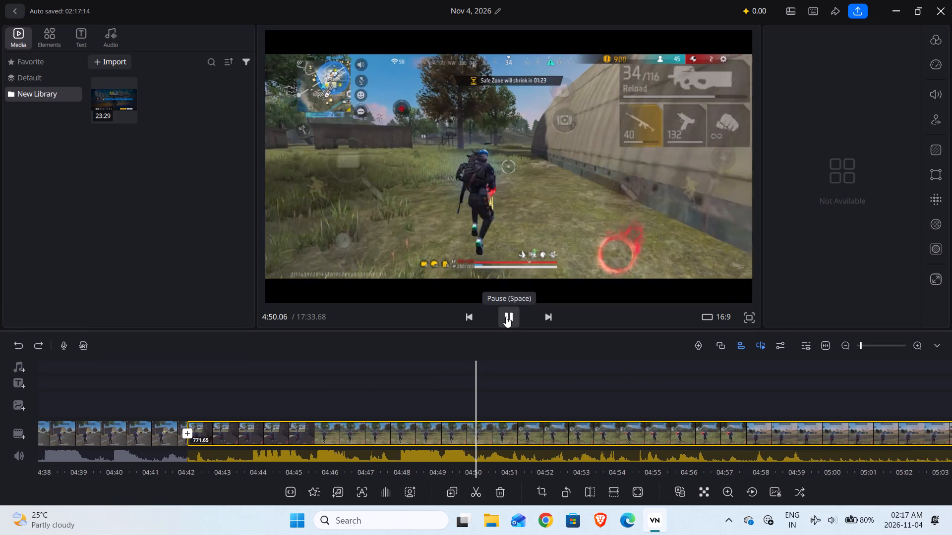
click(506, 317)
drag(459, 371, 476, 377)
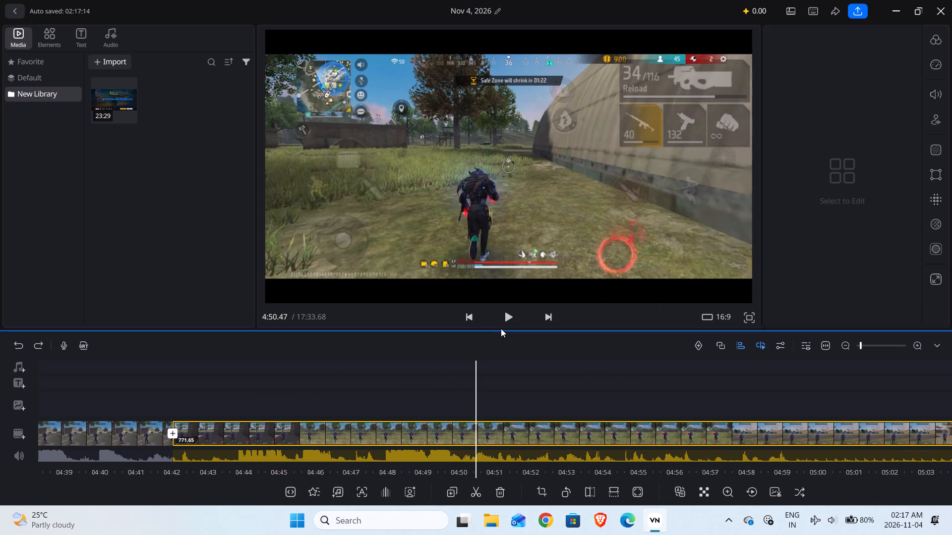
click(505, 324)
drag(489, 376, 511, 387)
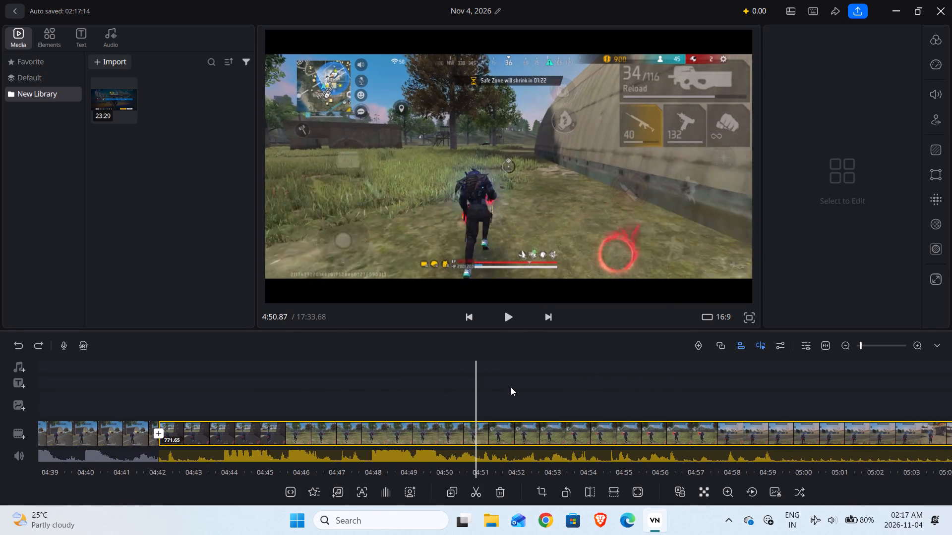
drag(511, 387, 526, 389)
click(507, 310)
click(507, 310)
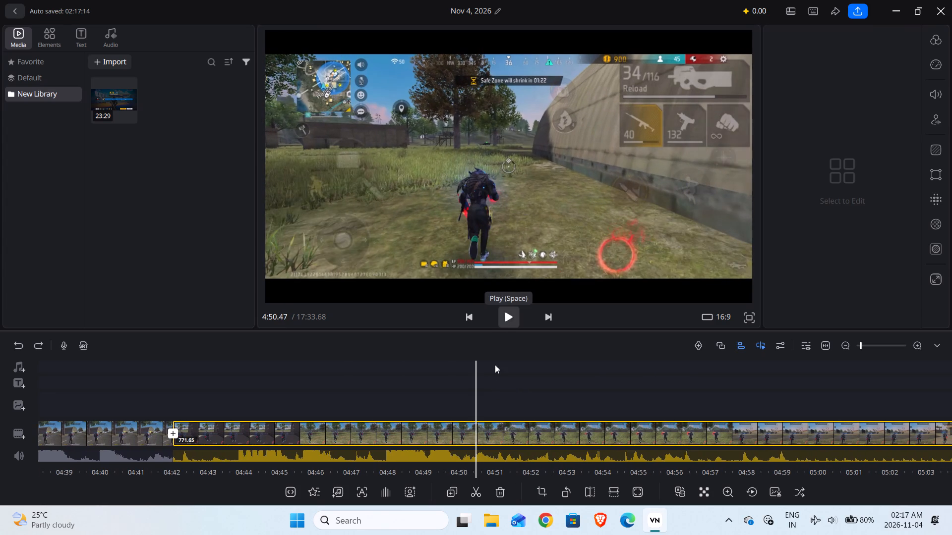
drag(491, 373, 515, 387)
double_click(511, 321)
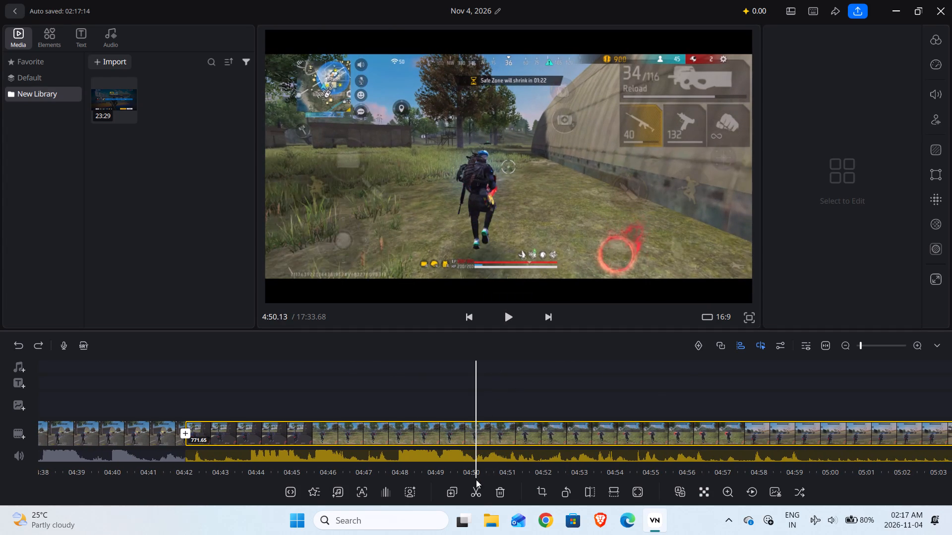
click(476, 494)
Skim the footage after the 4:50.1 split, through the run between the warehouses, to about 5:17, looking for the next fight.
drag(516, 398, 441, 390)
drag(503, 393, 437, 392)
drag(486, 397, 434, 394)
drag(487, 399, 449, 394)
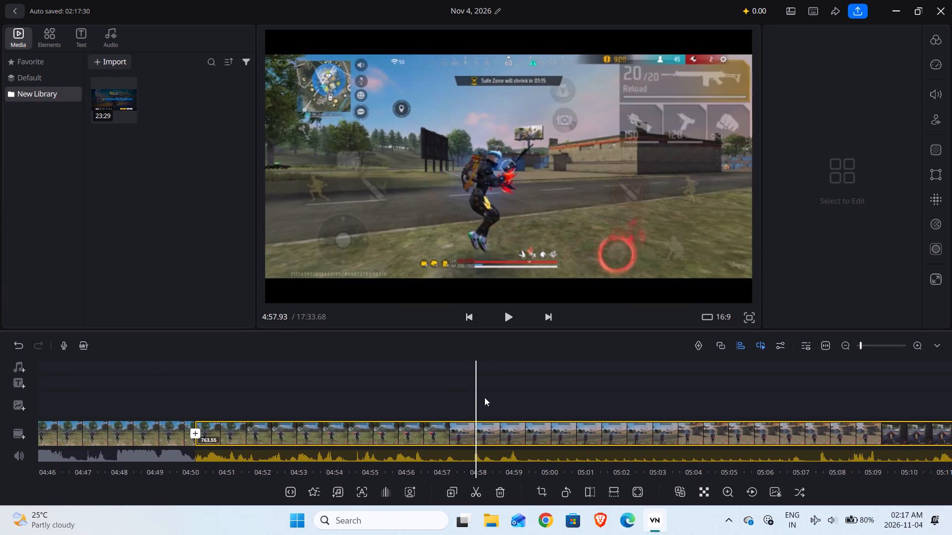
drag(495, 397, 443, 392)
drag(499, 393, 435, 383)
drag(500, 394, 449, 393)
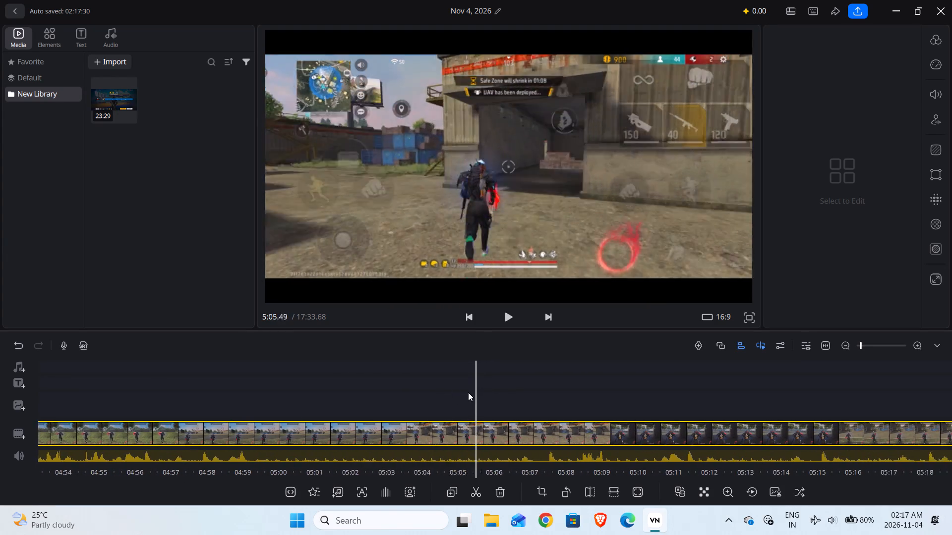
drag(493, 393, 449, 391)
drag(489, 392, 430, 389)
drag(472, 386, 467, 387)
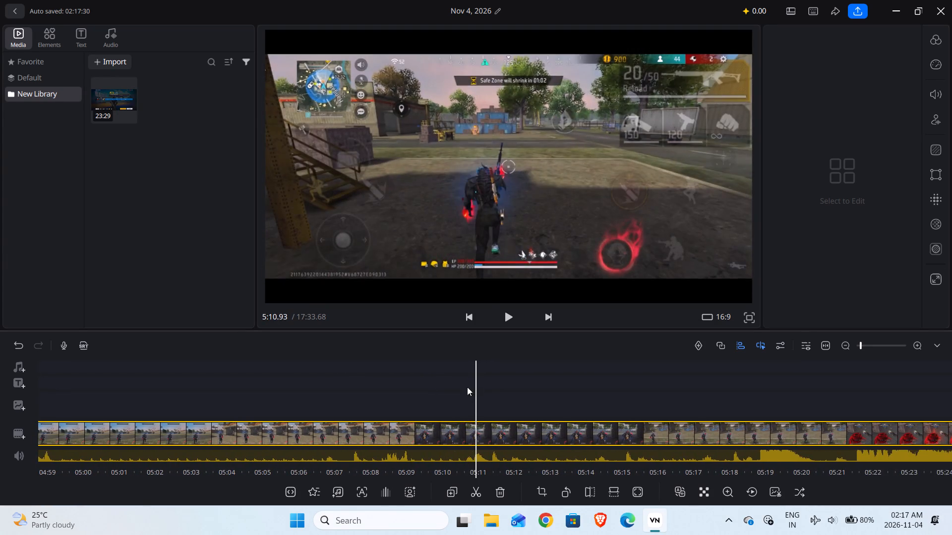
drag(467, 387, 367, 370)
drag(421, 383, 499, 404)
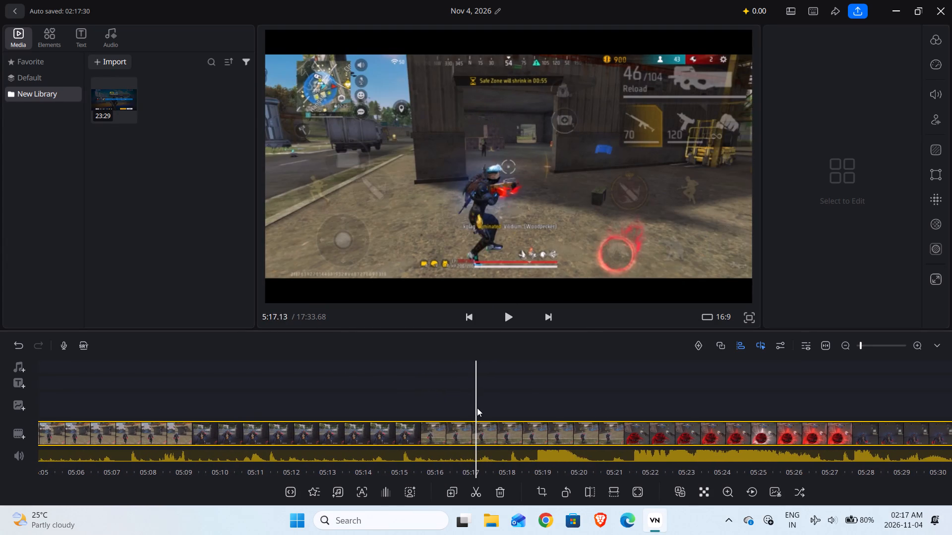
Split the clip at about 5:14.3, as the player runs toward the road by the warehouse, and delete the stretch from the 4:50.1 cut.
drag(477, 408, 517, 408)
drag(477, 388, 524, 398)
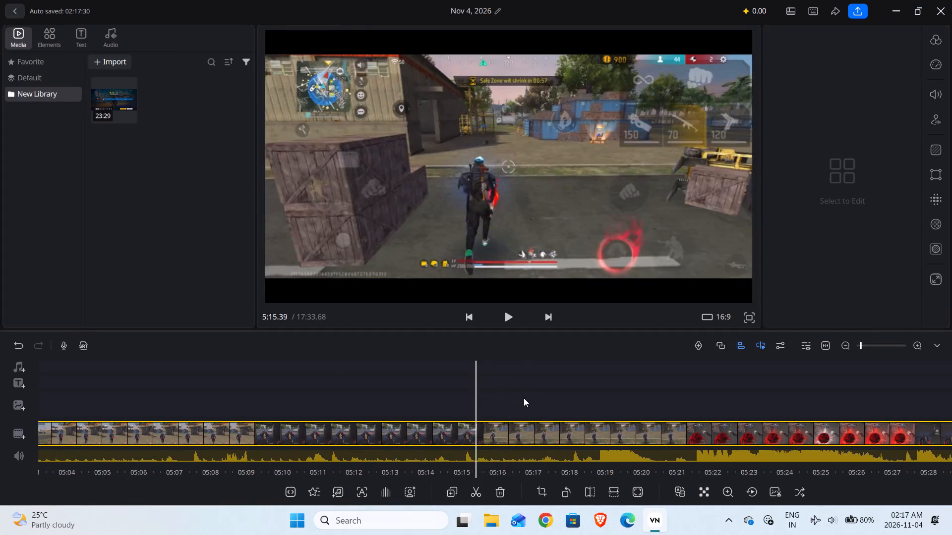
drag(524, 398, 588, 429)
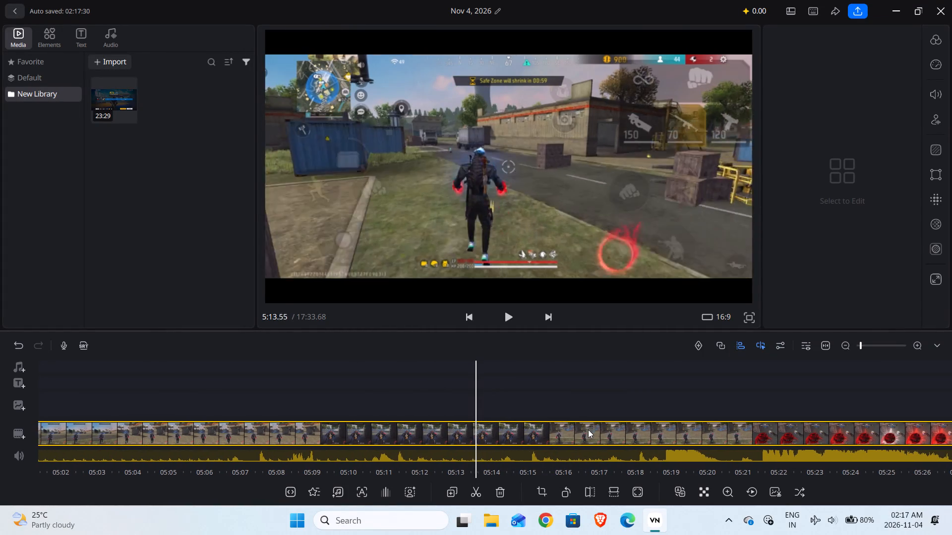
drag(588, 429, 566, 433)
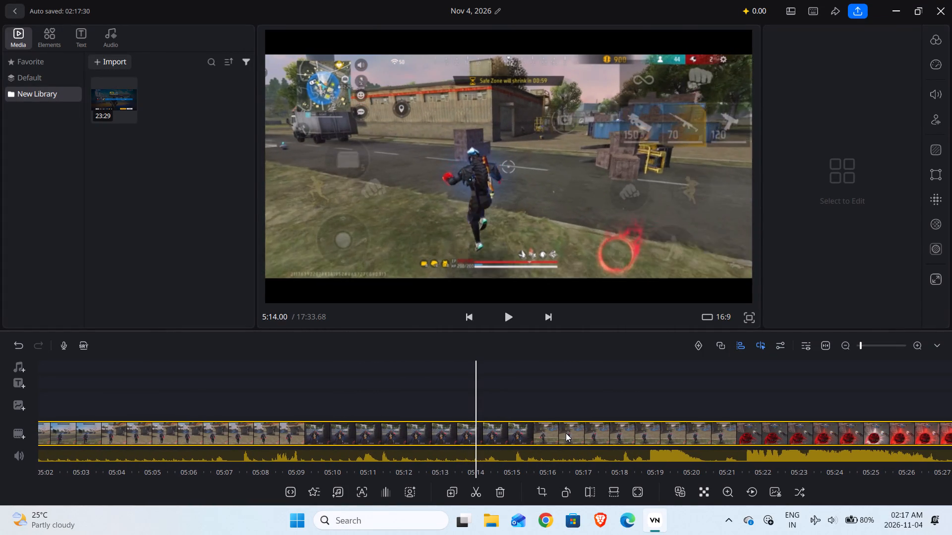
drag(566, 433, 554, 433)
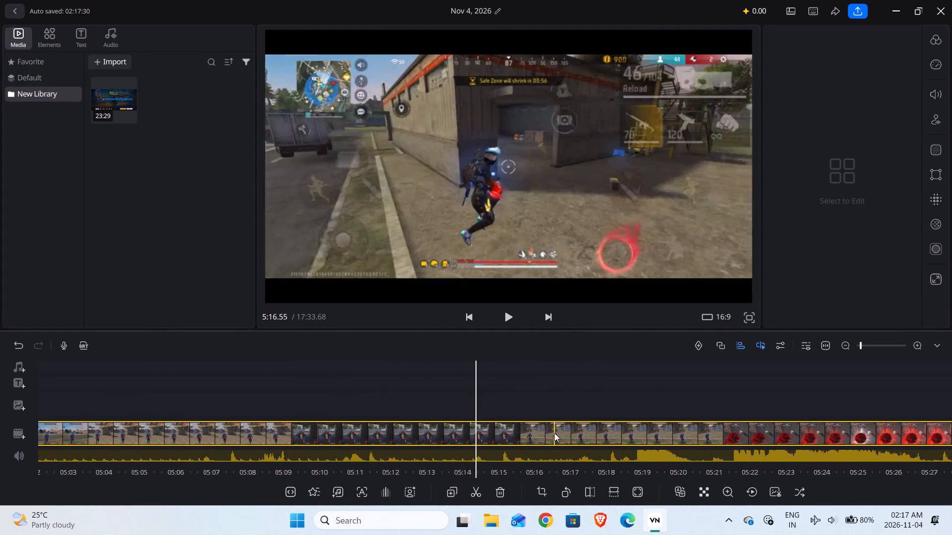
drag(470, 403, 477, 401)
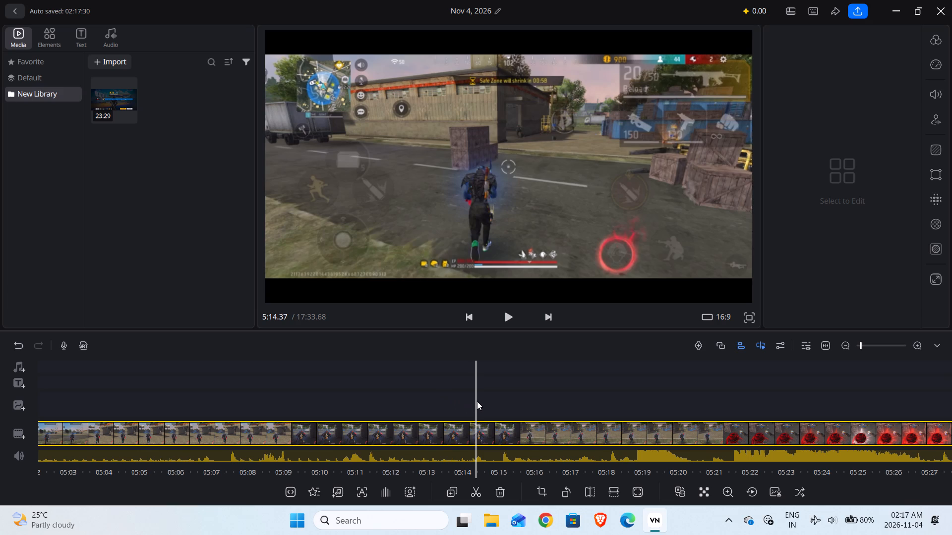
drag(477, 401, 486, 402)
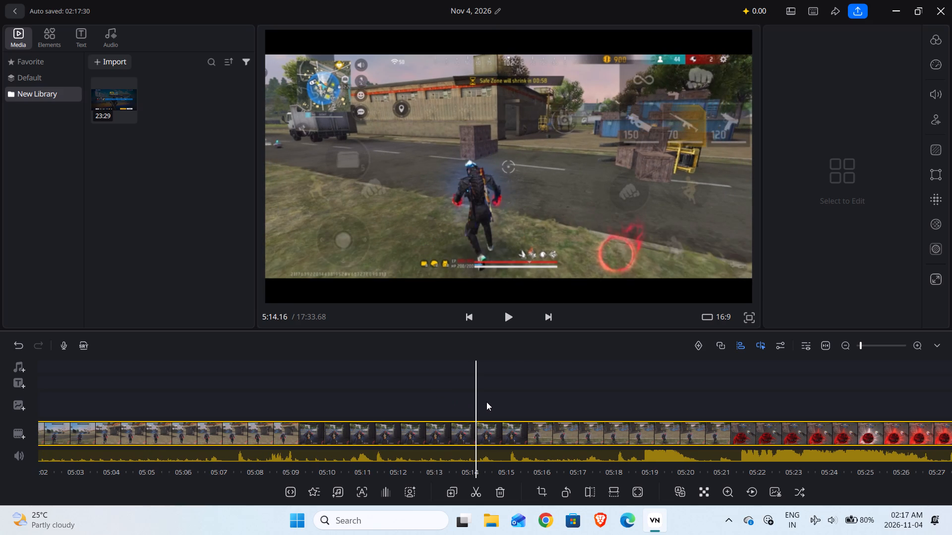
drag(486, 402, 483, 402)
click(482, 488)
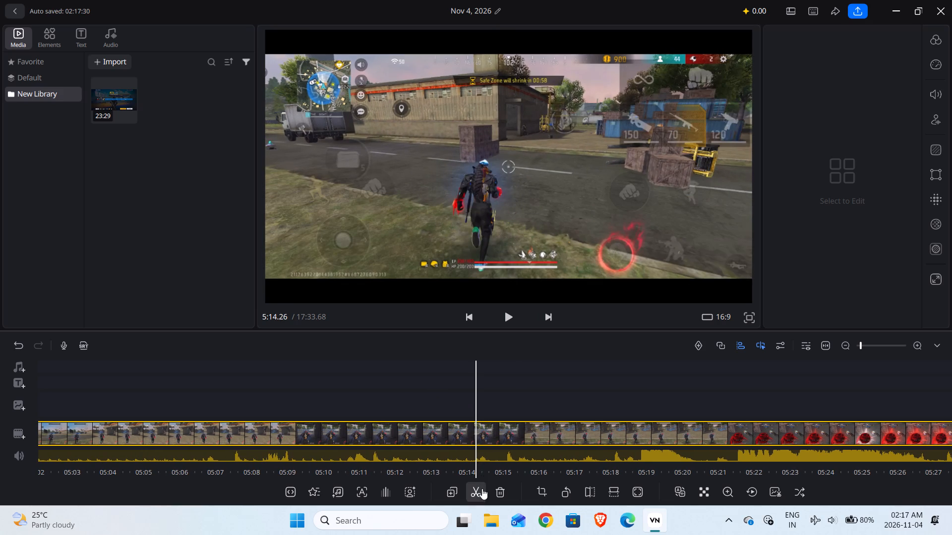
click(502, 494)
Play the footage across the new join, from about 4:48.6 through the next fight to about 5:23.5.
drag(468, 401, 526, 401)
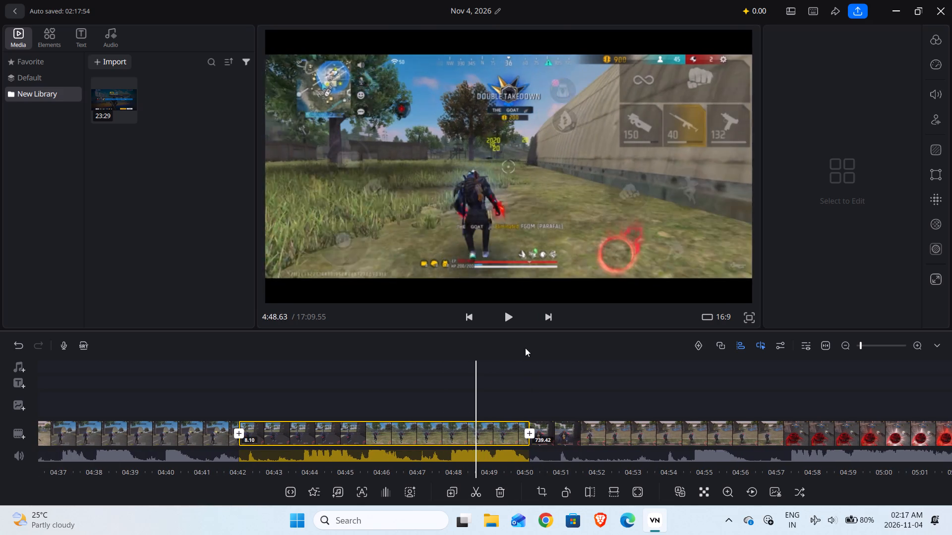
click(513, 318)
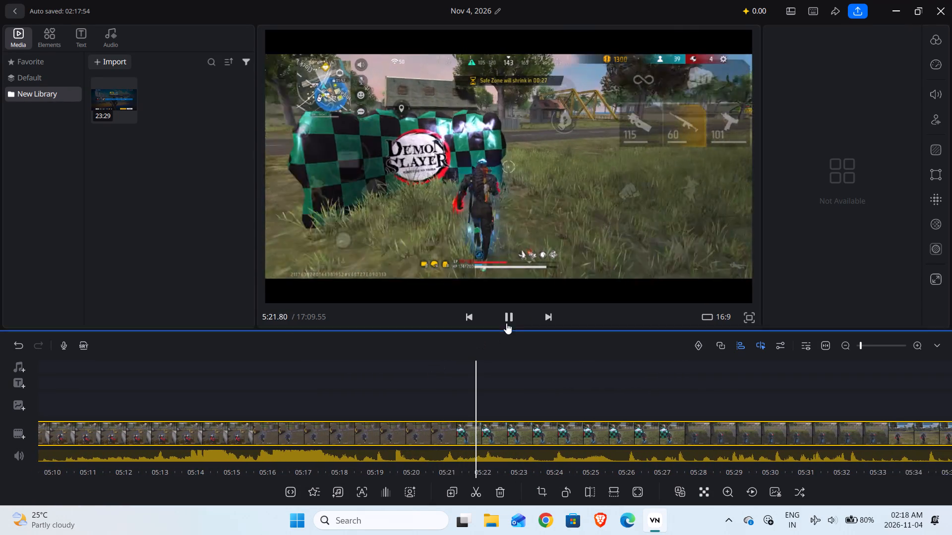
click(503, 314)
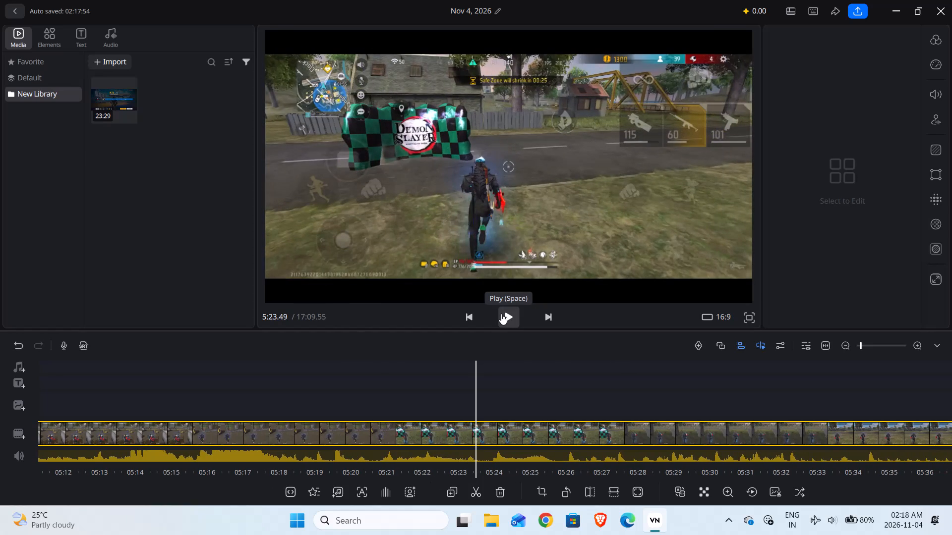
Replay the footage between about 5:18.6 and 5:28.6 in short stretches, checking the run across the road to the house.
drag(486, 375, 510, 375)
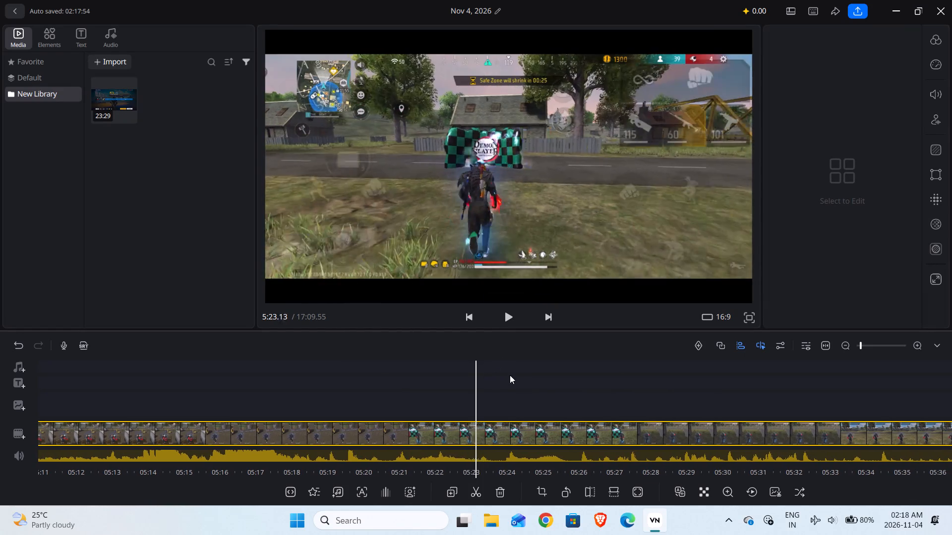
drag(510, 375, 512, 374)
drag(469, 370, 528, 381)
drag(474, 392, 519, 401)
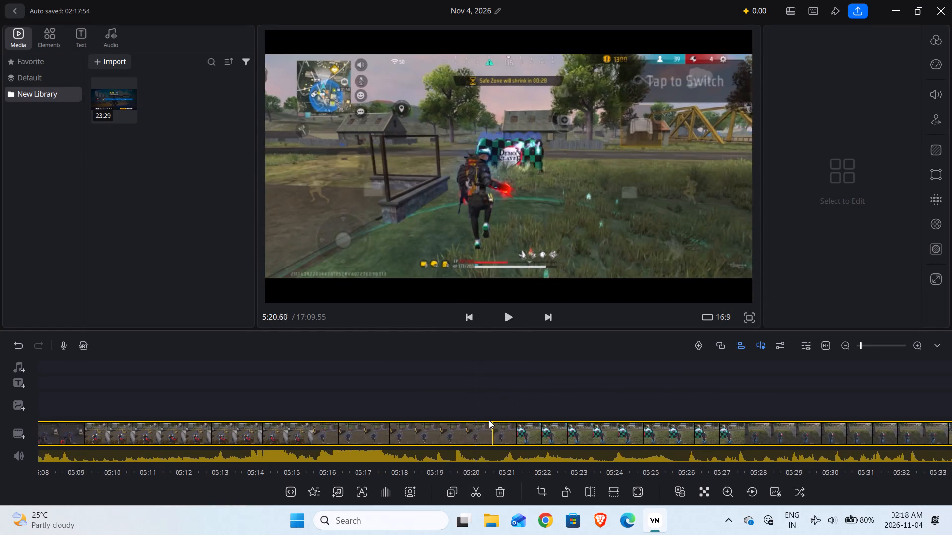
drag(489, 420, 544, 400)
drag(507, 387, 533, 392)
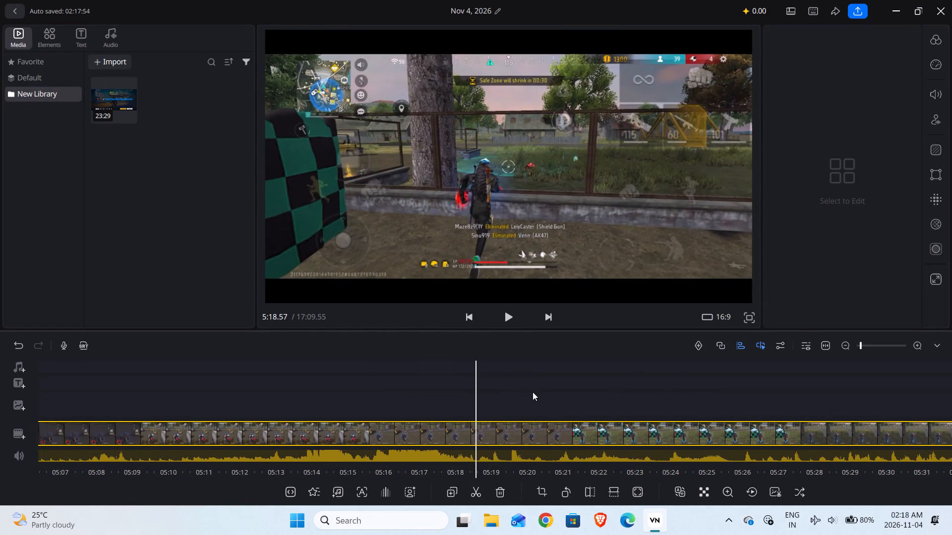
drag(533, 392, 534, 392)
click(505, 318)
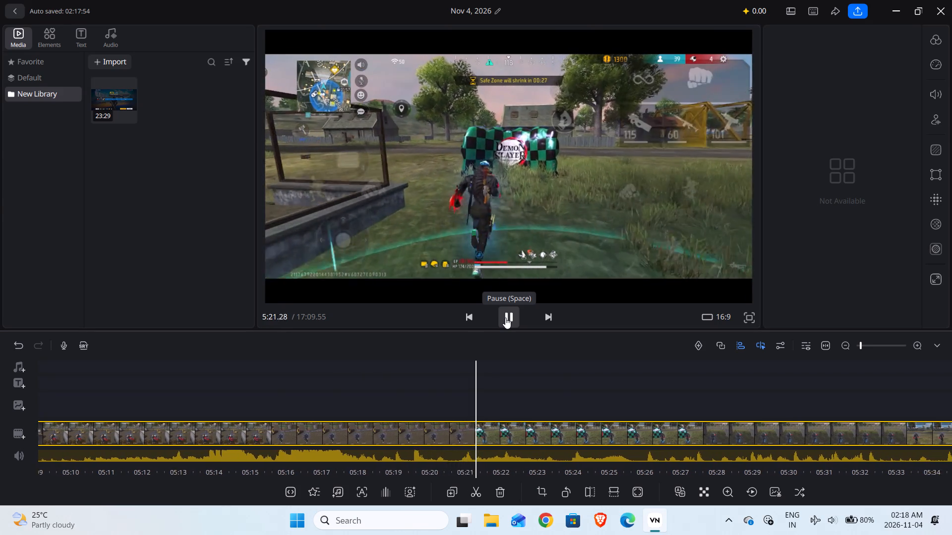
click(505, 318)
click(505, 318)
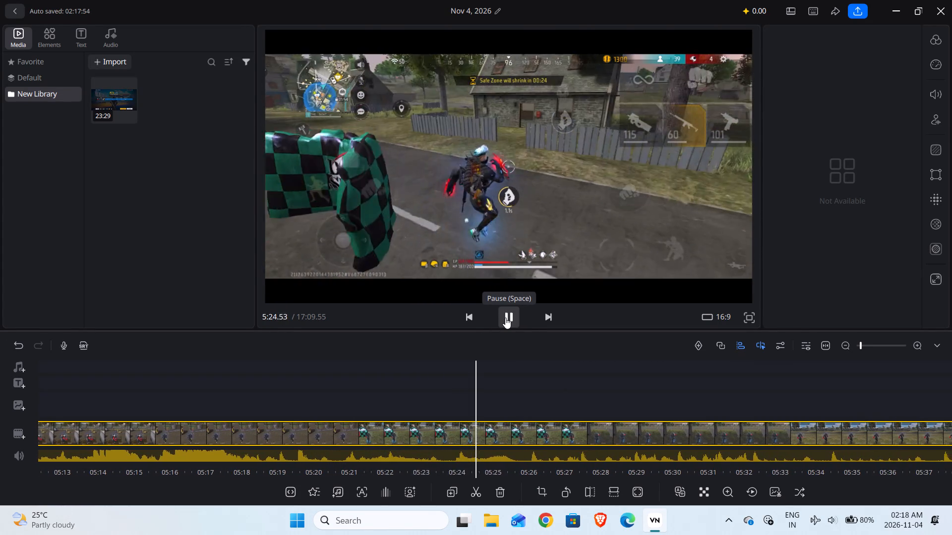
click(505, 318)
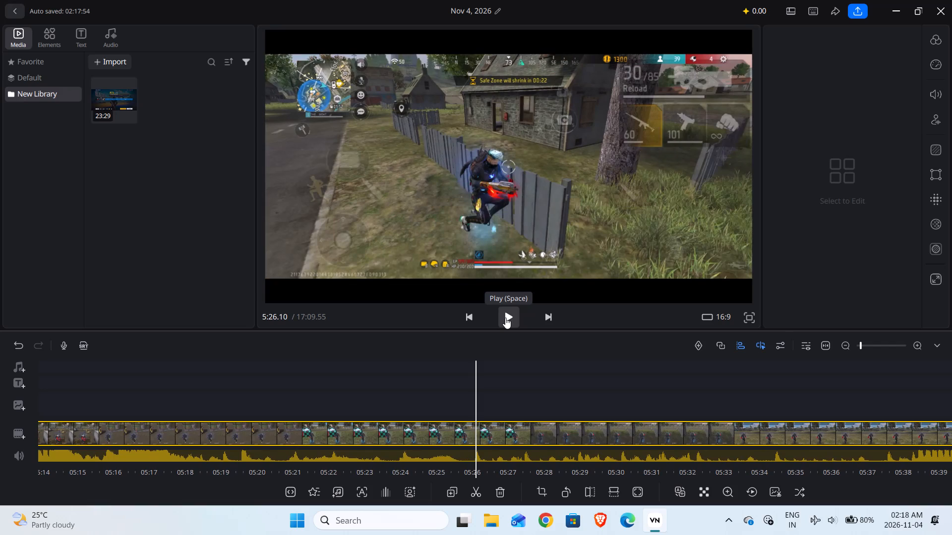
click(505, 318)
click(505, 318)
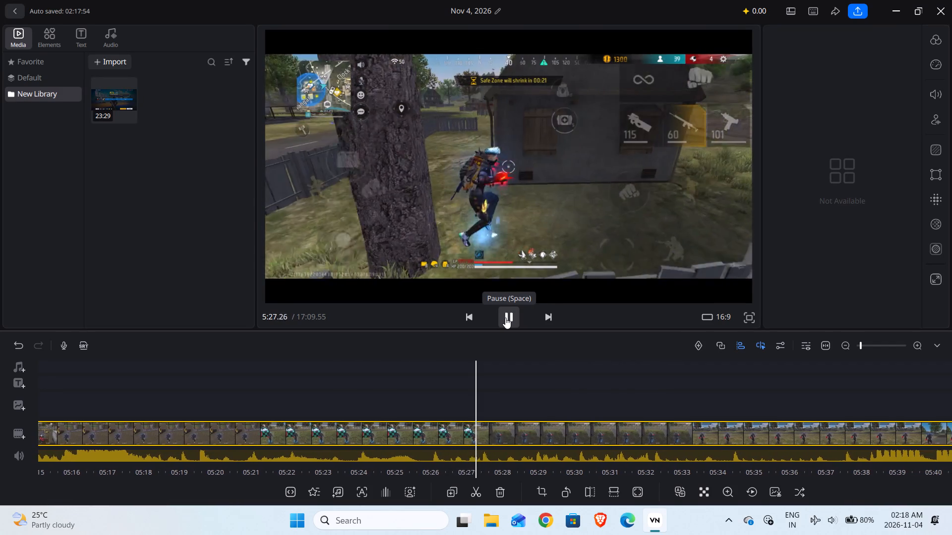
click(505, 318)
click(505, 318)
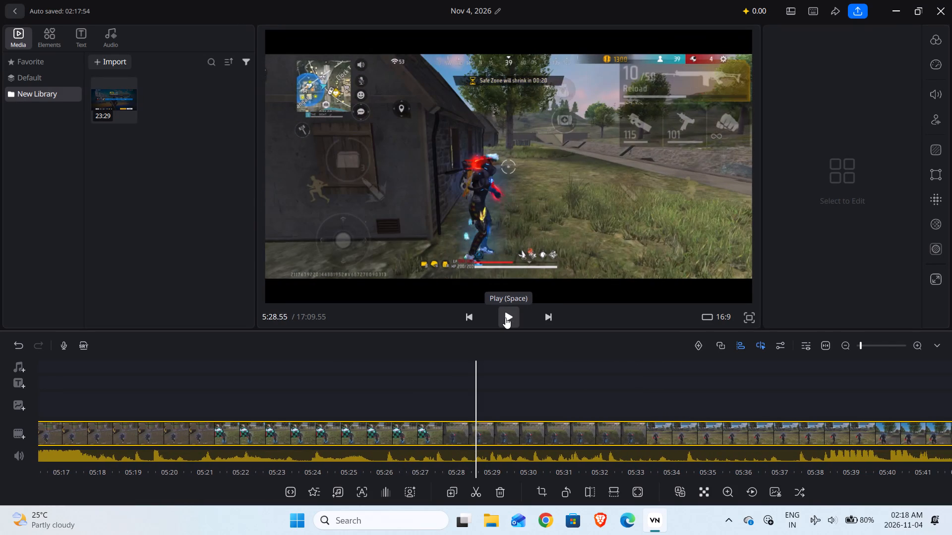
Skim the footage from about 5:28.6 to 5:41.5, past the house and the scoped shooting on the road, looking for the next cut point.
drag(404, 384, 376, 387)
drag(451, 381, 381, 384)
drag(424, 382, 382, 380)
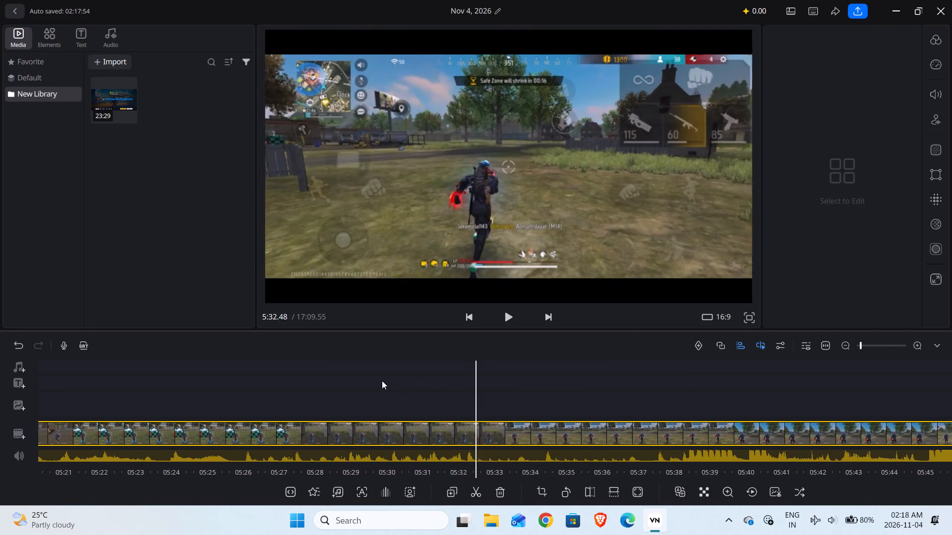
drag(382, 380, 335, 371)
drag(462, 374, 421, 378)
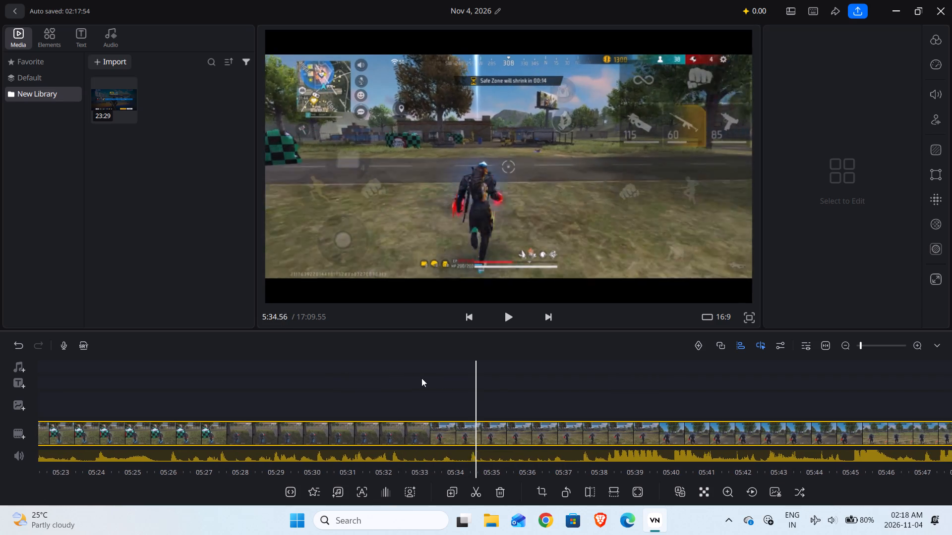
drag(421, 378, 299, 364)
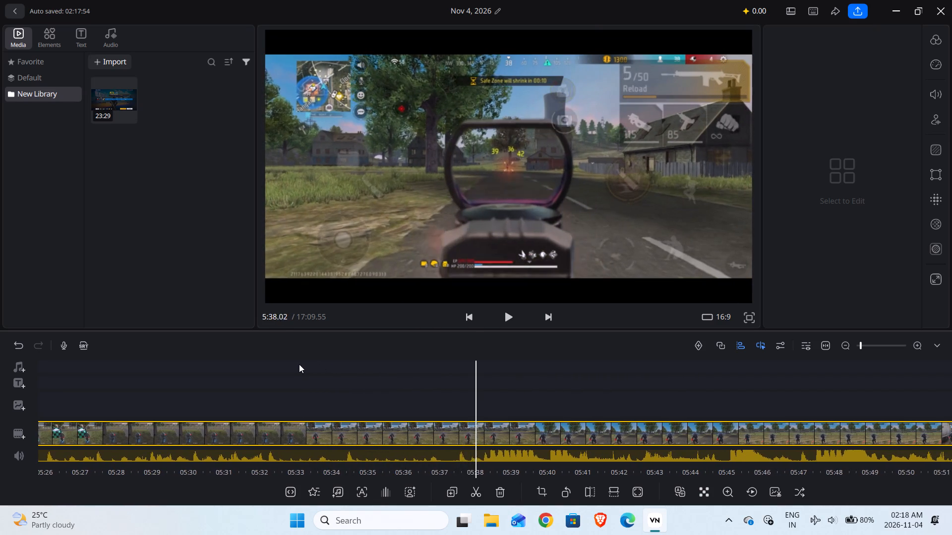
drag(299, 364, 231, 360)
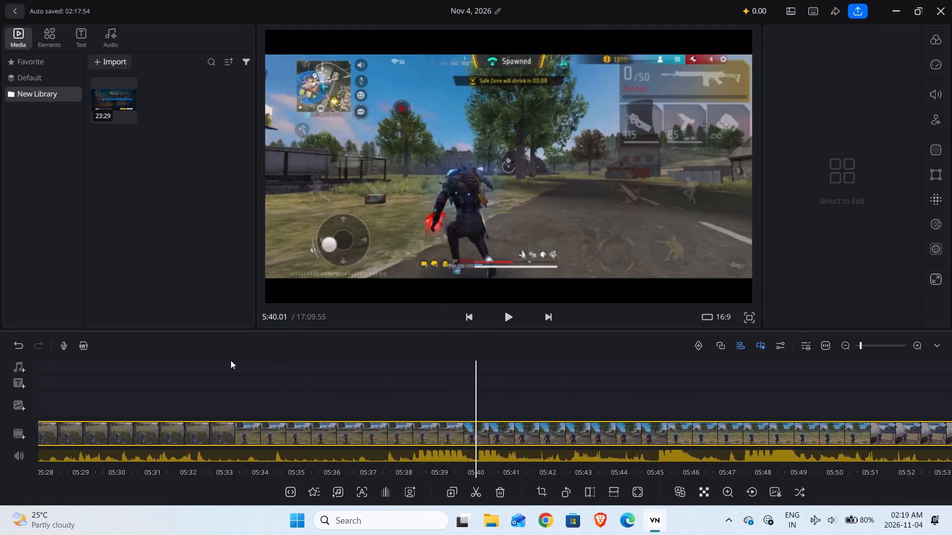
drag(231, 360, 221, 344)
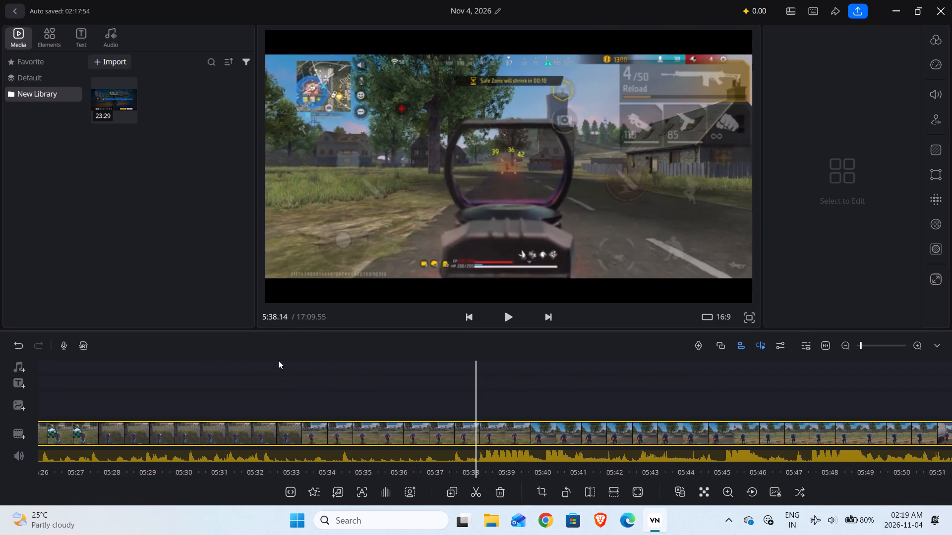
drag(460, 390, 325, 381)
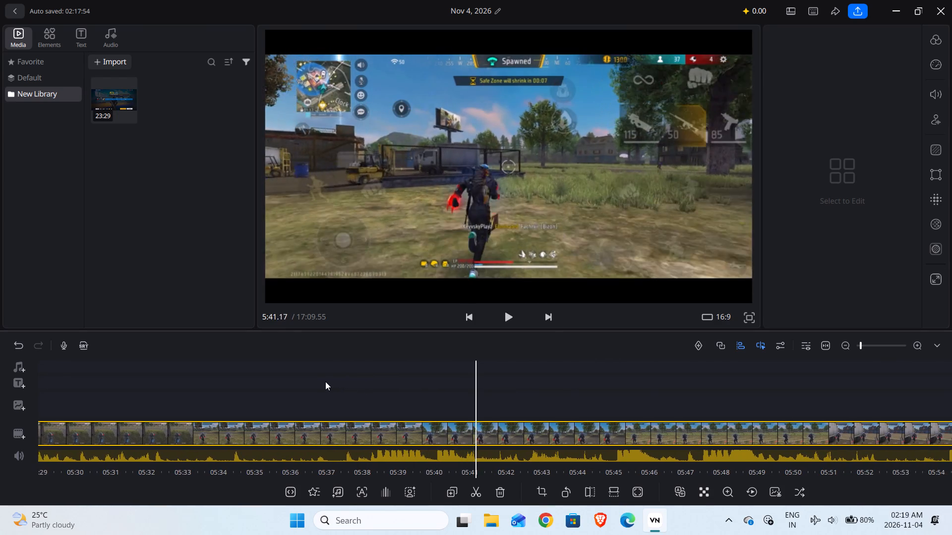
drag(325, 381, 319, 374)
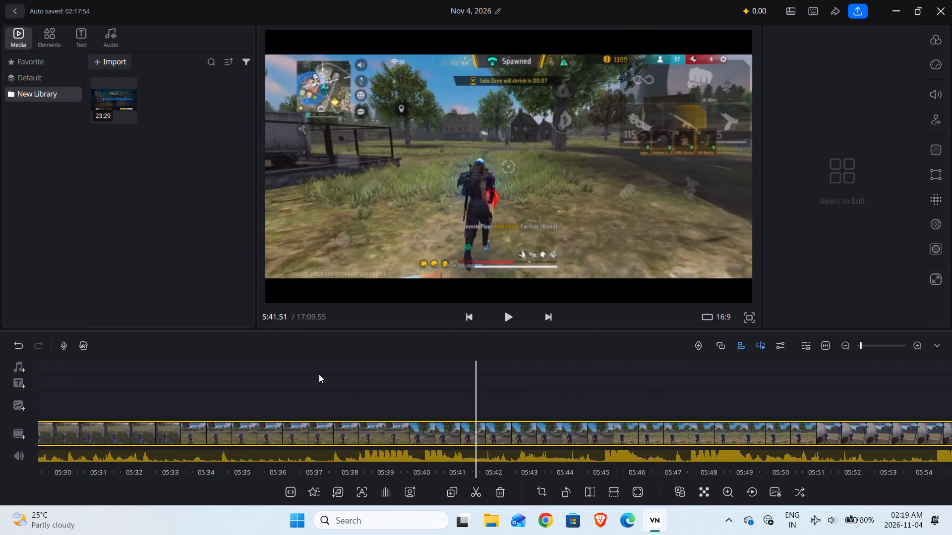
drag(319, 374, 365, 380)
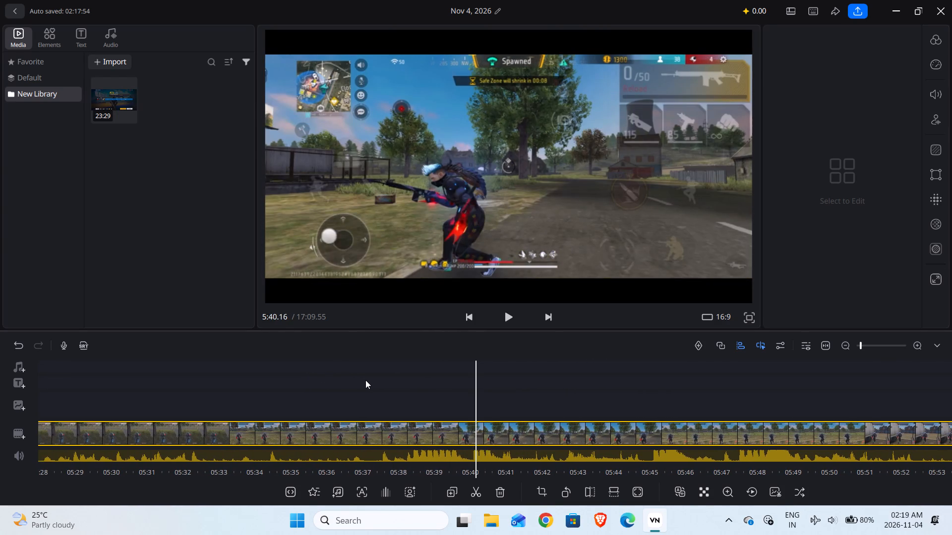
drag(365, 380, 345, 377)
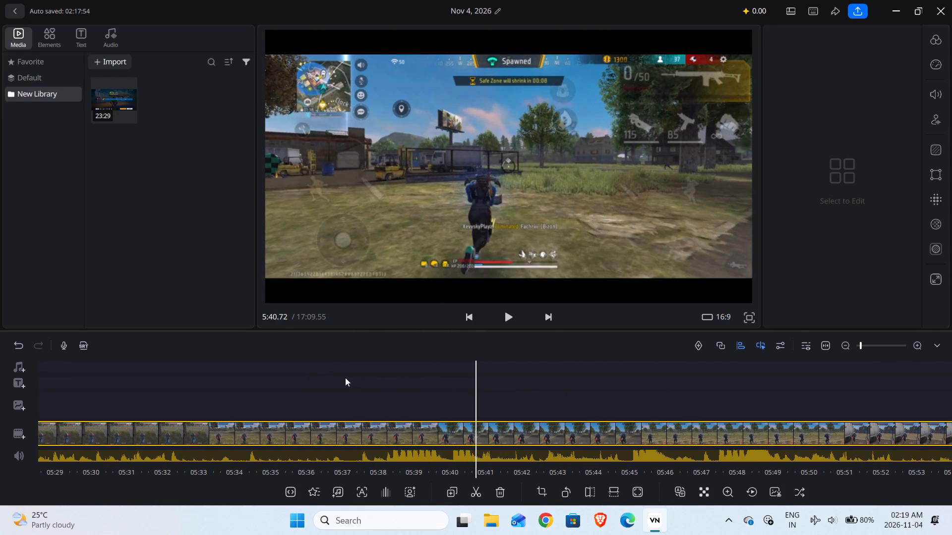
Split the clip at about 5:19.6, just after the player jumps the fence by the tree and starts running over the grass.
drag(345, 377, 415, 387)
drag(345, 388, 431, 396)
drag(344, 394, 431, 401)
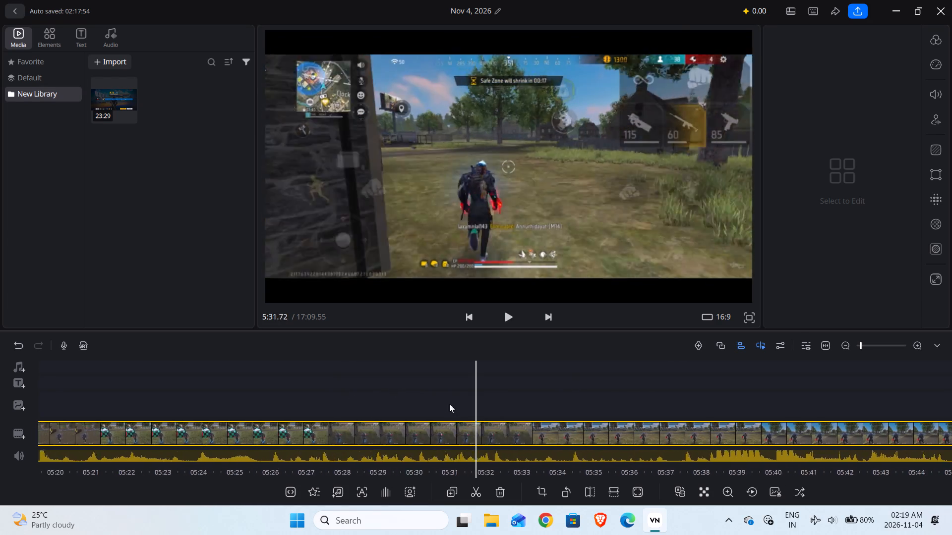
drag(373, 393, 459, 401)
drag(378, 387, 467, 396)
drag(361, 382, 458, 395)
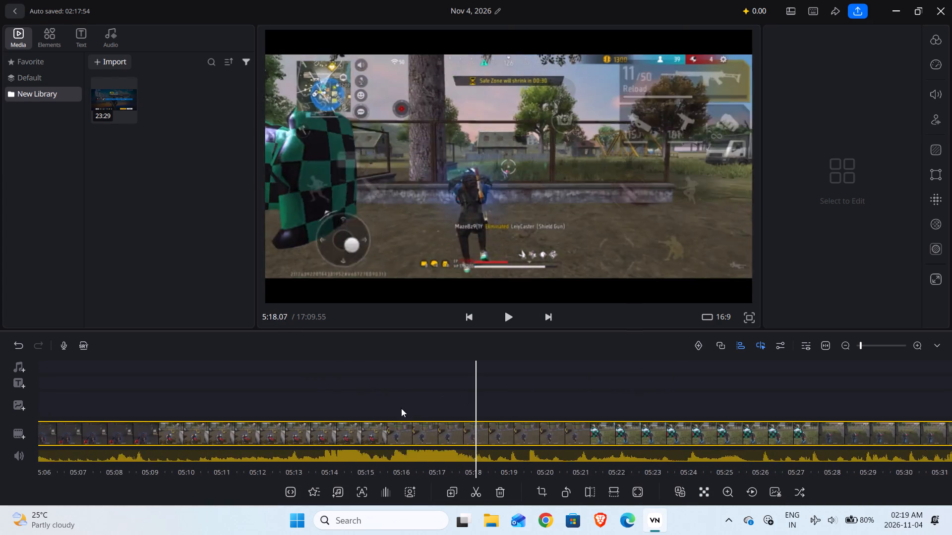
drag(390, 408, 449, 410)
drag(402, 404, 441, 404)
drag(441, 404, 312, 414)
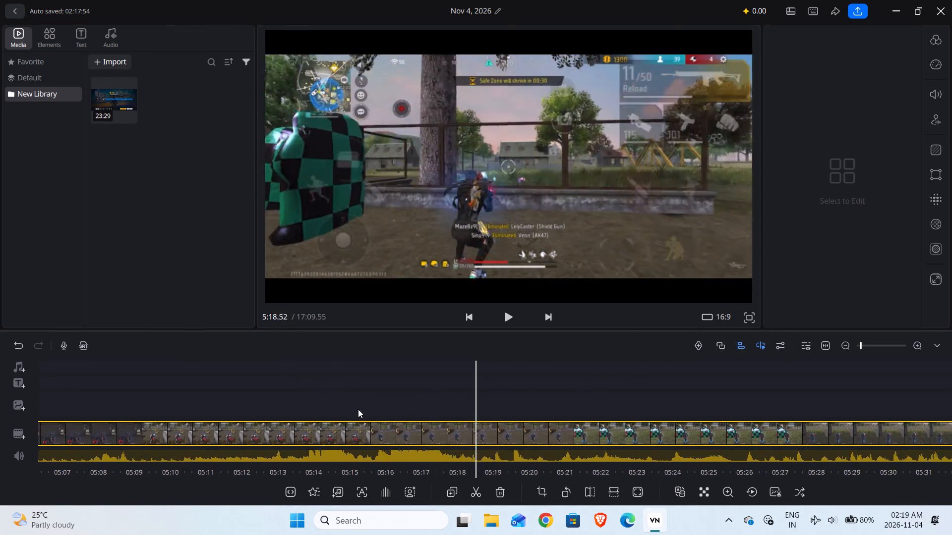
drag(380, 407, 370, 403)
drag(450, 397, 513, 406)
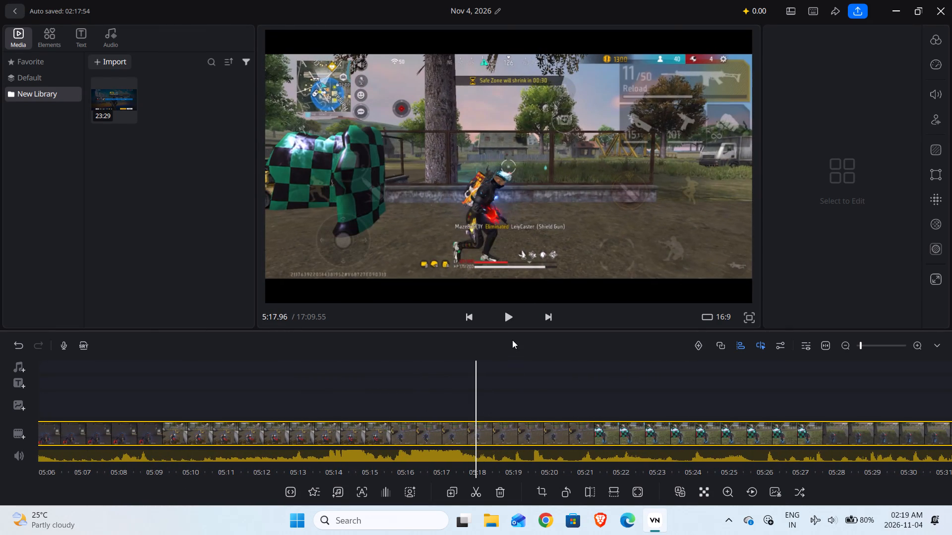
click(499, 320)
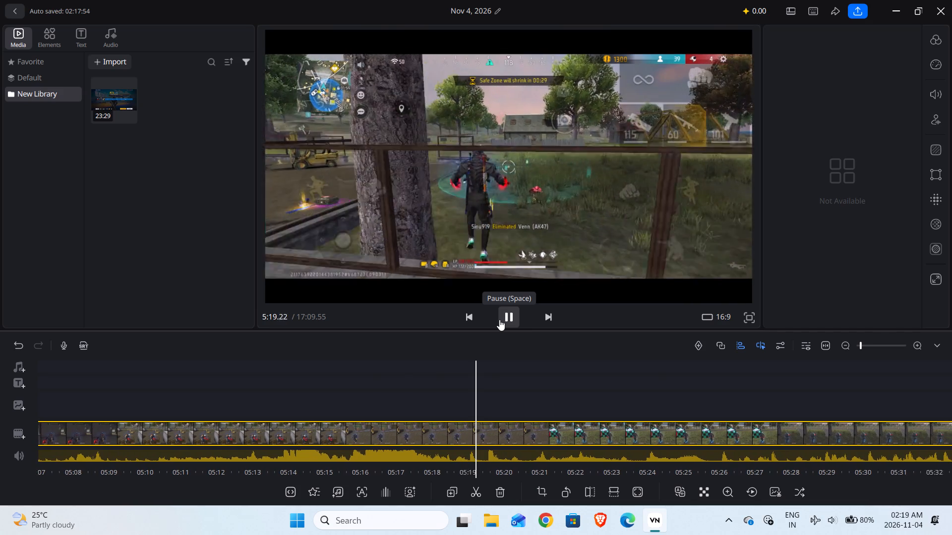
drag(484, 380, 509, 385)
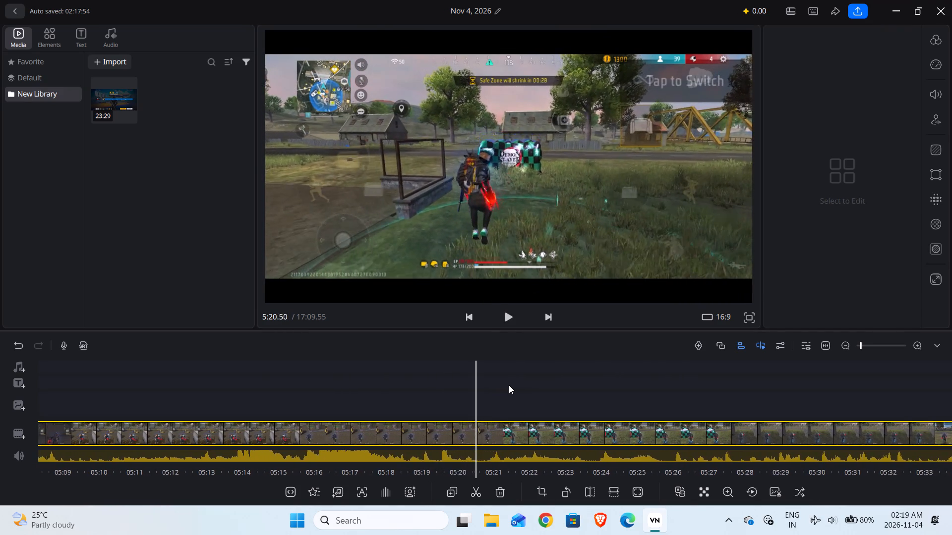
drag(509, 385, 555, 411)
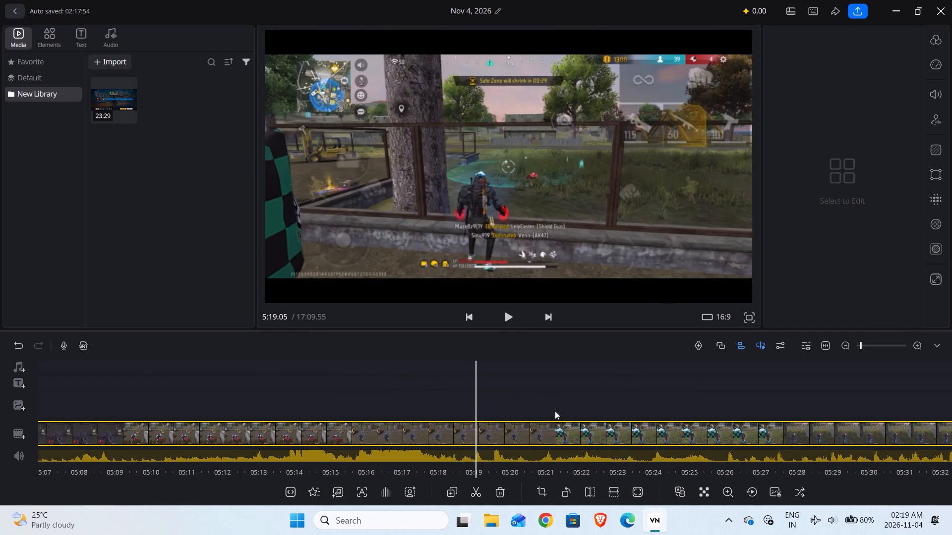
drag(555, 411, 533, 397)
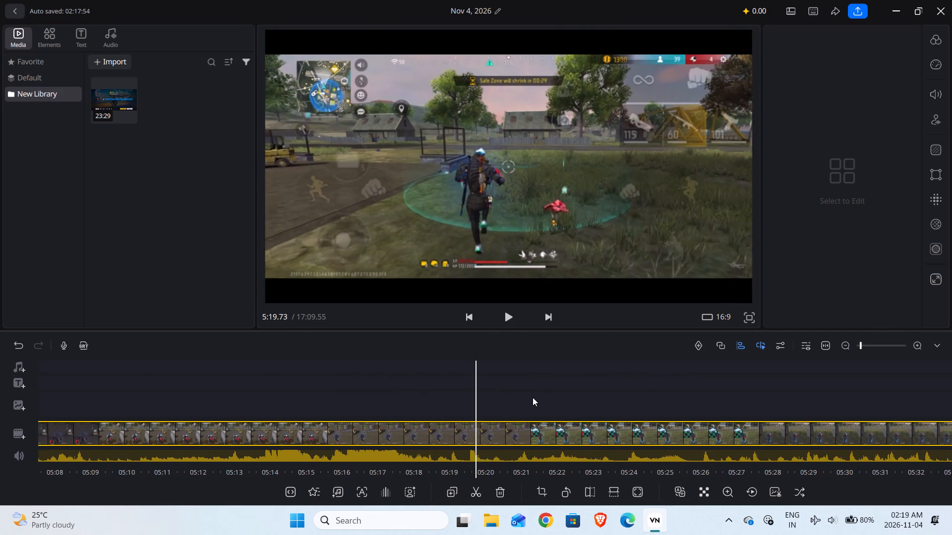
drag(533, 397, 528, 385)
drag(490, 402, 504, 396)
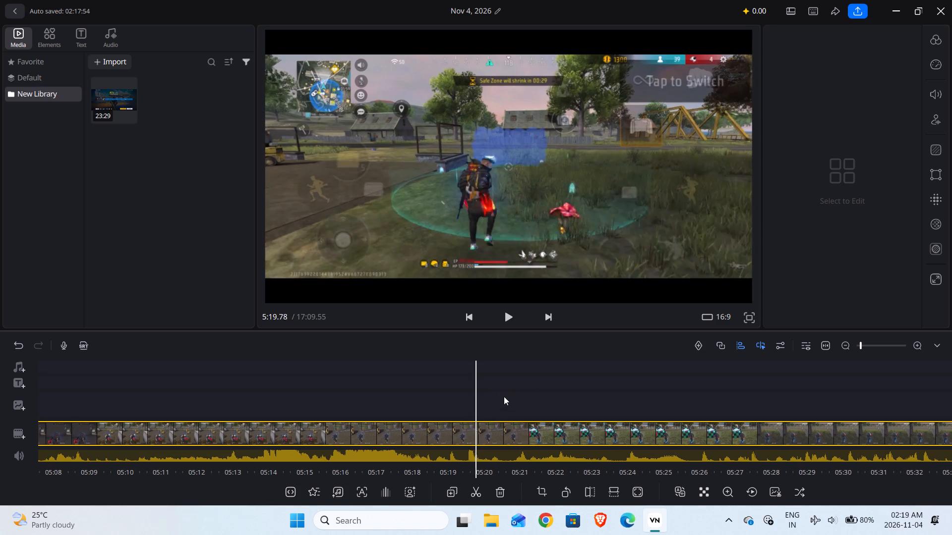
drag(504, 396, 509, 406)
click(473, 492)
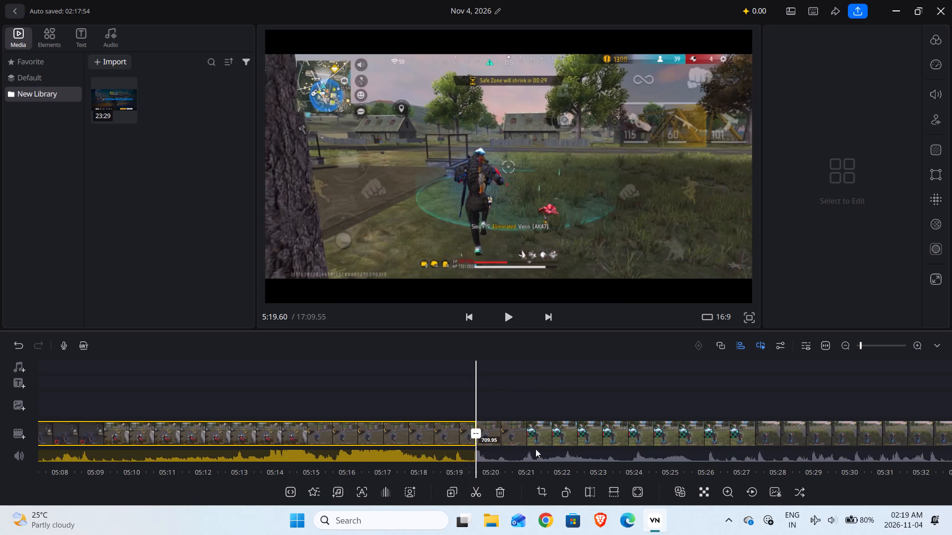
Split the clip at about 5:41.2, as the player runs toward the parked truck, and delete the stretch from the 5:19.6 cut.
drag(546, 393, 476, 393)
drag(538, 397, 447, 407)
drag(527, 406, 476, 405)
drag(534, 402, 464, 399)
drag(544, 393, 462, 390)
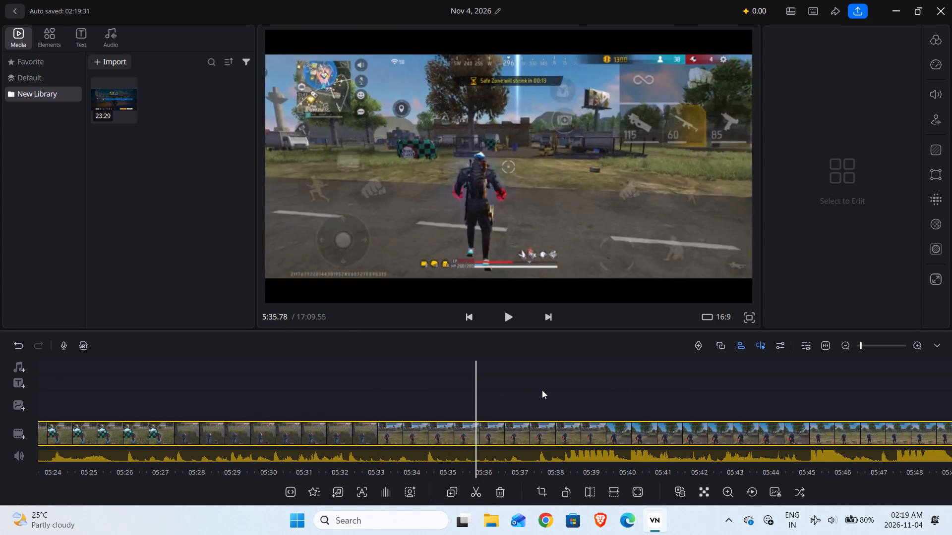
drag(542, 390, 404, 392)
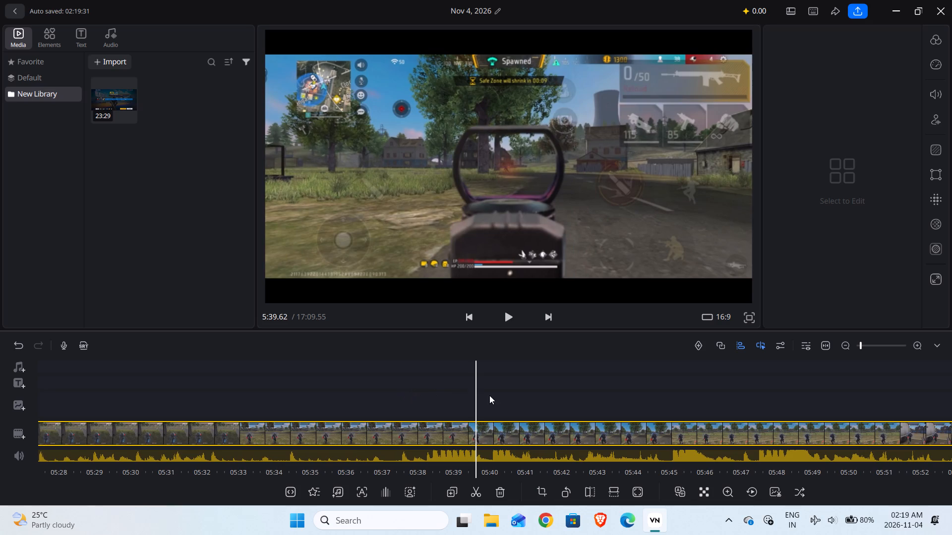
drag(506, 399, 438, 403)
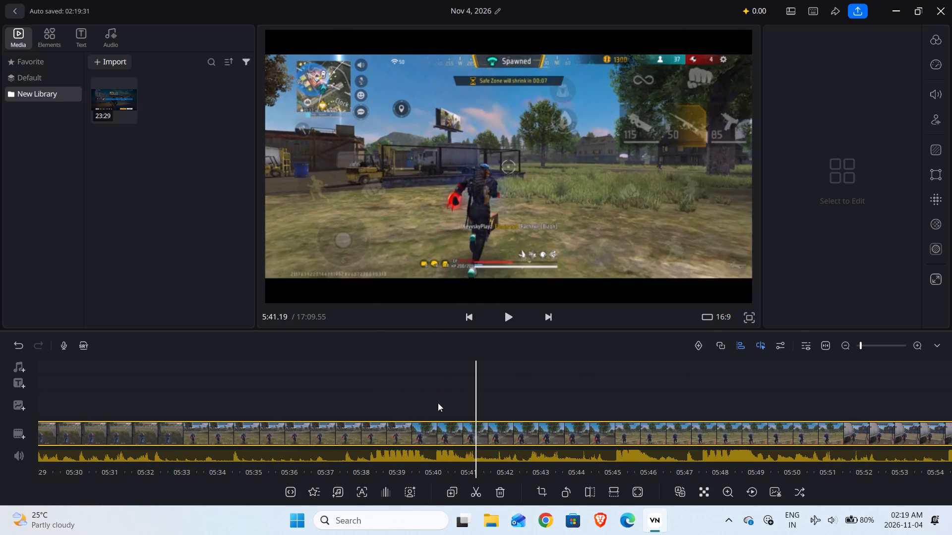
drag(438, 403, 436, 403)
click(481, 502)
click(478, 485)
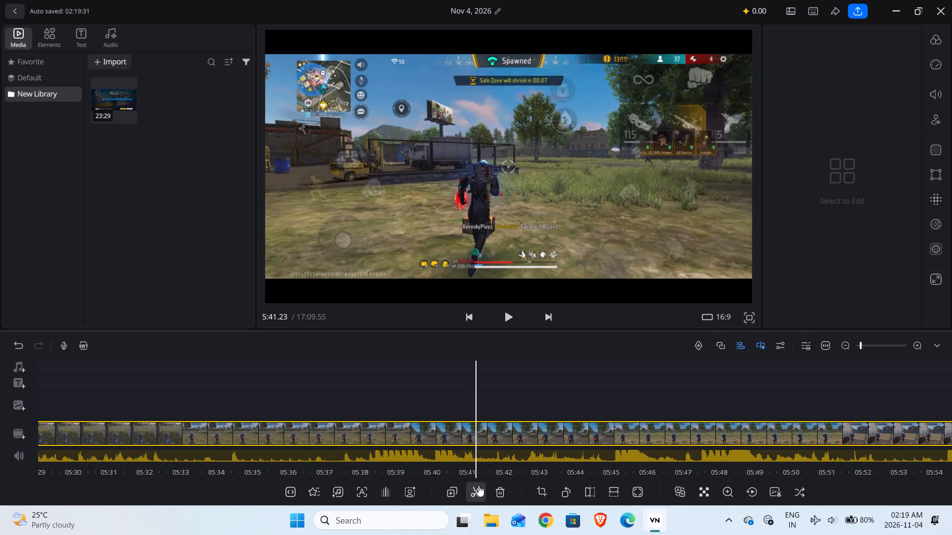
click(501, 495)
Play the footage across the new join, from about 5:18.4 through the next fights to about 5:55, and go back to about 5:53.4.
drag(454, 408, 508, 408)
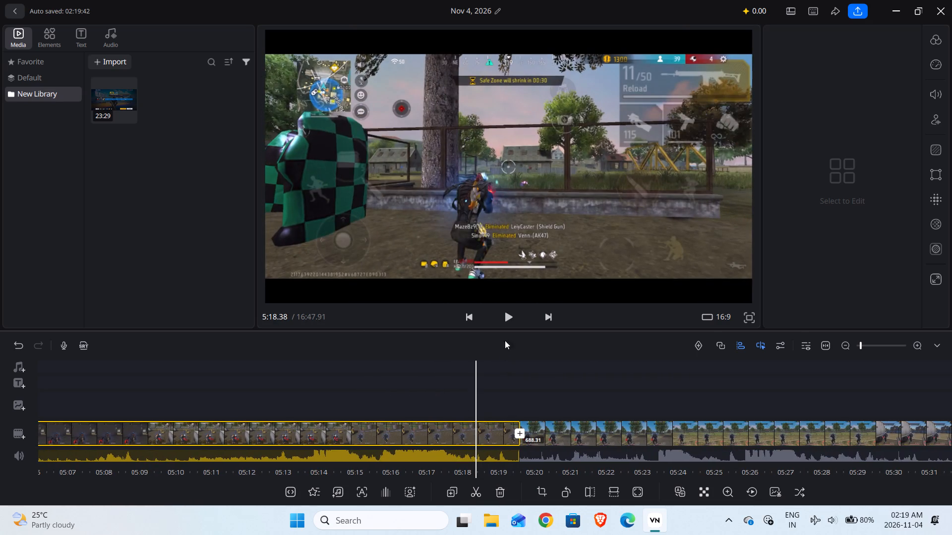
click(512, 324)
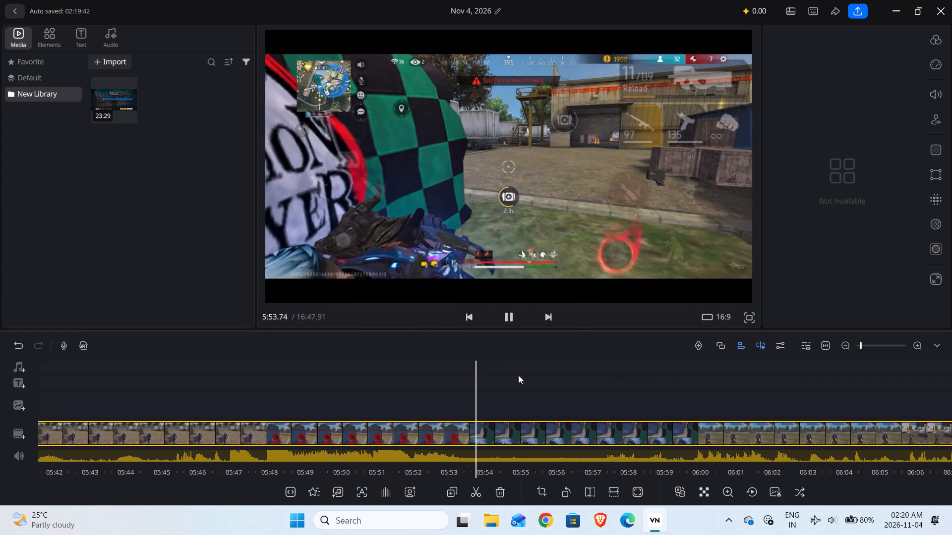
click(514, 316)
drag(511, 357, 549, 360)
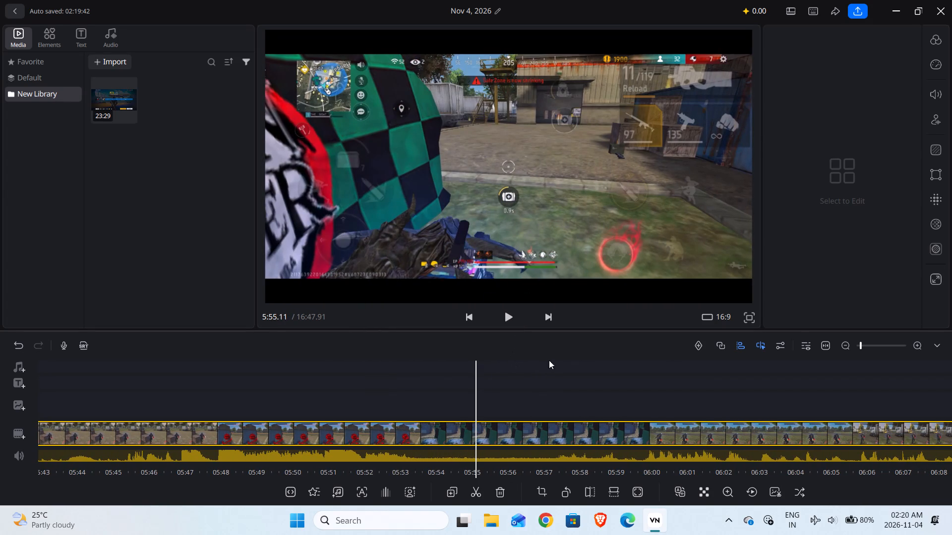
drag(549, 360, 575, 368)
drag(459, 391, 532, 391)
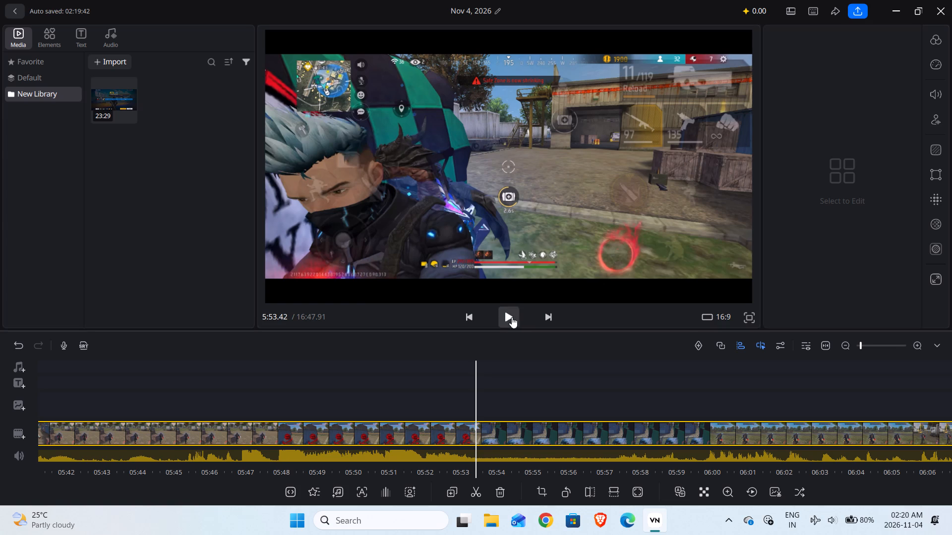
Split the clip at about 5:53.4, just after the fight beside the checkered Demon Slayer wall.
drag(489, 373, 584, 382)
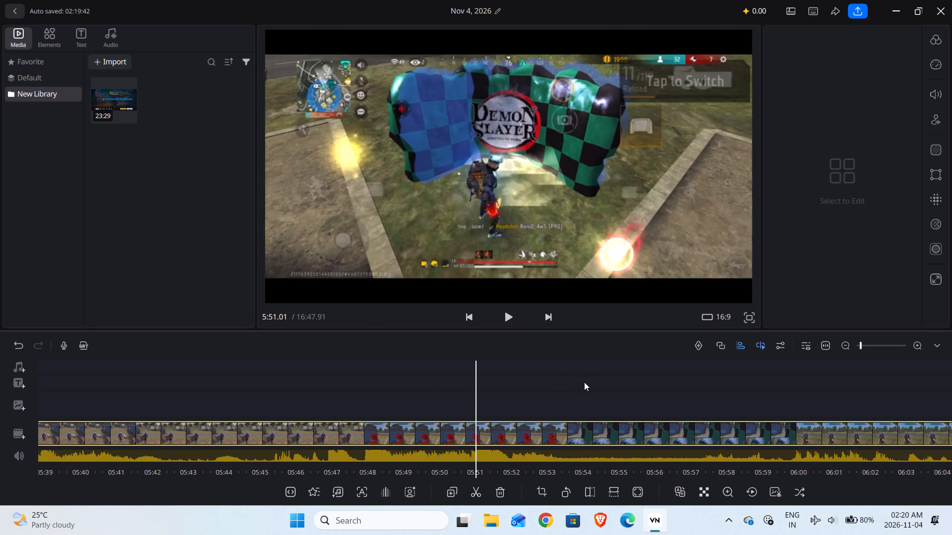
click(510, 321)
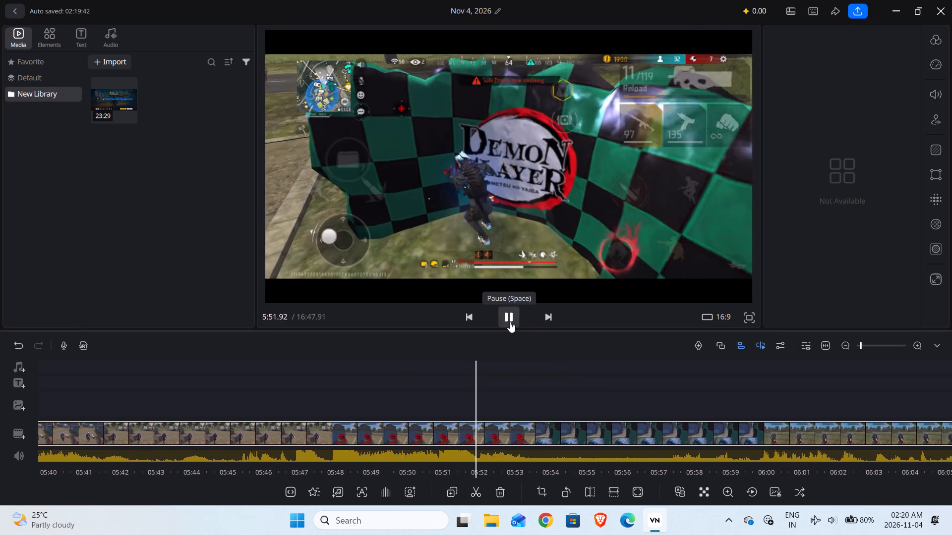
click(510, 321)
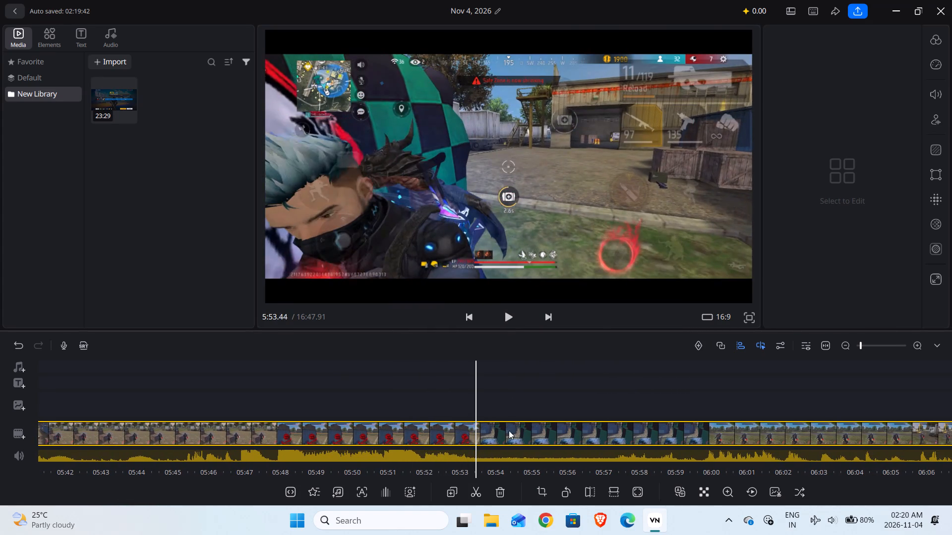
click(479, 491)
Split the clip at about 6:12.9, as the player runs over the grass toward the road, and delete the stretch from the 5:53.4 cut.
drag(562, 388, 493, 379)
drag(600, 410, 546, 409)
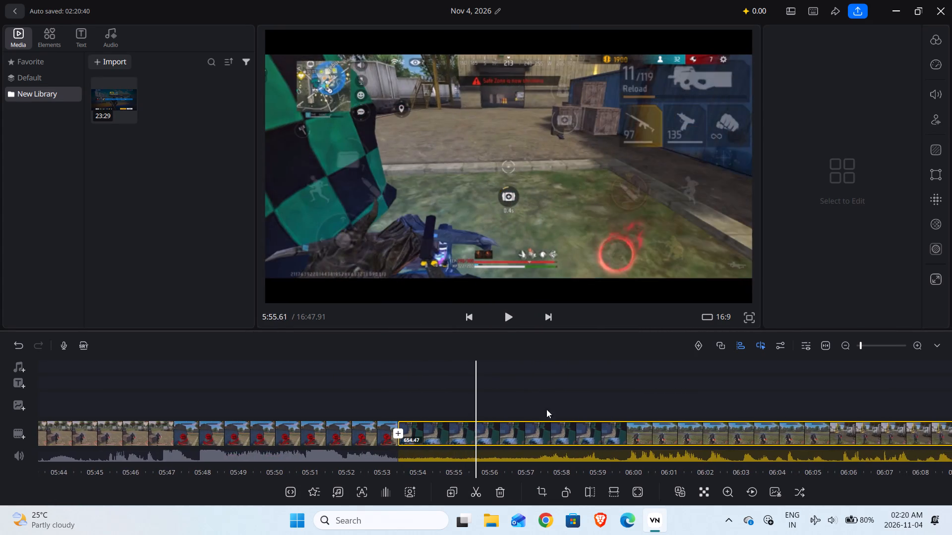
drag(546, 409, 470, 407)
drag(571, 408, 470, 397)
drag(594, 405, 503, 400)
drag(572, 400, 529, 402)
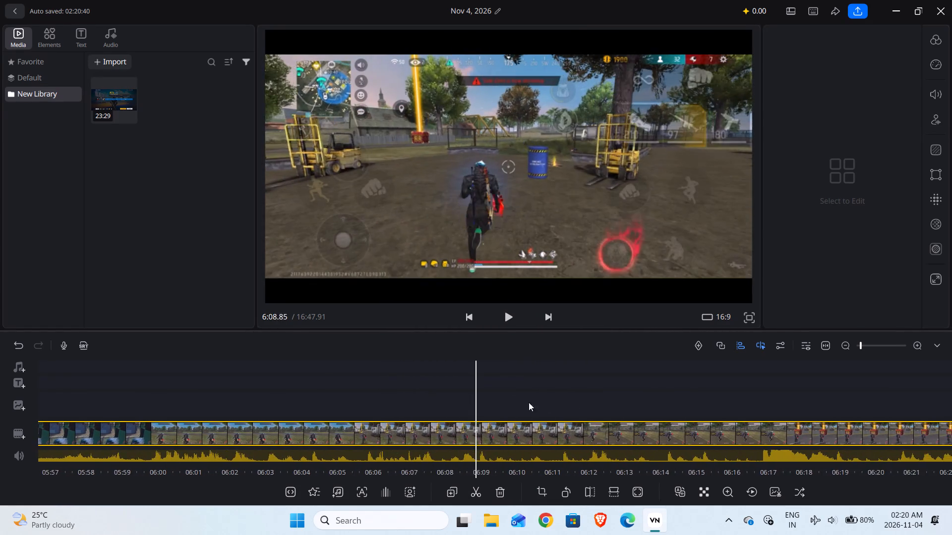
drag(529, 402, 480, 388)
drag(592, 387, 515, 383)
drag(612, 388, 573, 390)
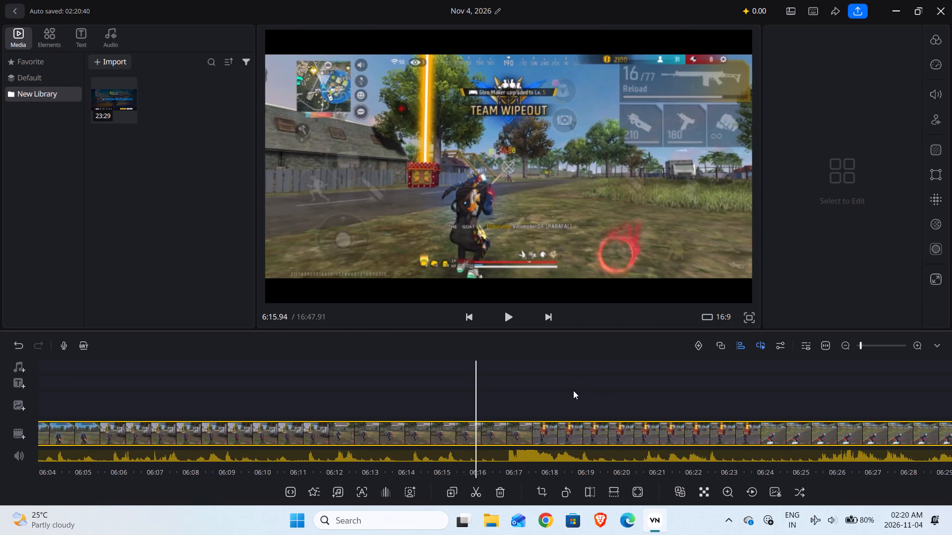
drag(573, 390, 684, 431)
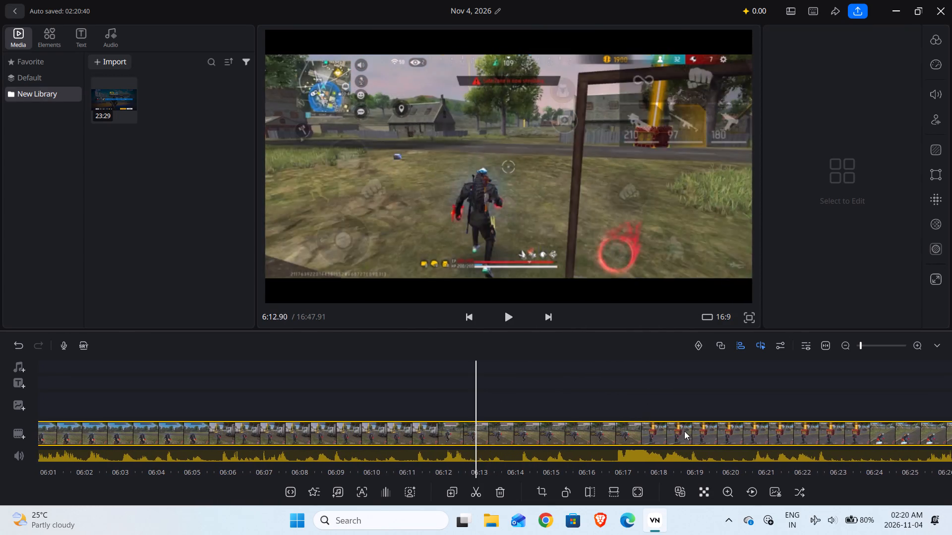
drag(684, 431, 679, 439)
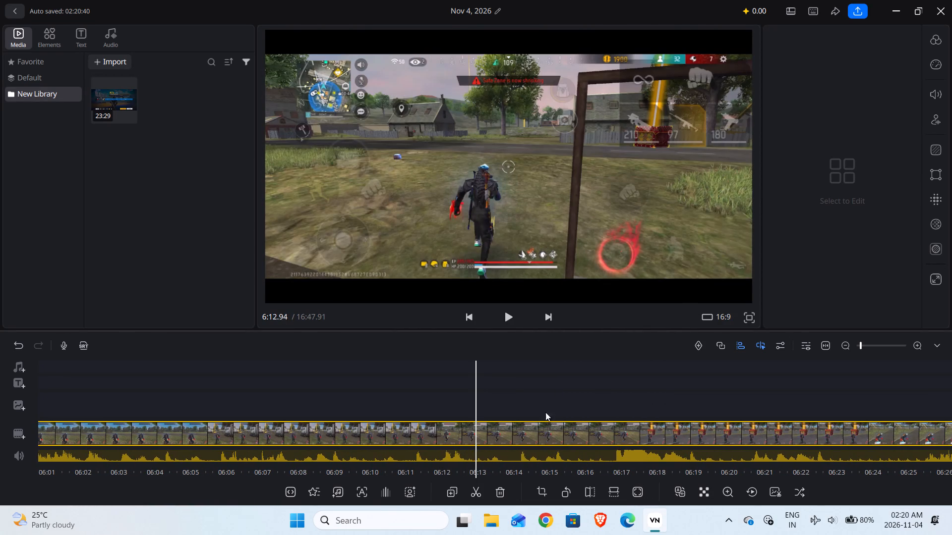
click(478, 492)
click(501, 496)
Play across the new join at about 5:53.4 and trim about 0.2 s off the start of the clip after it.
drag(463, 398, 512, 404)
click(508, 321)
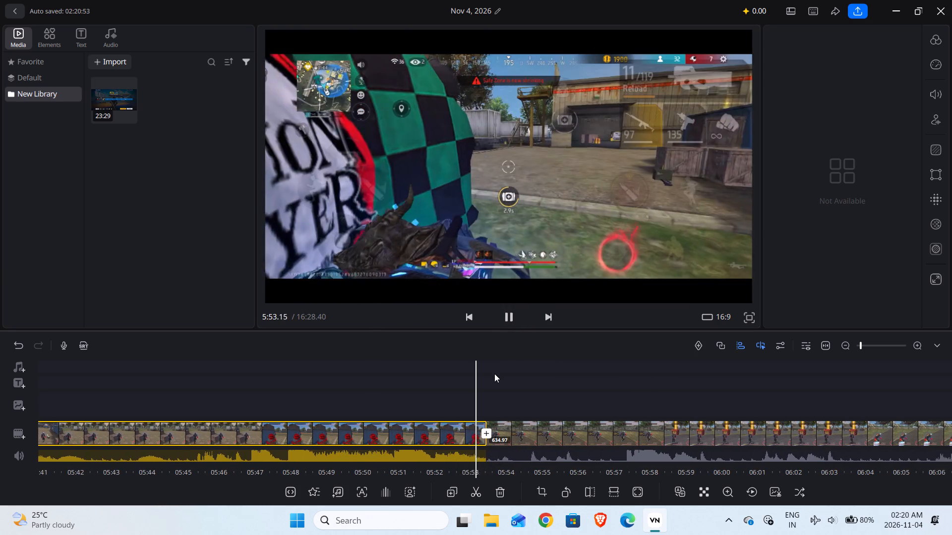
drag(445, 418, 511, 431)
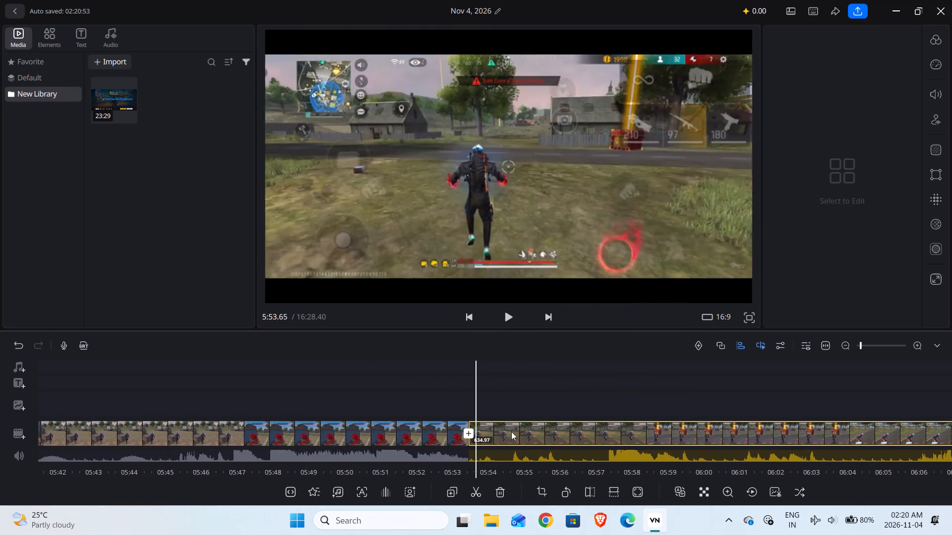
drag(511, 431, 532, 431)
click(515, 319)
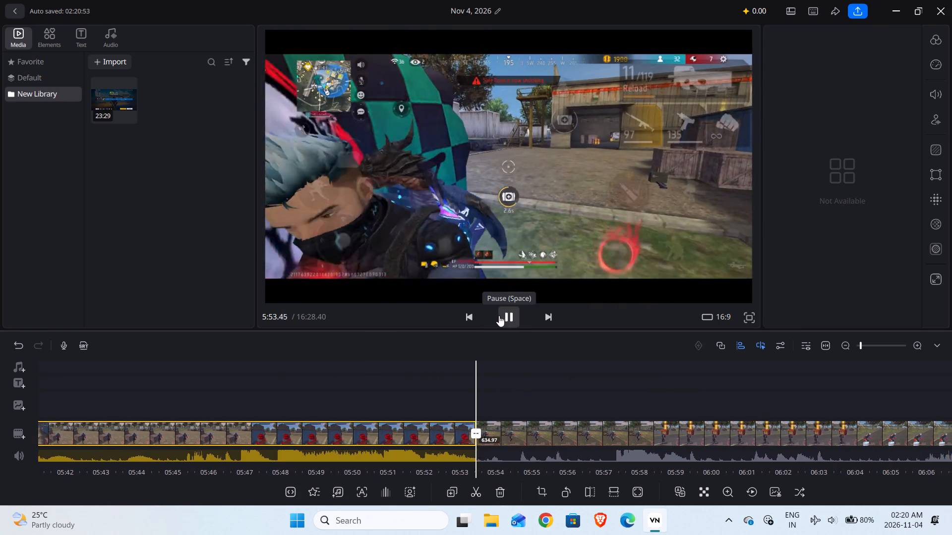
drag(495, 354, 526, 372)
drag(506, 378, 558, 393)
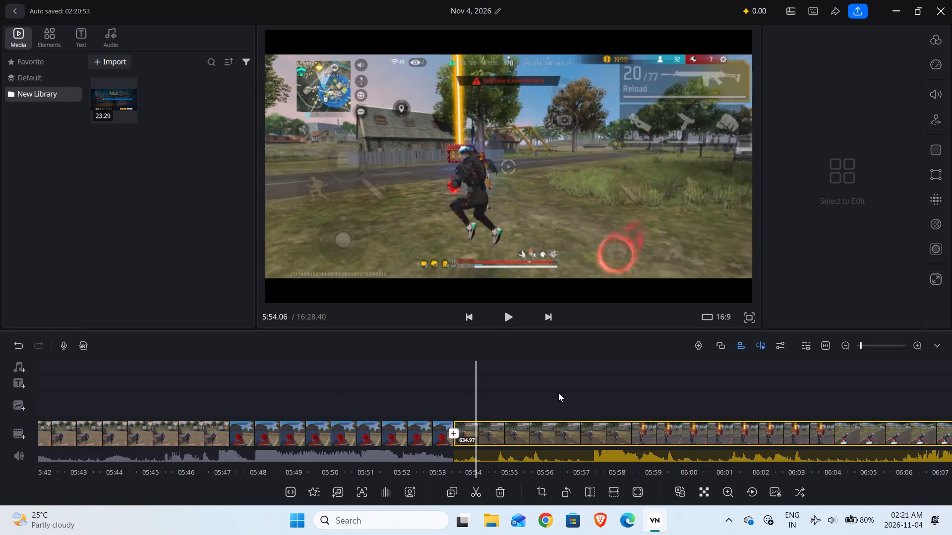
drag(558, 393, 568, 394)
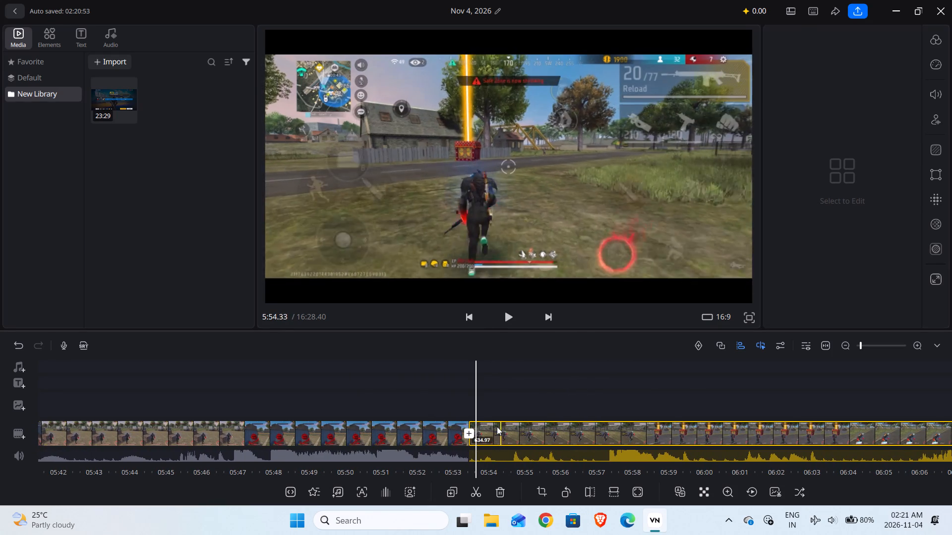
click(495, 427)
drag(465, 433, 473, 433)
click(593, 390)
Replay the trimmed join from about 5:52.4 through the next kill to about 5:58.7.
drag(540, 390, 586, 395)
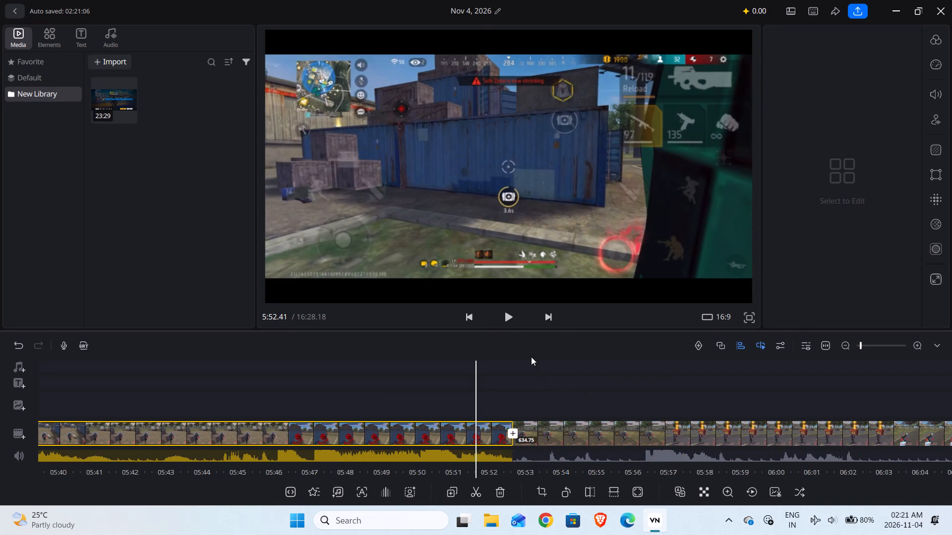
click(513, 319)
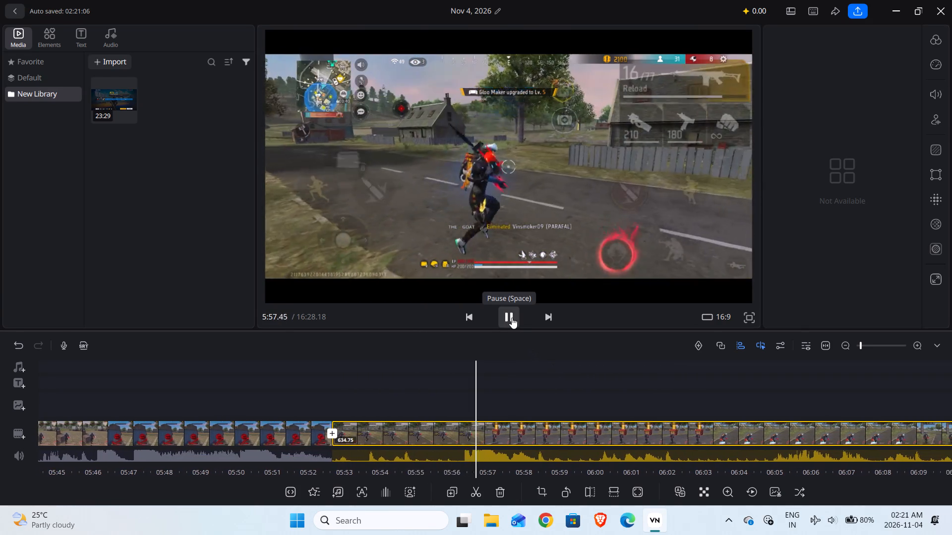
click(512, 318)
click(512, 318)
click(511, 318)
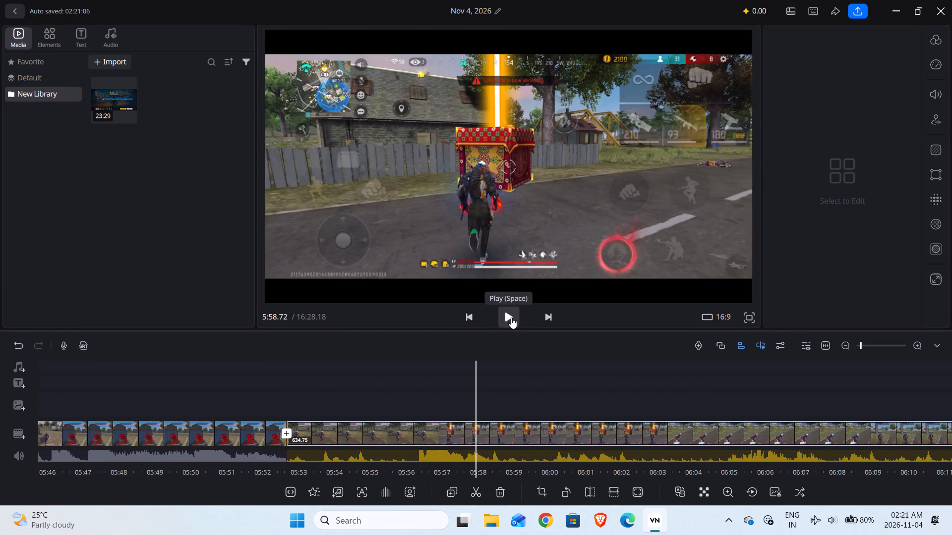
Split the clip at about 5:58.0, after the kill, as the player runs along the road near the red crate.
drag(502, 373, 528, 378)
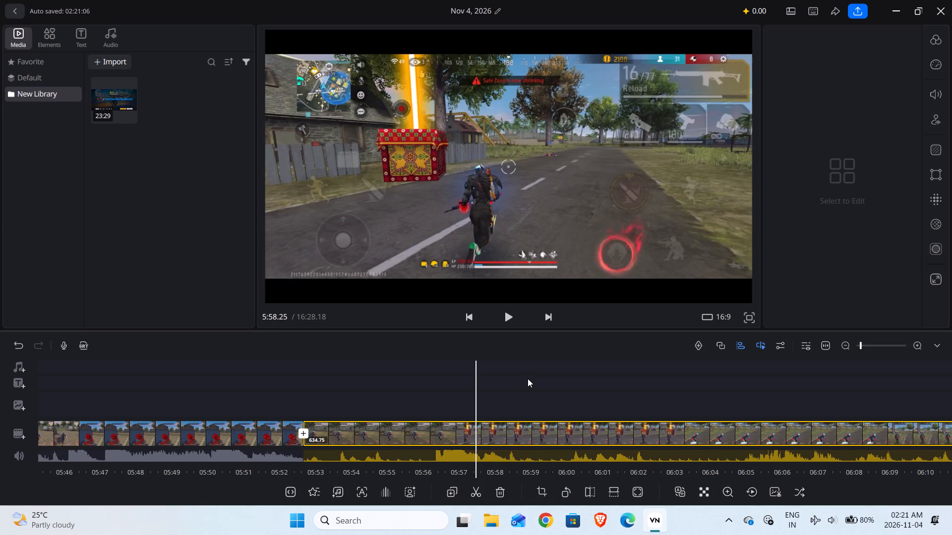
drag(528, 378, 532, 380)
drag(532, 380, 534, 381)
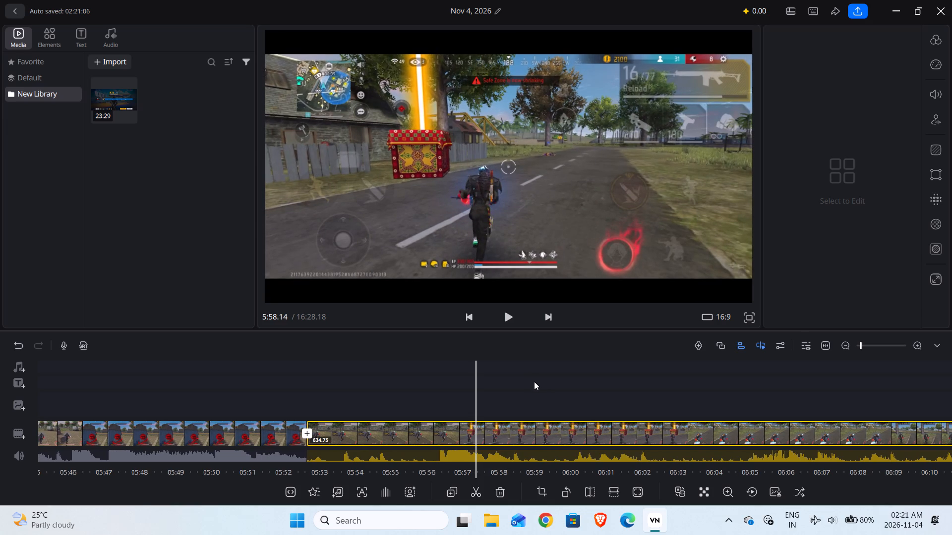
drag(534, 381, 564, 394)
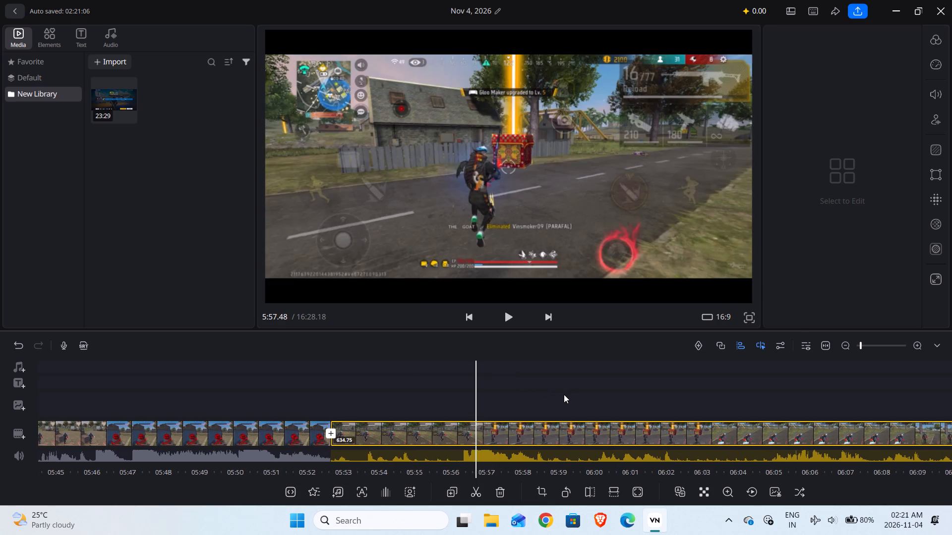
drag(564, 394, 588, 408)
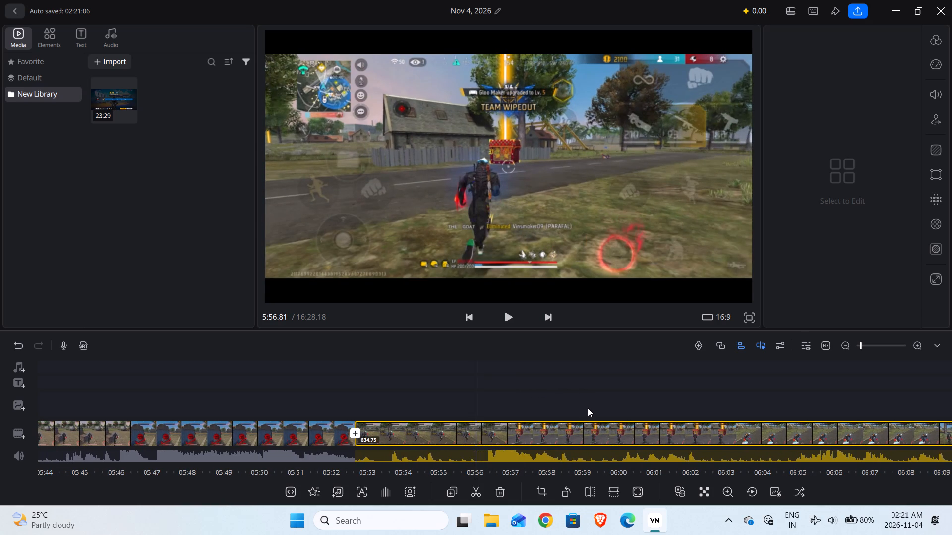
drag(588, 408, 576, 405)
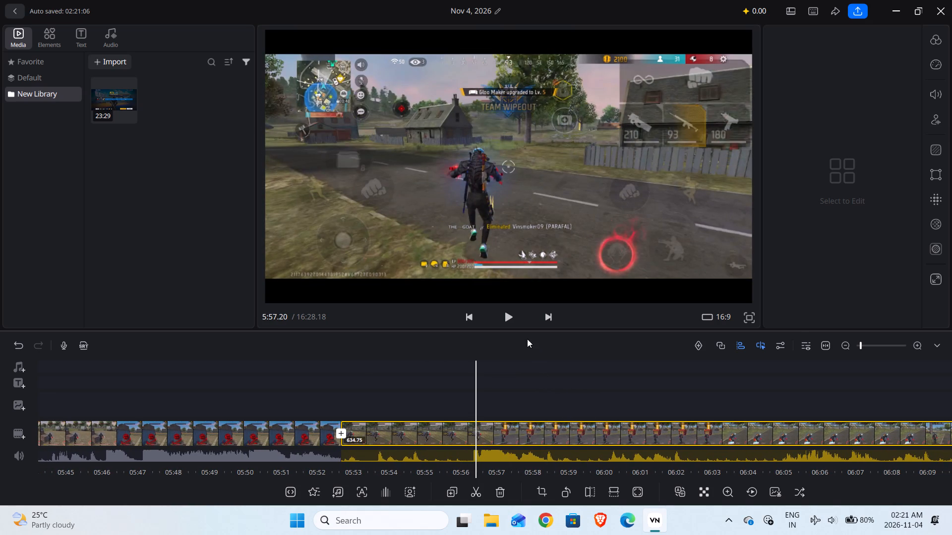
click(514, 322)
click(514, 322)
click(514, 322)
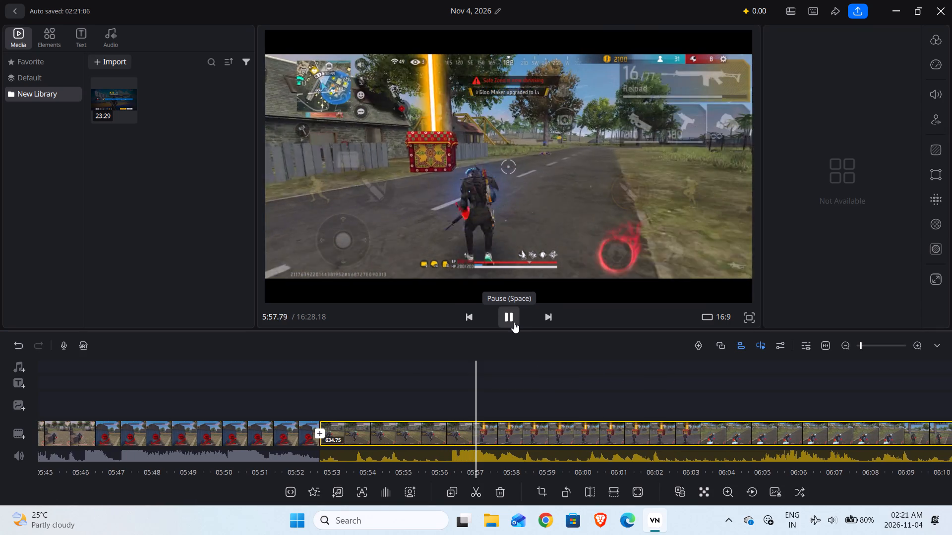
click(514, 322)
drag(508, 373, 531, 376)
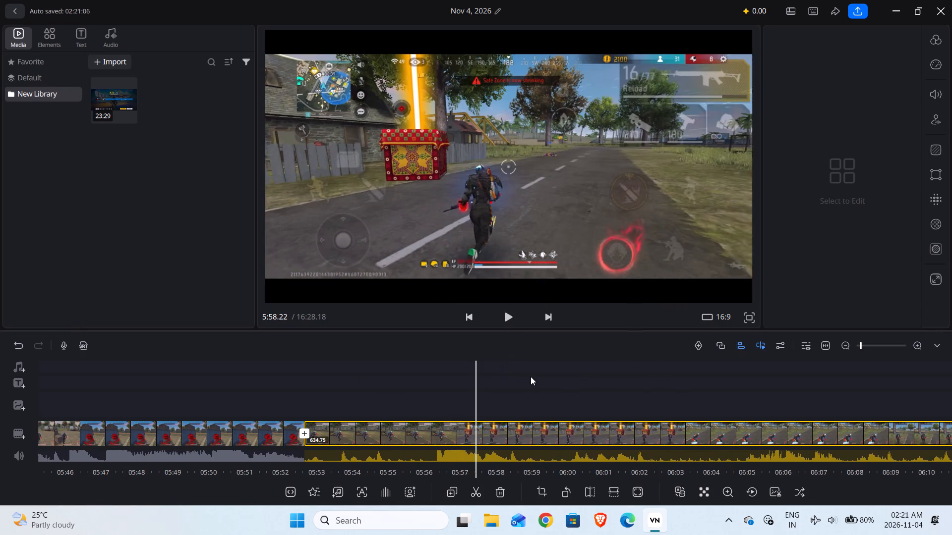
drag(531, 376, 536, 377)
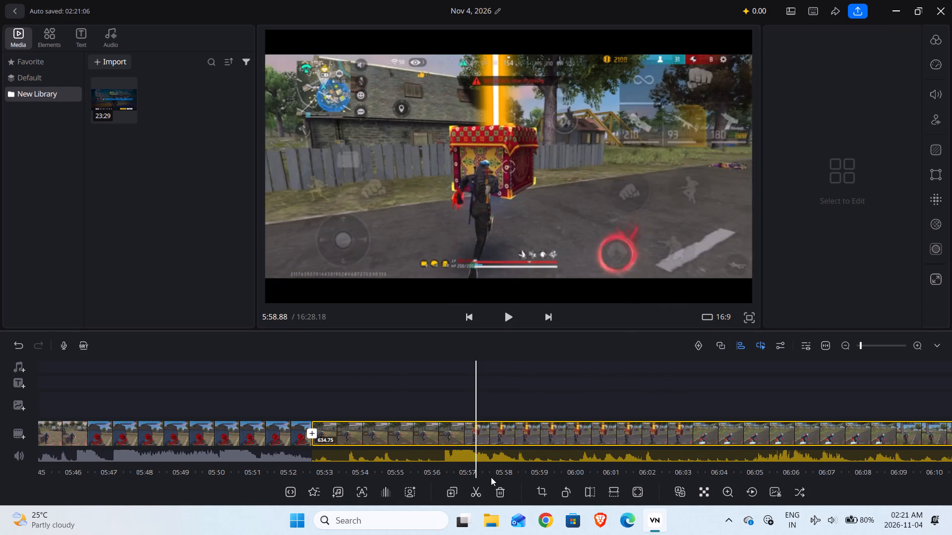
click(485, 487)
Split the clip at about 6:24.5, as the player runs along the bridge before the next fight, and delete the stretch from the 5:58.0 cut.
drag(550, 395, 485, 390)
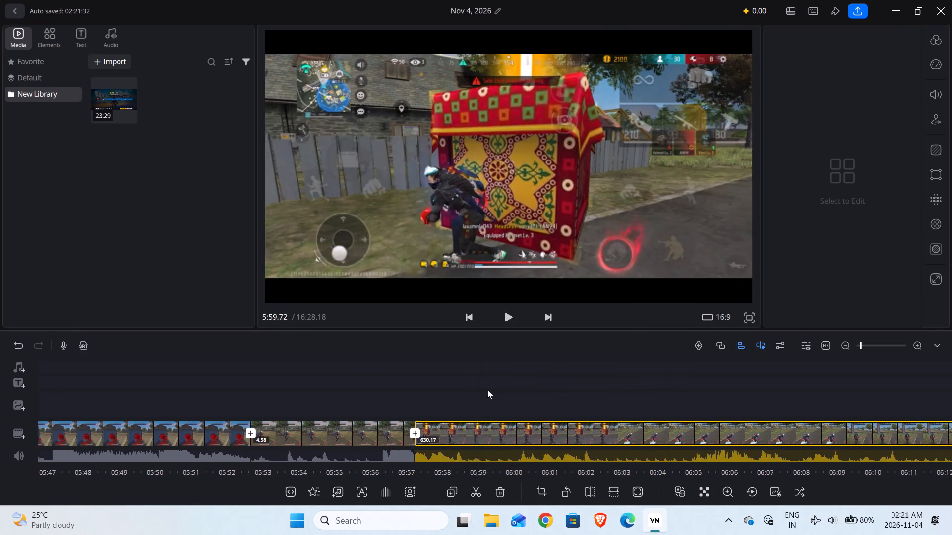
drag(626, 400, 495, 397)
drag(595, 398, 526, 392)
drag(607, 392, 521, 387)
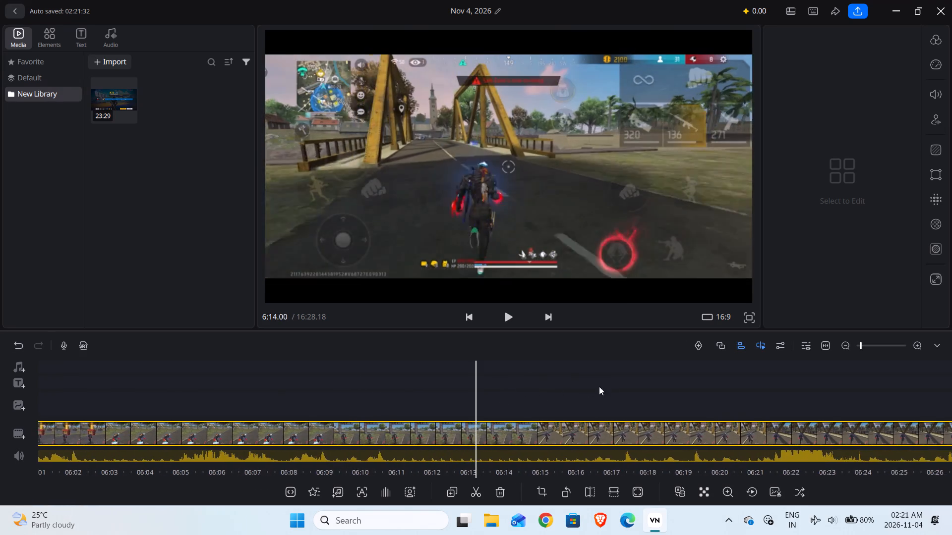
drag(606, 386, 525, 384)
drag(601, 382, 521, 378)
drag(617, 384, 572, 391)
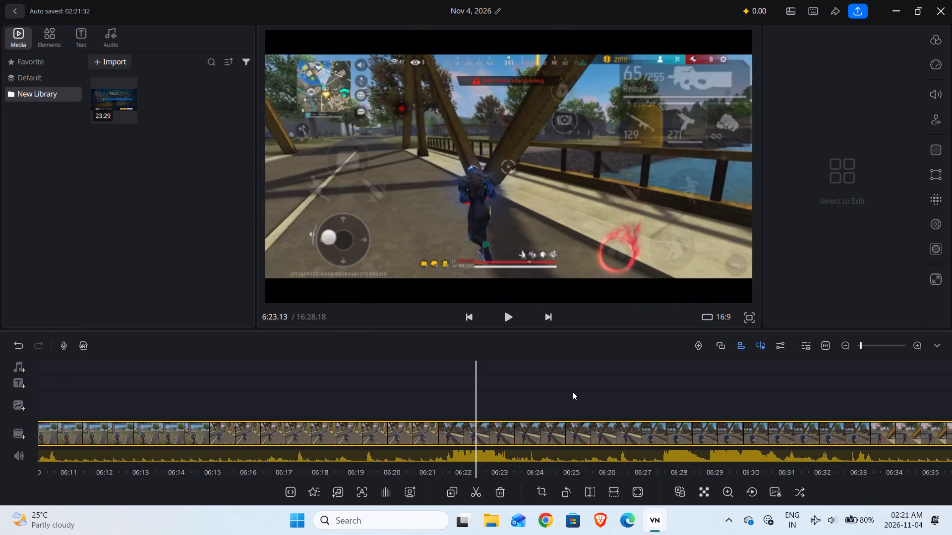
drag(572, 391, 524, 389)
drag(619, 398, 531, 396)
drag(599, 397, 597, 400)
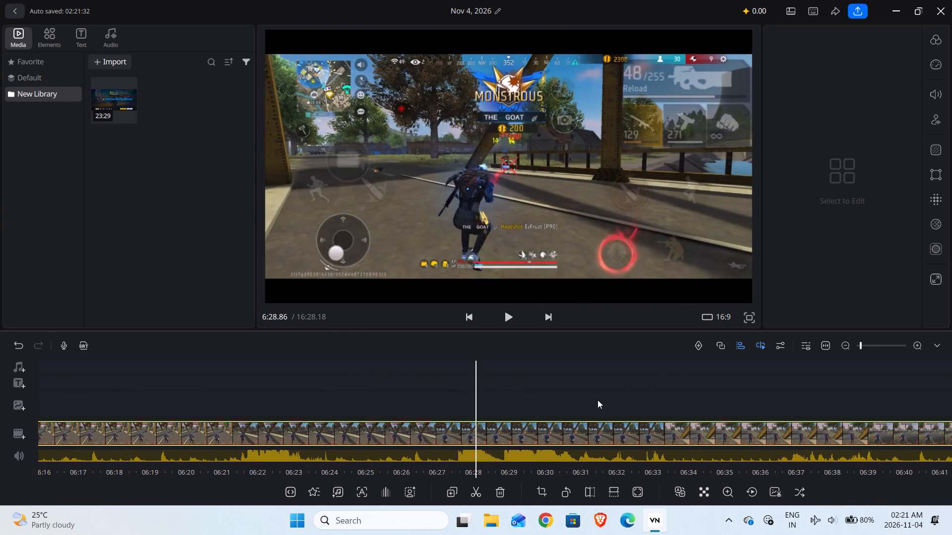
drag(597, 400, 641, 405)
drag(508, 398, 580, 403)
drag(492, 395, 525, 397)
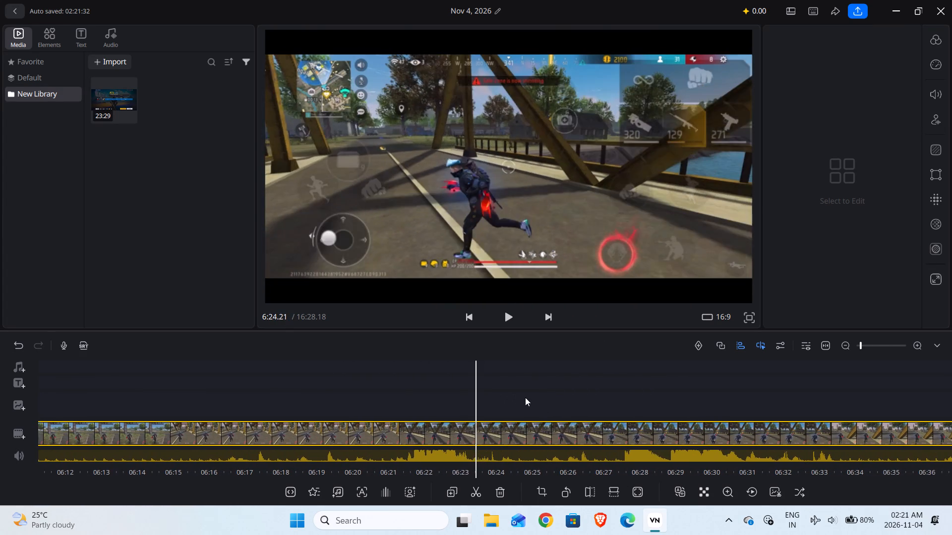
drag(525, 397, 546, 404)
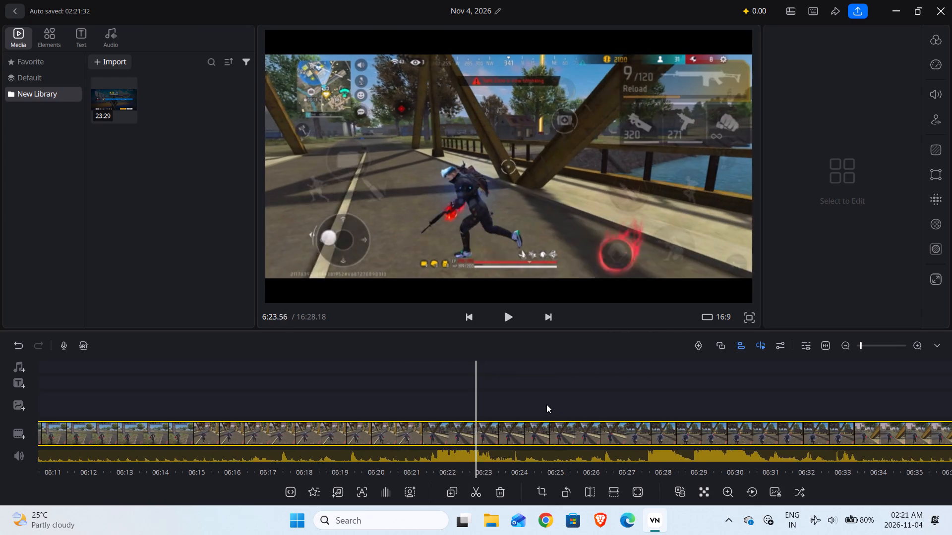
drag(546, 404, 507, 400)
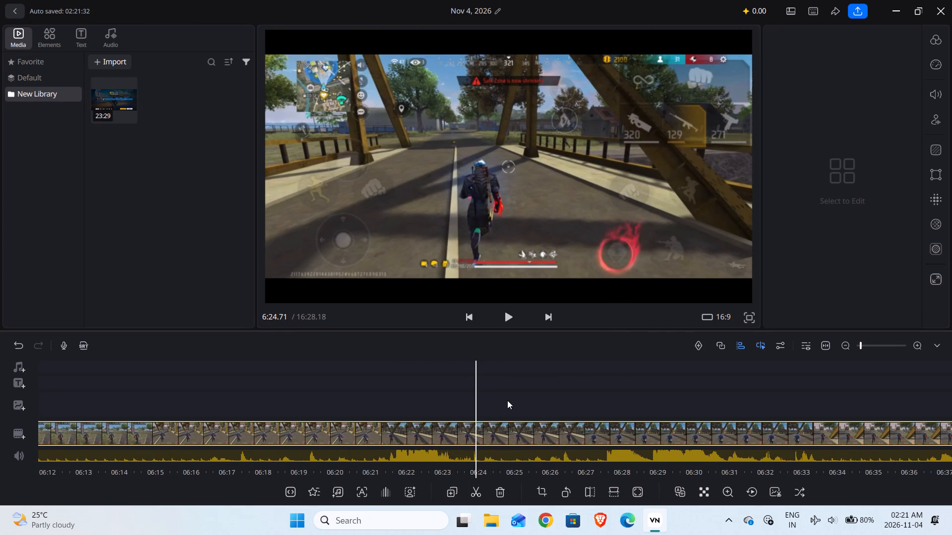
drag(507, 400, 517, 402)
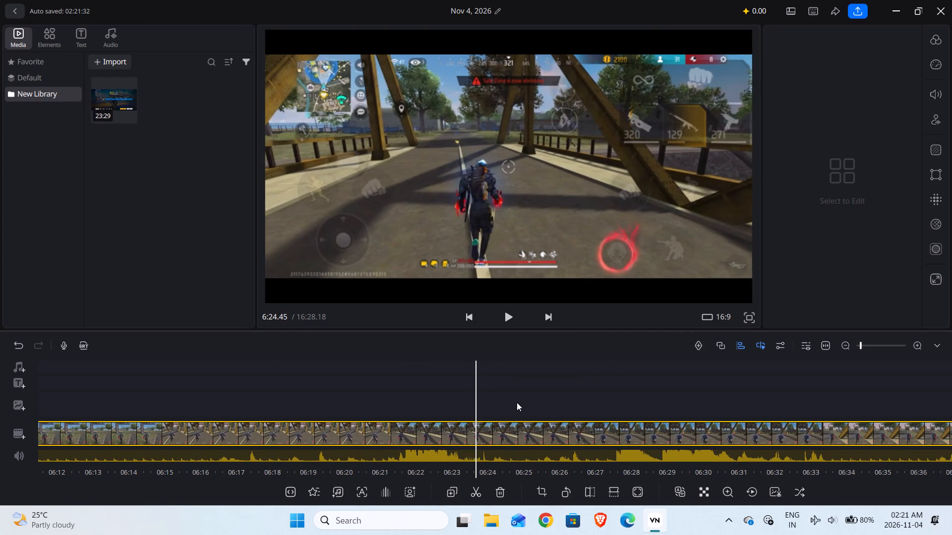
click(480, 487)
click(502, 492)
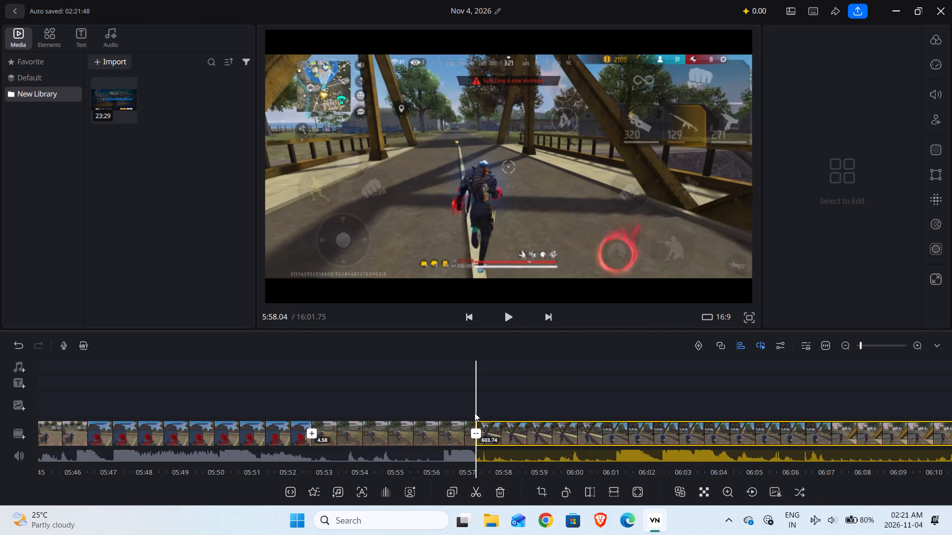
Play the footage across the new join at about 5:58.0, through the bridge kill to about 6:04.5.
drag(477, 404, 536, 404)
click(511, 317)
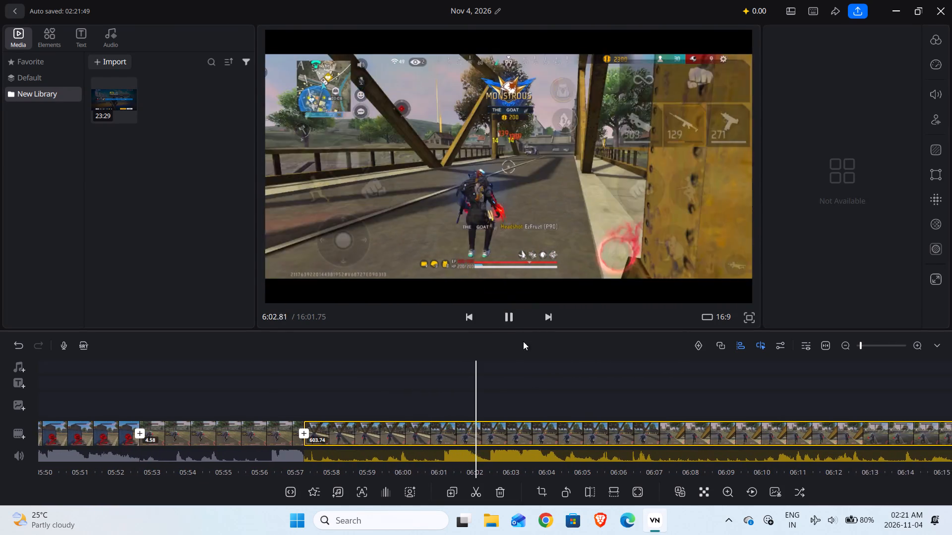
click(514, 316)
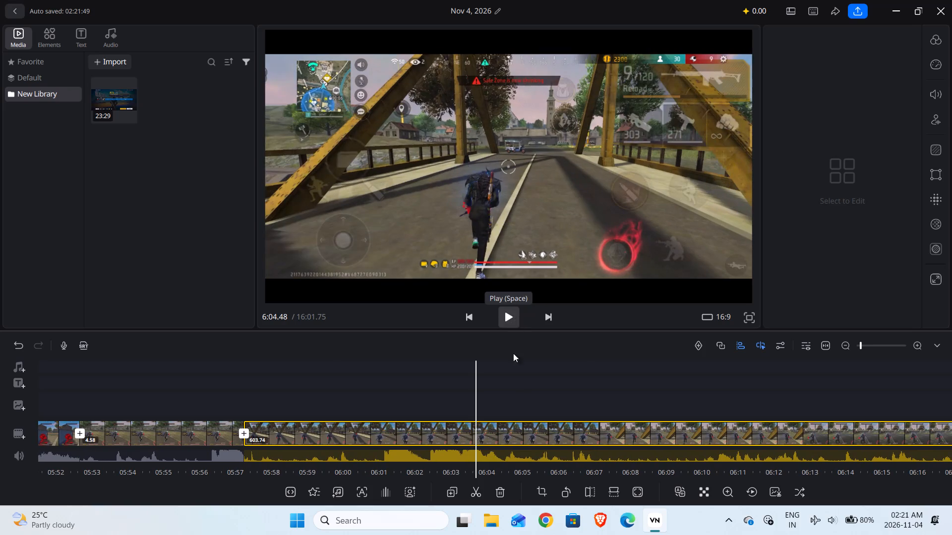
Split the clip at about 6:06.7, after the bridge kill, as the player runs toward the end of the bridge.
drag(509, 396, 532, 400)
click(512, 323)
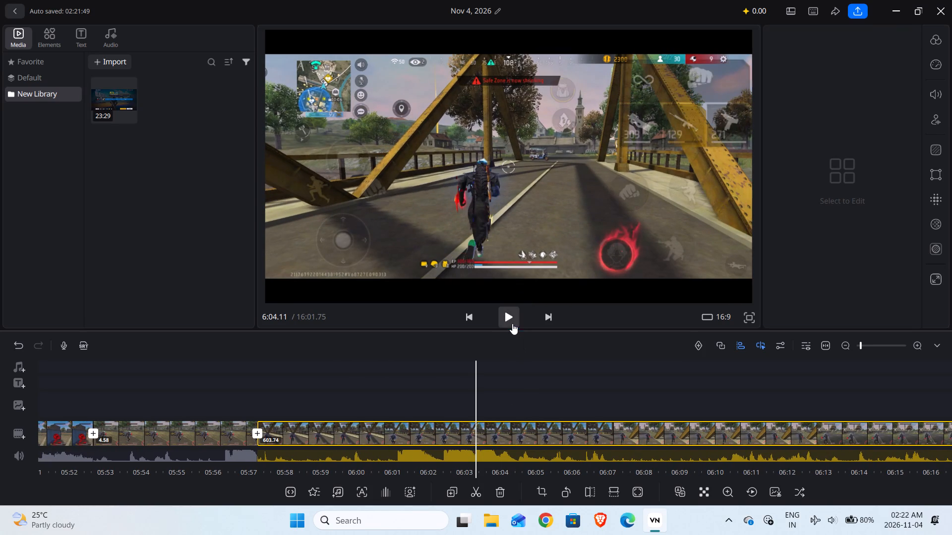
drag(505, 370, 526, 382)
click(517, 321)
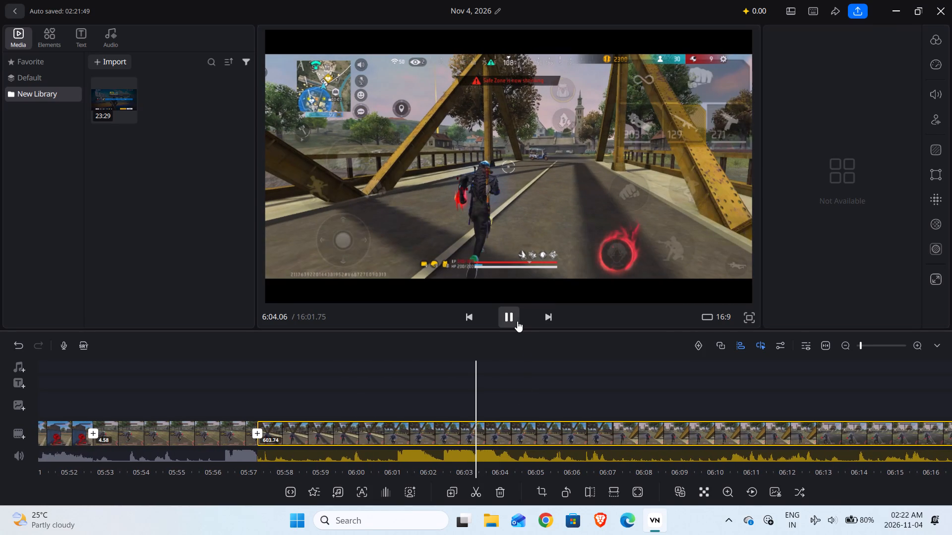
click(515, 321)
click(515, 321)
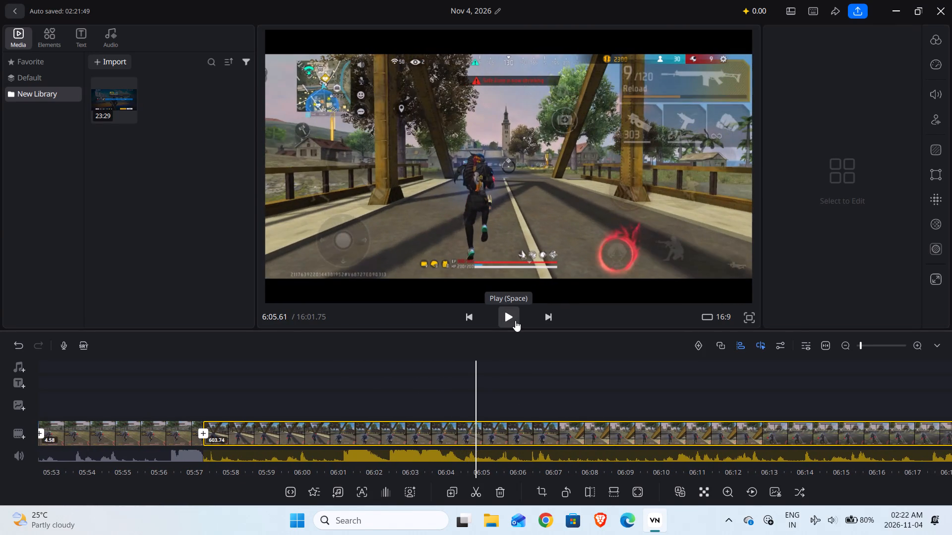
click(515, 321)
drag(508, 380, 525, 386)
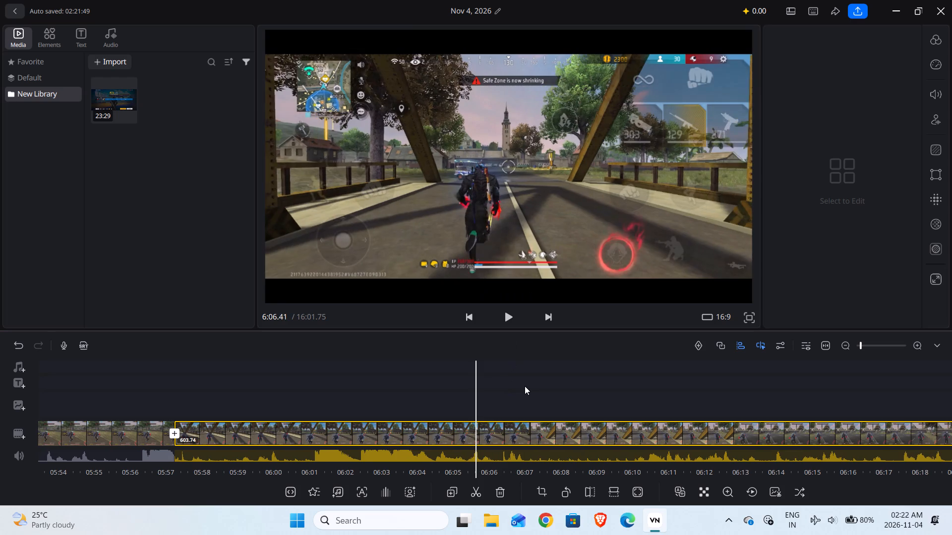
drag(525, 386, 536, 391)
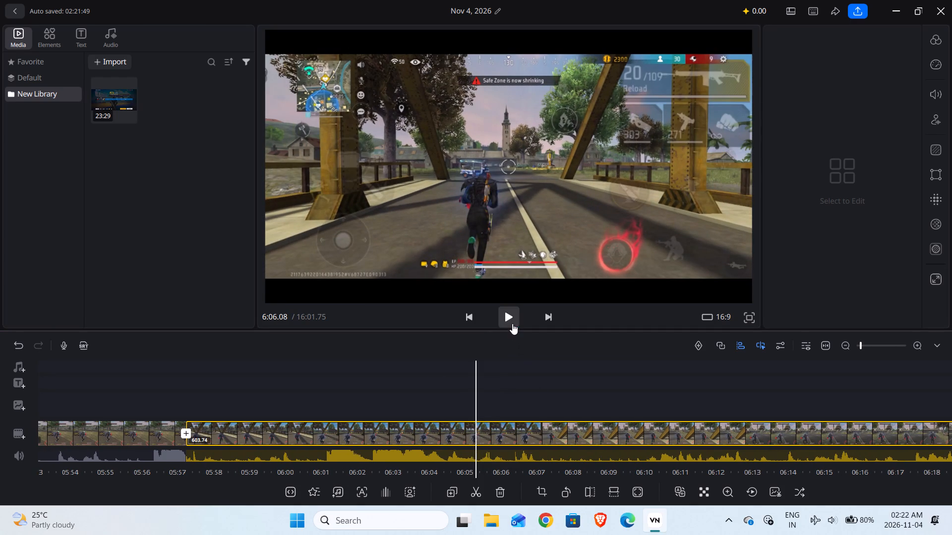
double_click(512, 323)
drag(491, 373, 525, 382)
click(510, 318)
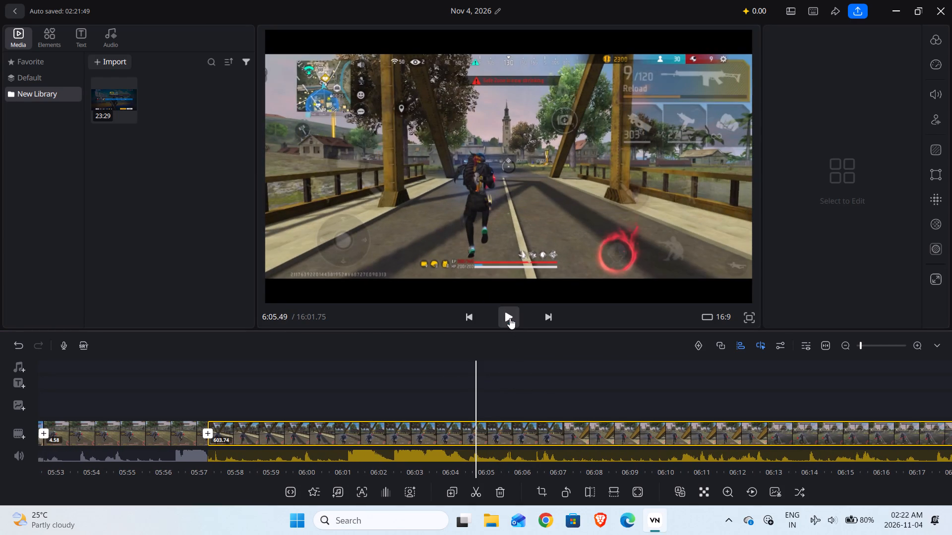
click(510, 318)
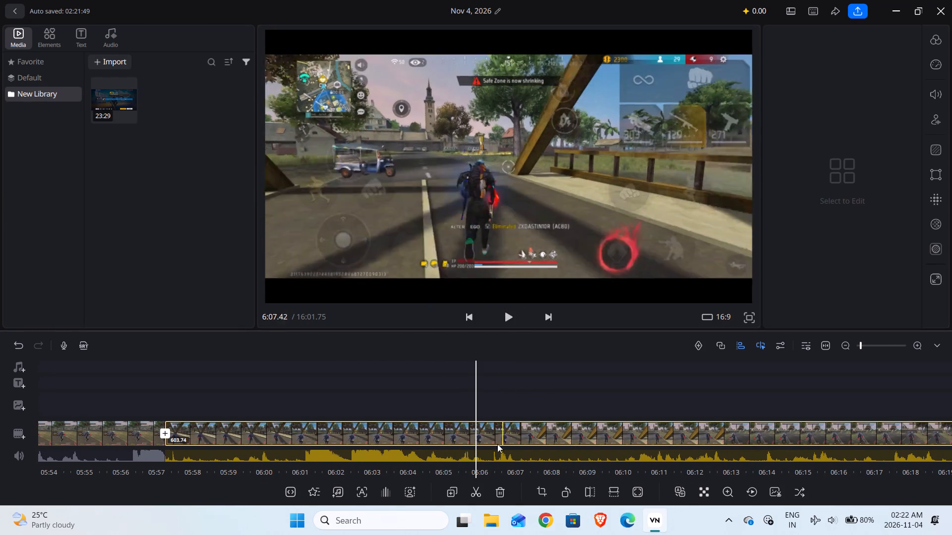
drag(480, 494, 478, 489)
Split the clip at about 6:35.0, as the player runs across the plaza toward the small house, and delete the stretch from the 6:06.7 cut.
drag(546, 386, 465, 380)
drag(600, 389, 536, 392)
drag(599, 395, 533, 394)
drag(614, 398, 546, 398)
drag(626, 400, 579, 401)
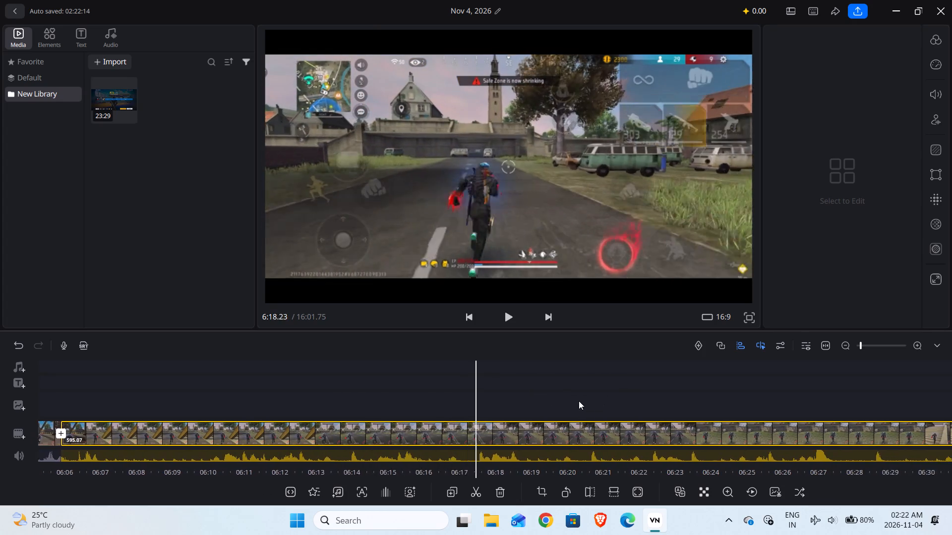
drag(579, 401, 567, 400)
drag(625, 399, 574, 395)
drag(638, 395, 578, 394)
drag(653, 392, 626, 394)
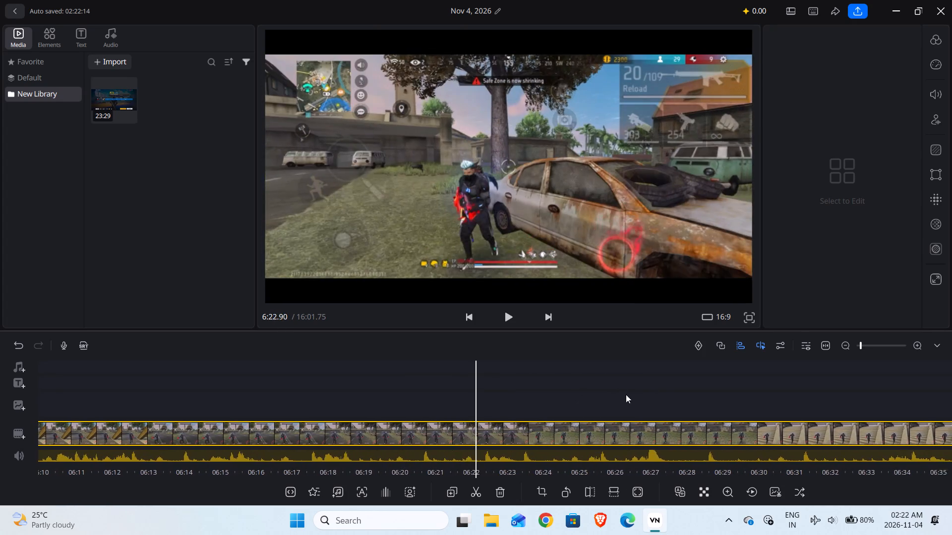
drag(626, 394, 593, 391)
drag(644, 392, 597, 389)
drag(640, 389, 597, 387)
drag(632, 385, 586, 384)
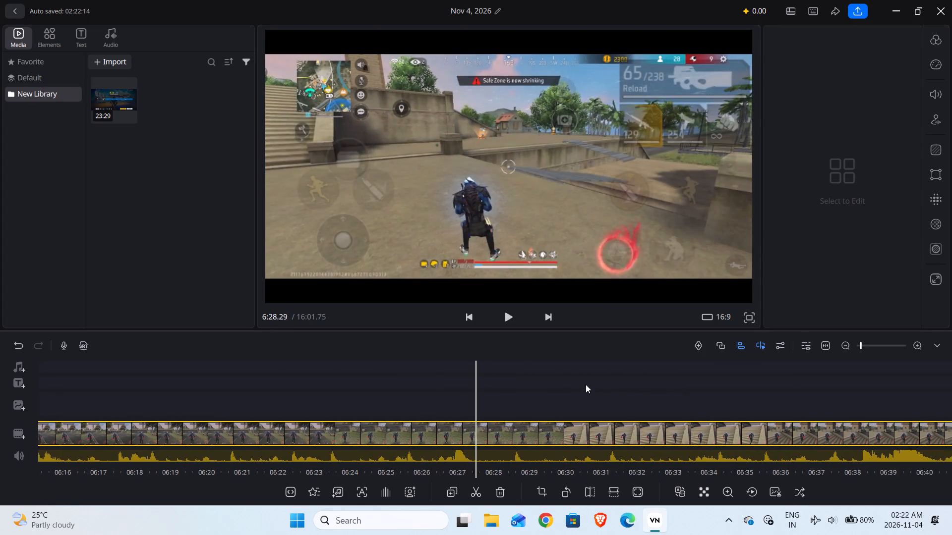
drag(586, 384, 569, 381)
drag(654, 400, 583, 406)
drag(652, 413, 602, 406)
drag(658, 405, 640, 407)
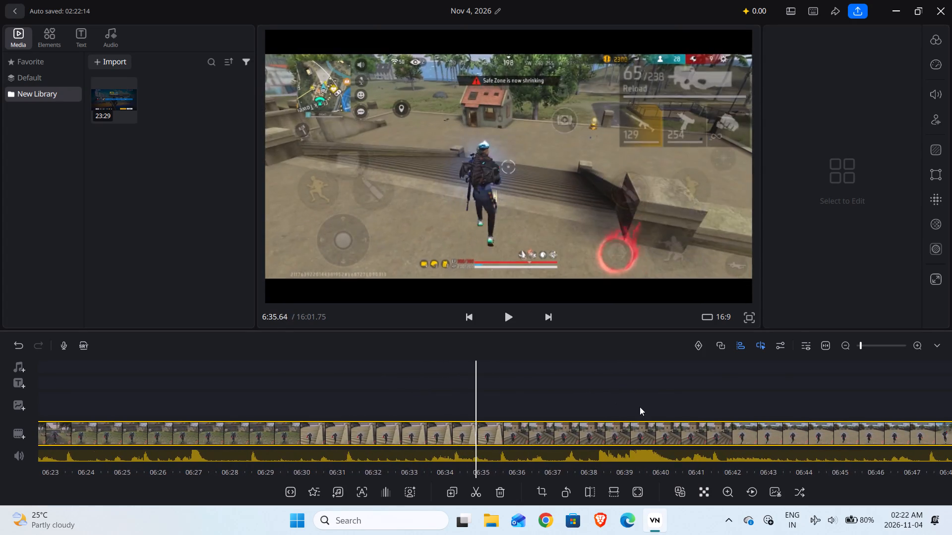
drag(640, 407, 601, 402)
drag(654, 406, 621, 406)
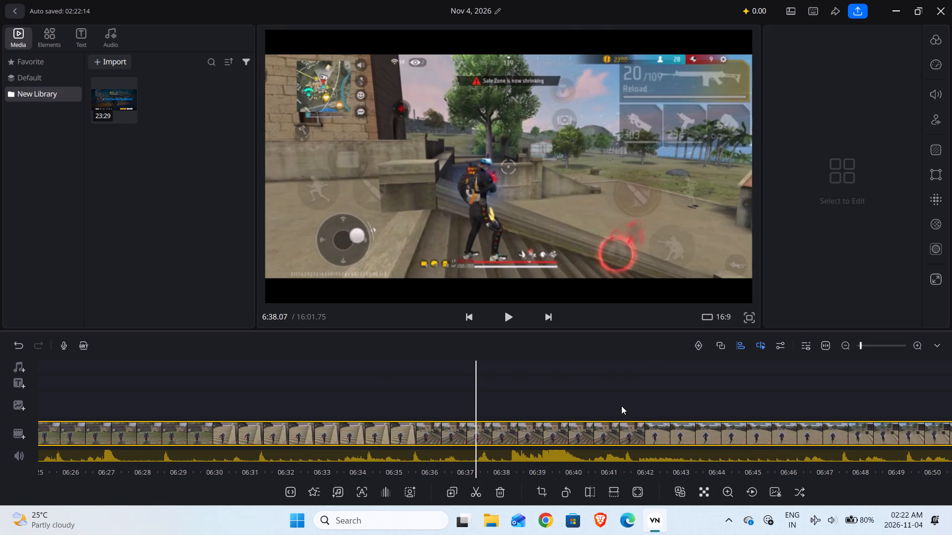
drag(621, 406, 668, 412)
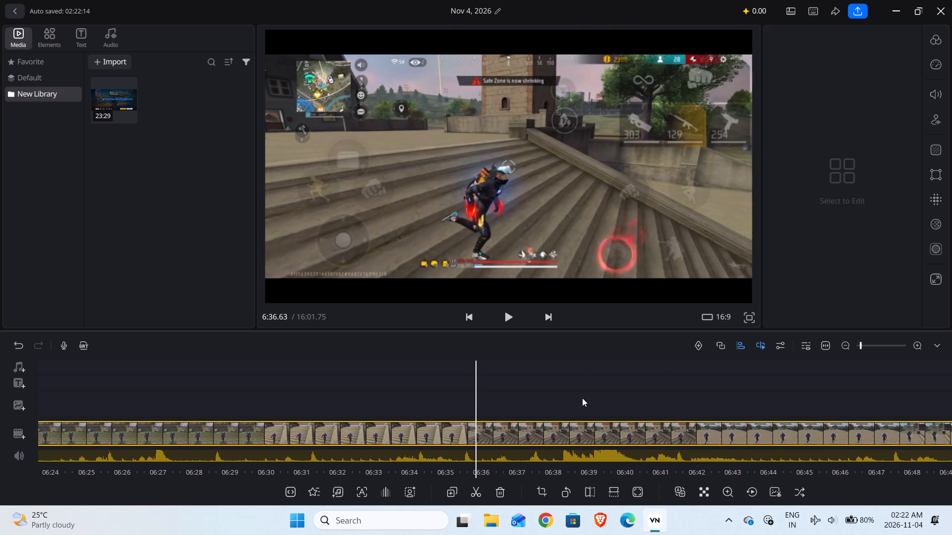
drag(582, 398, 694, 415)
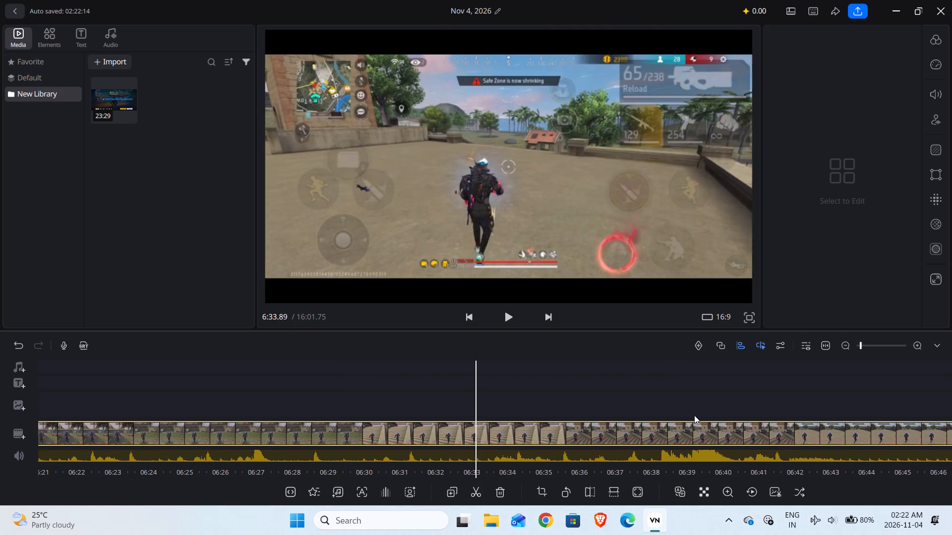
drag(694, 415, 657, 413)
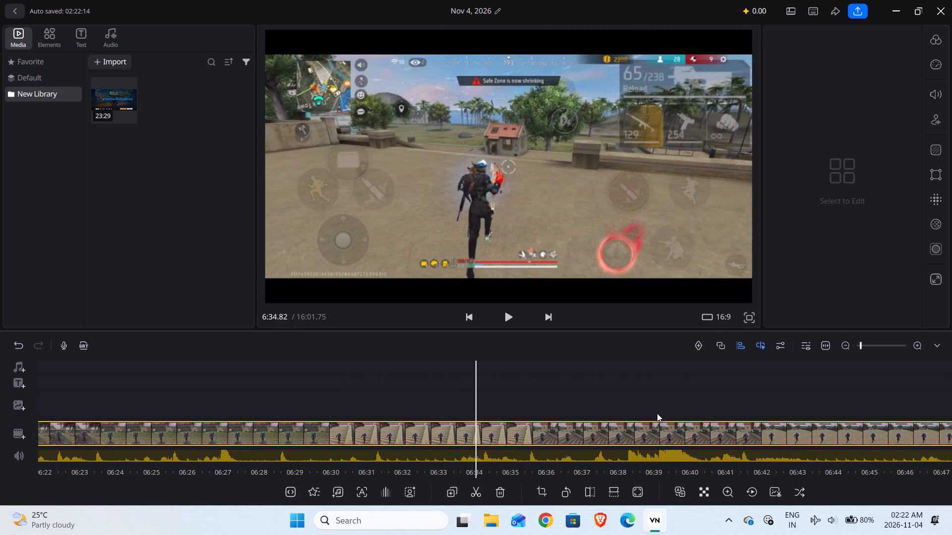
drag(657, 413, 654, 413)
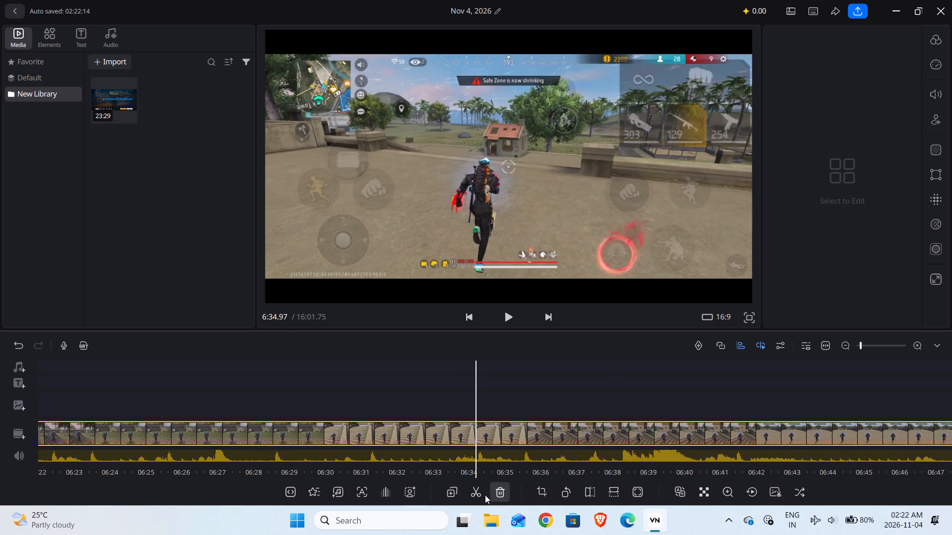
click(476, 495)
click(509, 497)
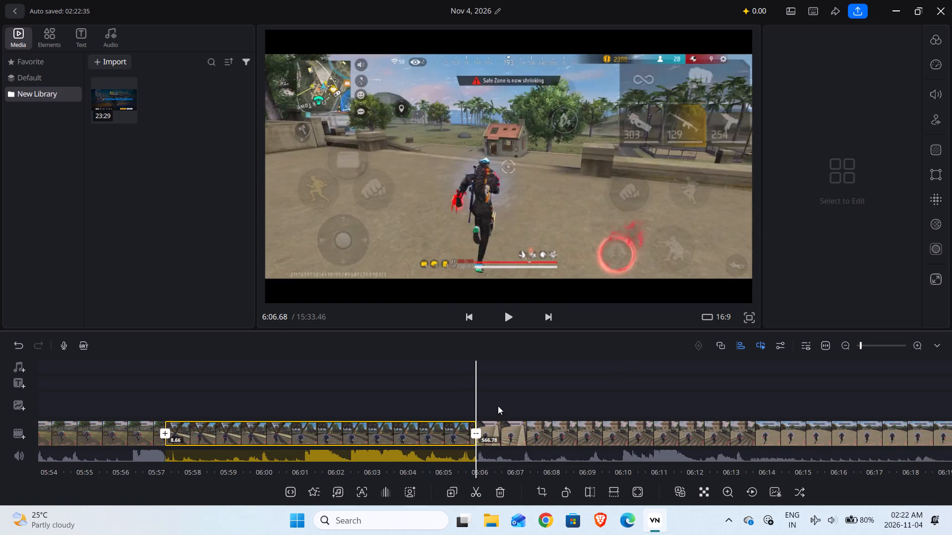
Play the footage across the new join at about 6:06.7, through the scoped fight and team wipeout, to about 6:28.3.
drag(498, 405, 537, 405)
click(508, 323)
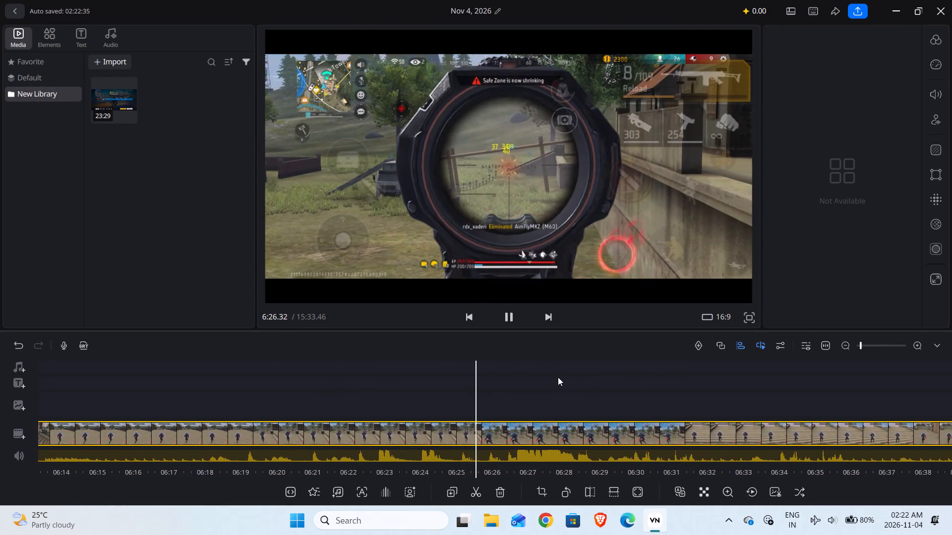
click(509, 321)
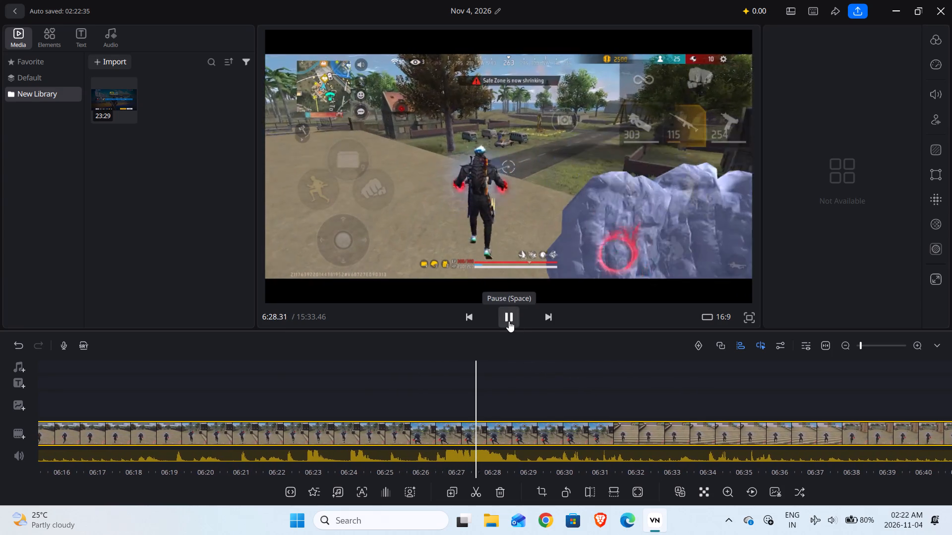
Split the clip at about 6:28.1, after the team wipeout, as the player runs beside the blue ice wall.
drag(506, 355, 539, 365)
click(505, 324)
click(505, 324)
drag(510, 360, 530, 366)
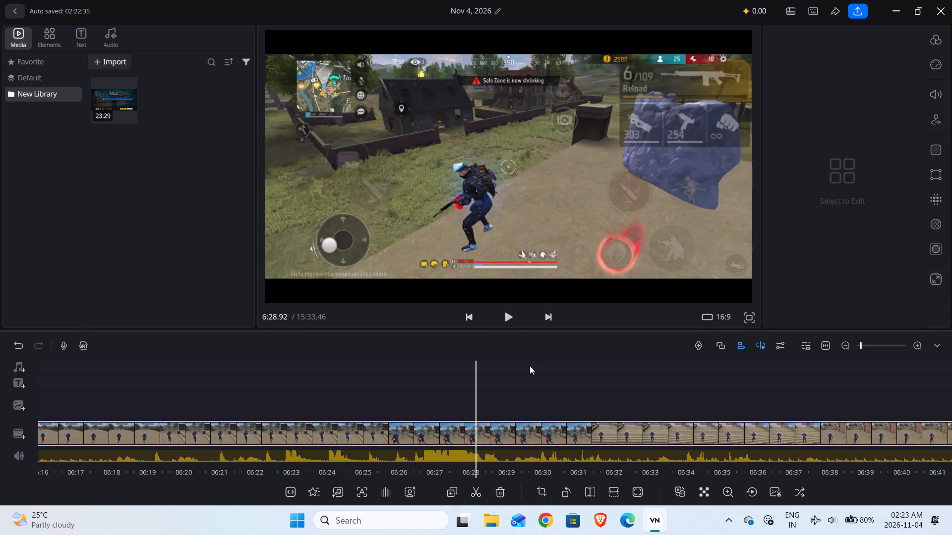
drag(530, 366, 544, 368)
drag(517, 369, 579, 383)
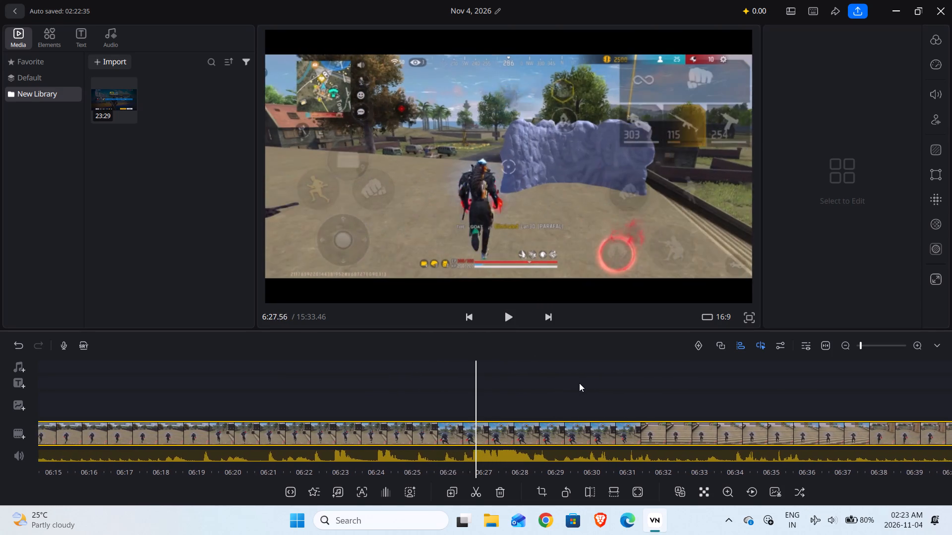
drag(579, 383, 605, 387)
click(518, 321)
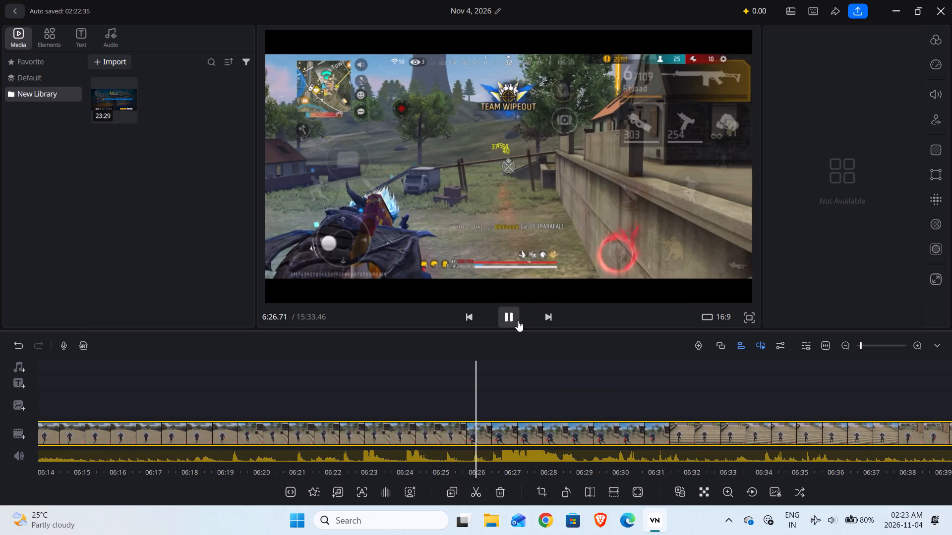
click(518, 321)
double_click(518, 321)
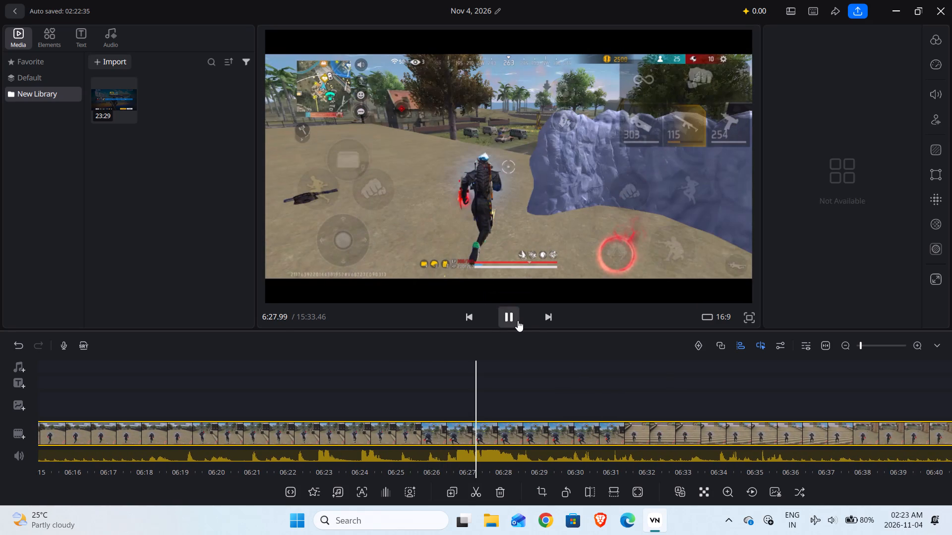
drag(520, 346, 535, 355)
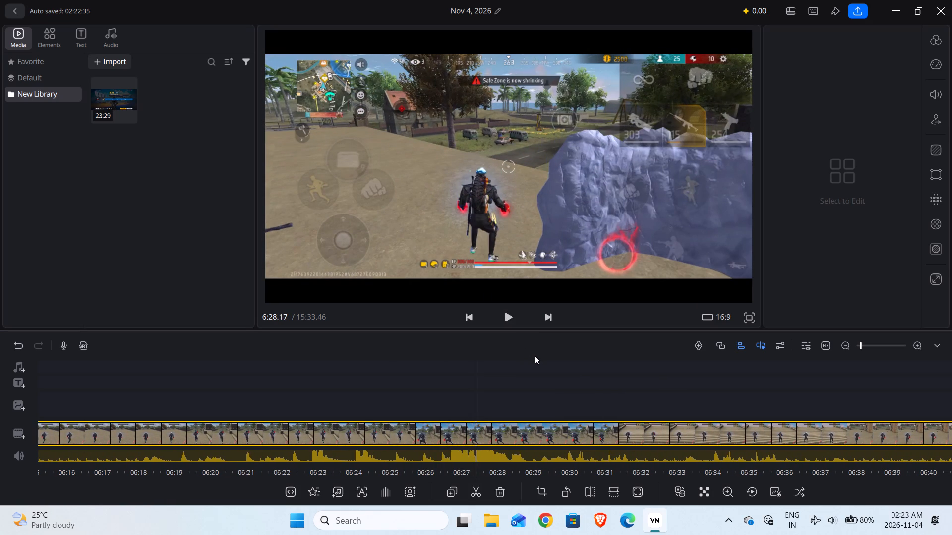
drag(535, 355, 547, 364)
drag(522, 382, 532, 387)
drag(532, 387, 534, 387)
click(476, 493)
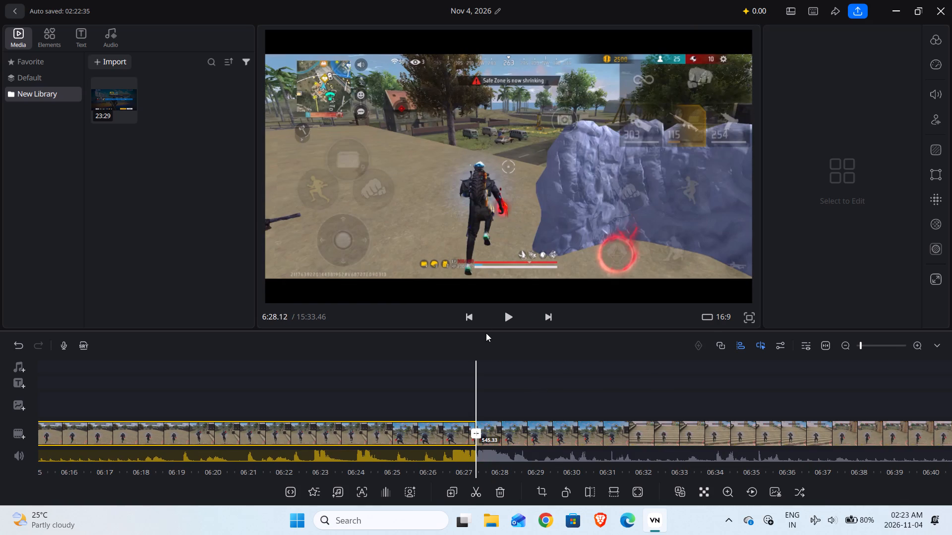
Split the clip at about 6:39.3, as the player runs past the stone tower's door, and delete the stretch from the 6:28.1 cut.
click(509, 319)
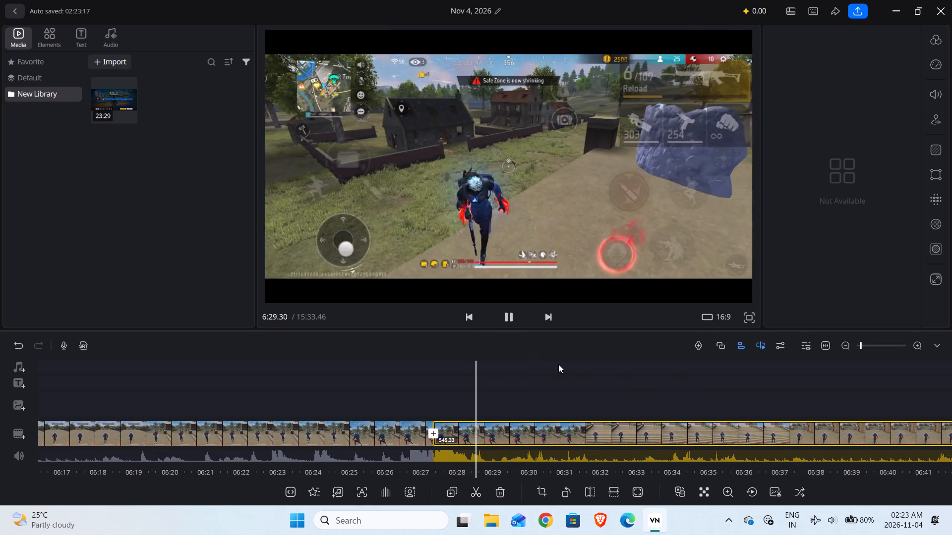
drag(558, 364, 515, 360)
drag(586, 367, 514, 366)
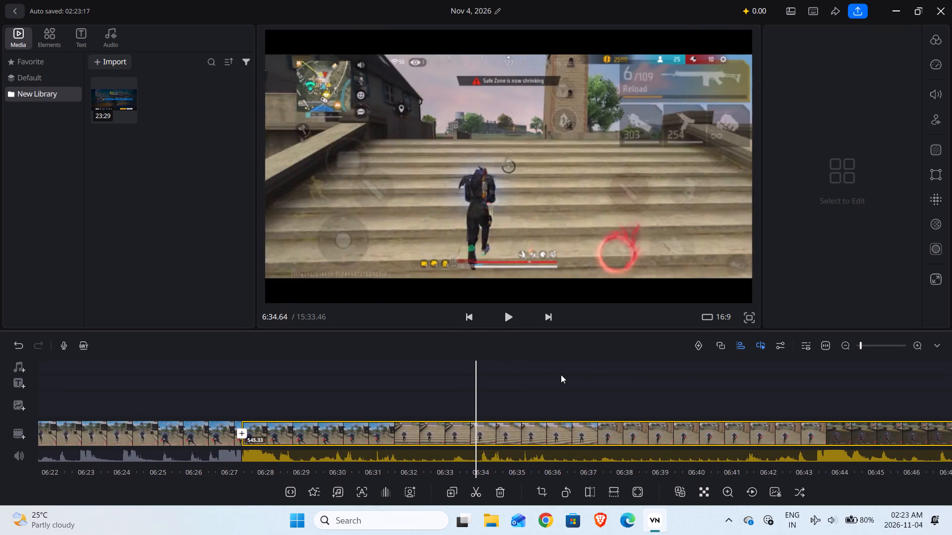
drag(561, 374, 519, 376)
drag(580, 379, 518, 374)
drag(592, 376, 517, 372)
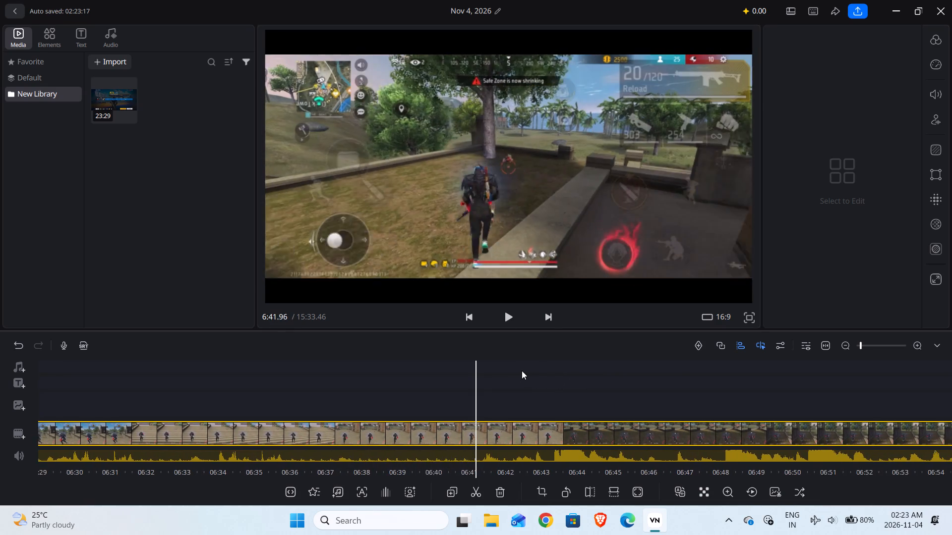
drag(529, 371, 616, 390)
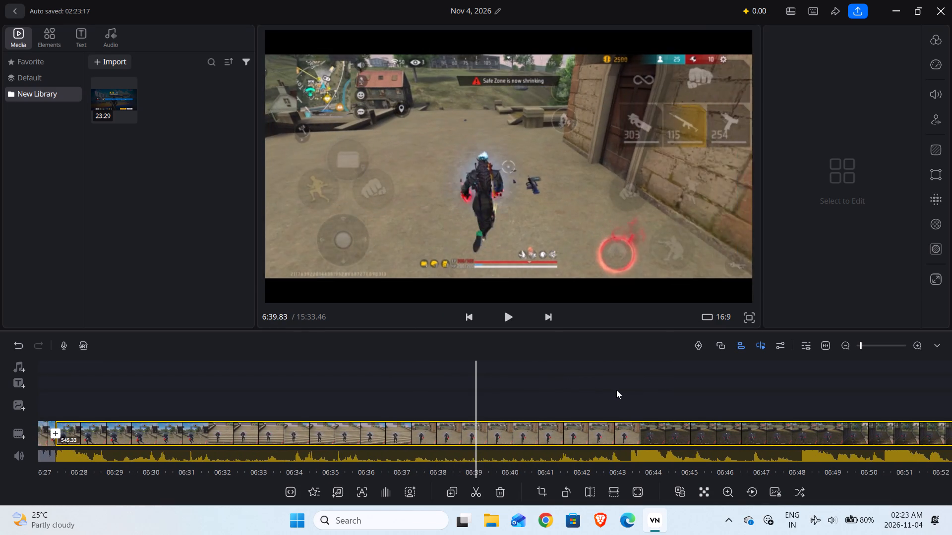
drag(616, 390, 637, 393)
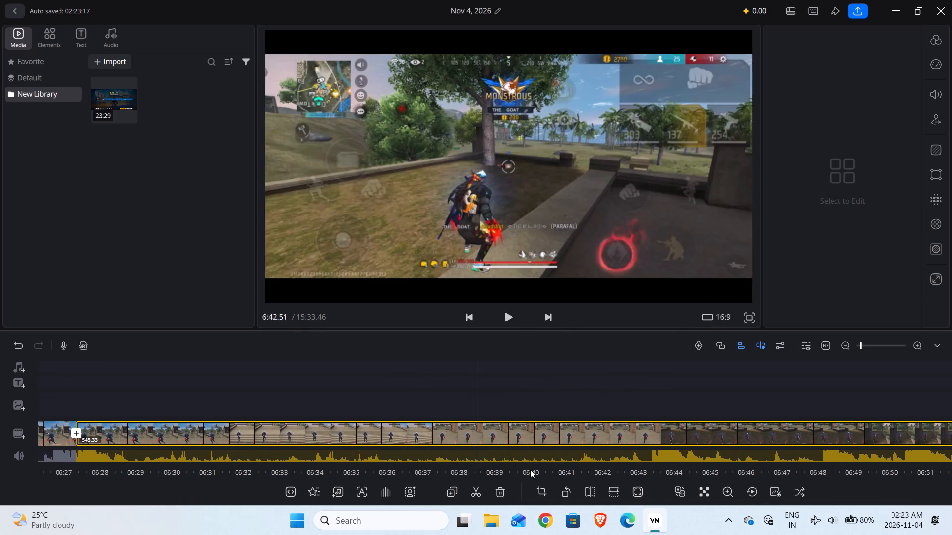
click(483, 487)
click(498, 491)
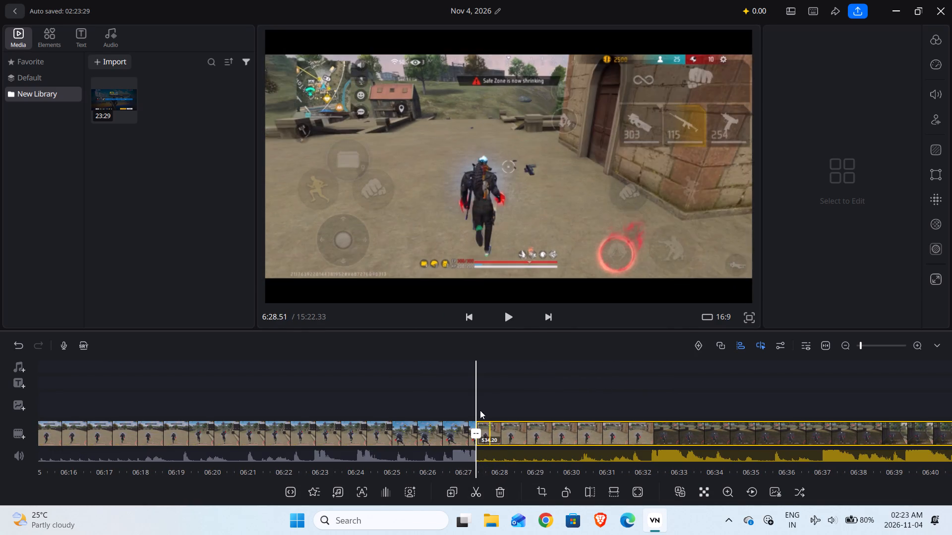
Play the footage across the new join at about 6:28.1, through the next team wipeout to about 6:40.8, and go back to about 6:40.6.
click(512, 322)
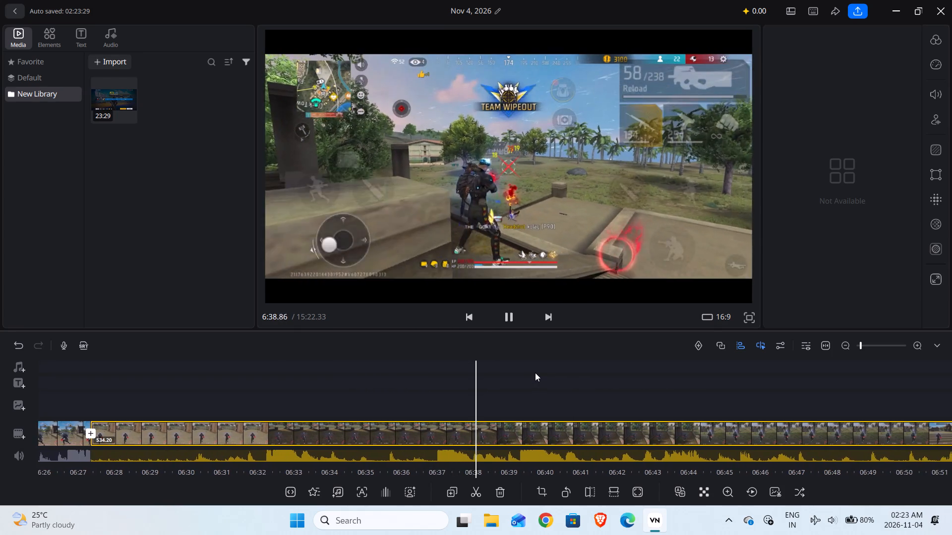
click(511, 324)
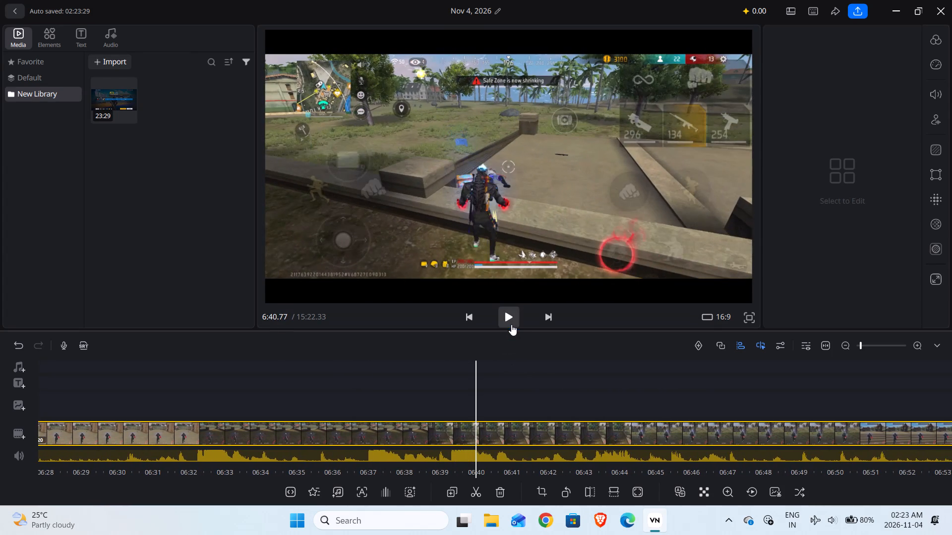
drag(496, 362, 514, 365)
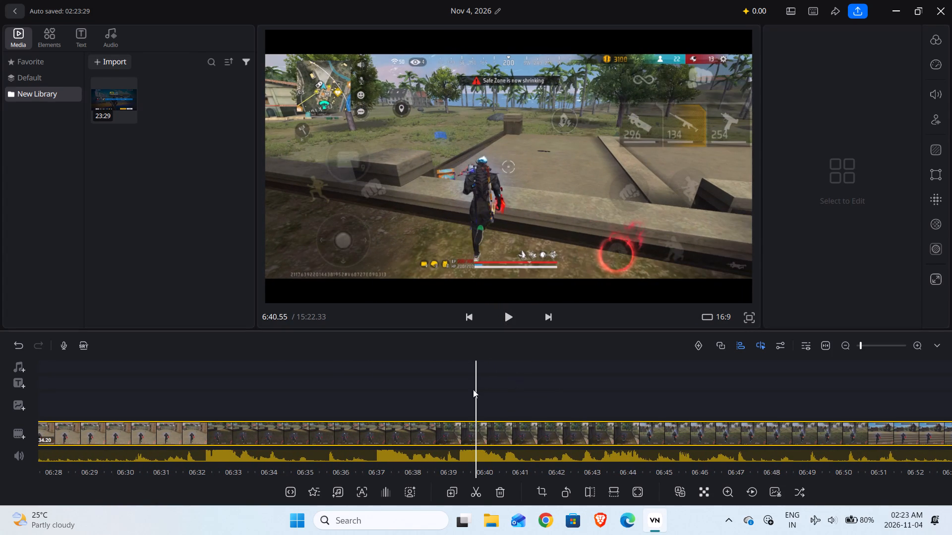
Split the clip at about 6:40.6, after the team wipeout, as the player runs toward the low concrete walls.
click(476, 497)
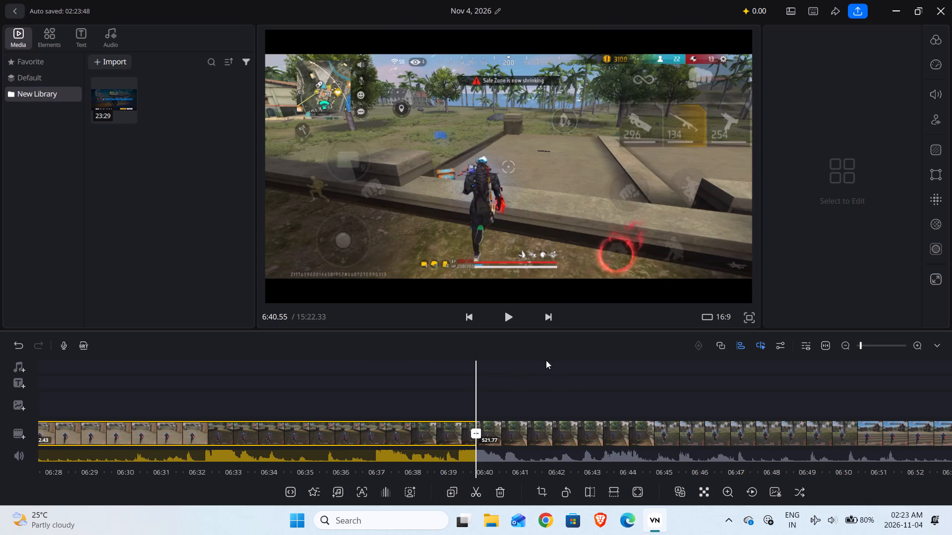
Split the clip at about 7:50.0, as the player runs toward the hedge by the house, and delete the stretch from the 6:40.6 cut.
click(508, 316)
drag(569, 377, 500, 375)
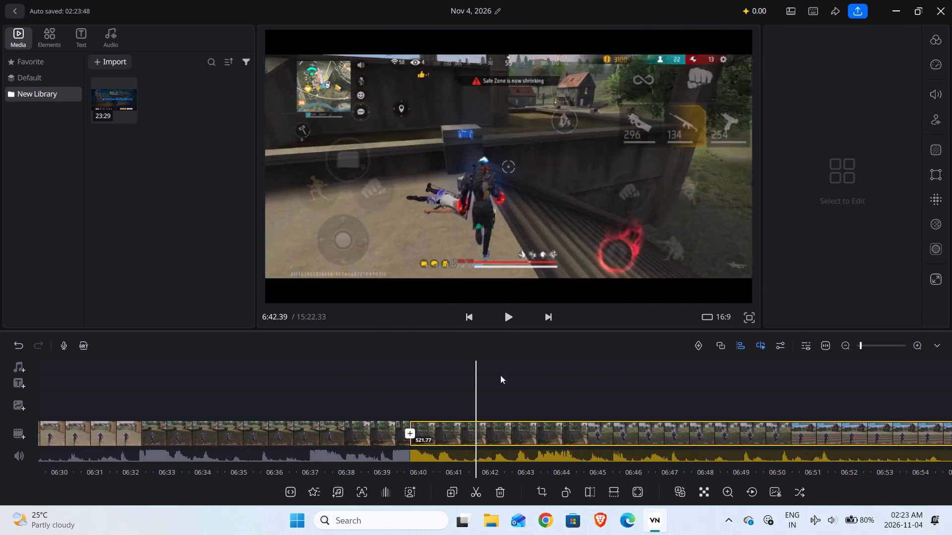
drag(500, 375, 466, 359)
drag(571, 413, 510, 393)
drag(622, 403, 513, 396)
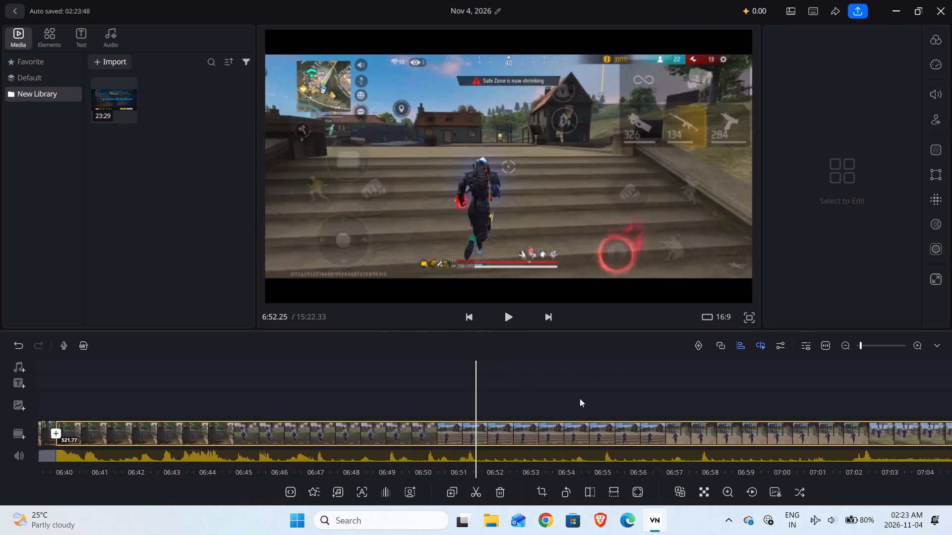
drag(598, 404, 495, 394)
drag(565, 400, 488, 386)
drag(566, 406, 489, 404)
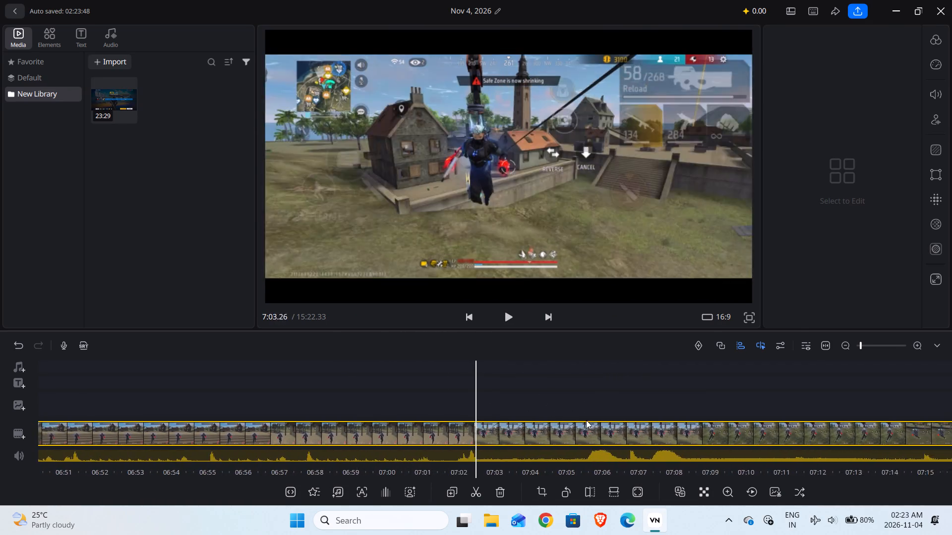
drag(598, 421, 500, 416)
drag(603, 408, 514, 402)
drag(641, 405, 536, 392)
drag(658, 403, 636, 402)
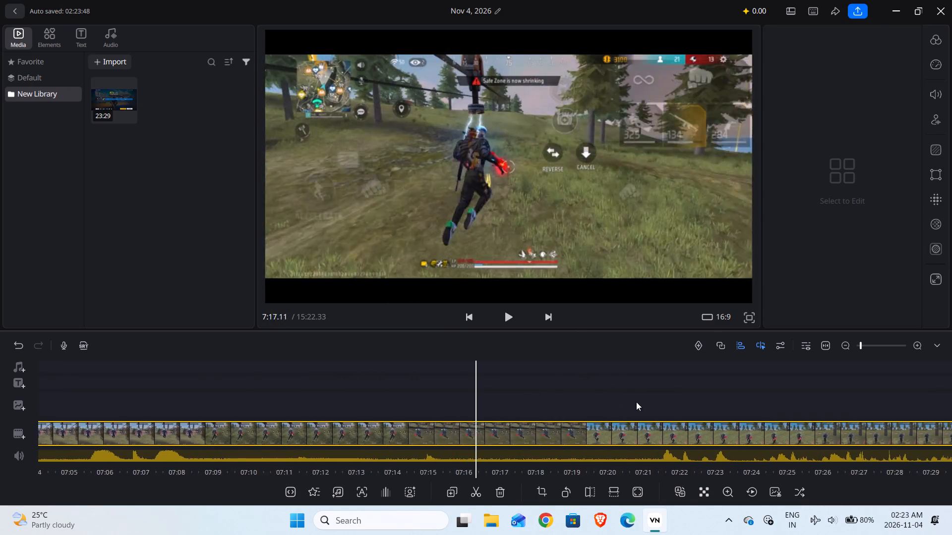
drag(636, 402, 563, 407)
drag(677, 427, 572, 421)
drag(630, 420, 557, 402)
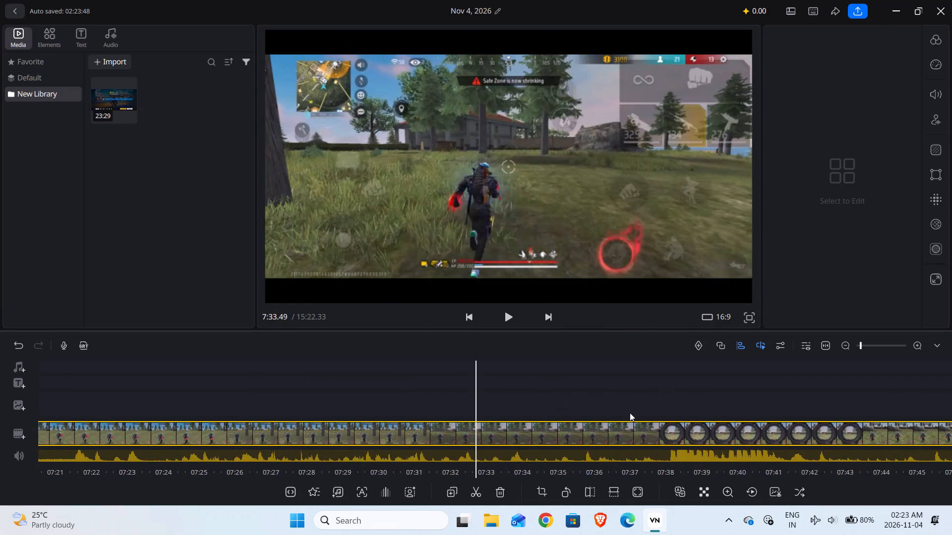
drag(612, 410, 547, 404)
drag(588, 402, 579, 404)
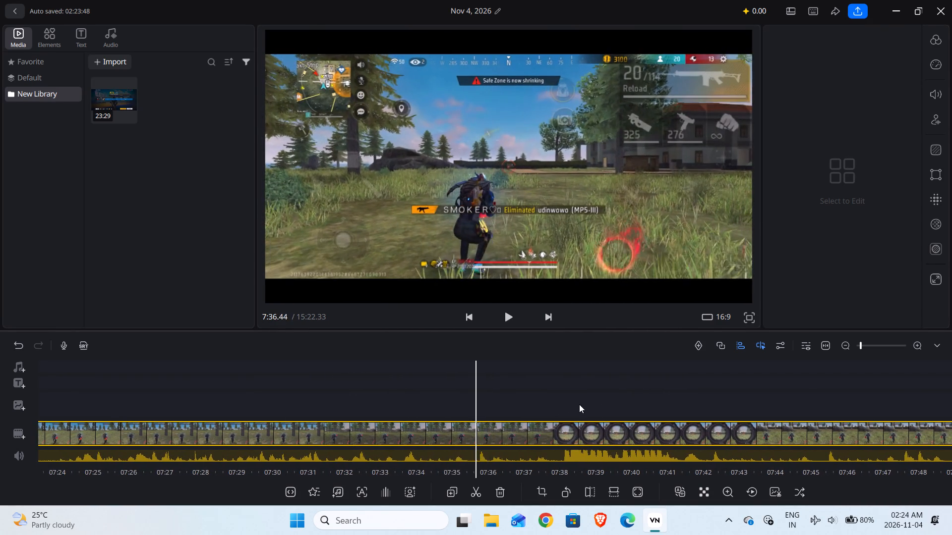
drag(579, 404, 534, 404)
drag(595, 416, 541, 415)
drag(595, 421, 540, 421)
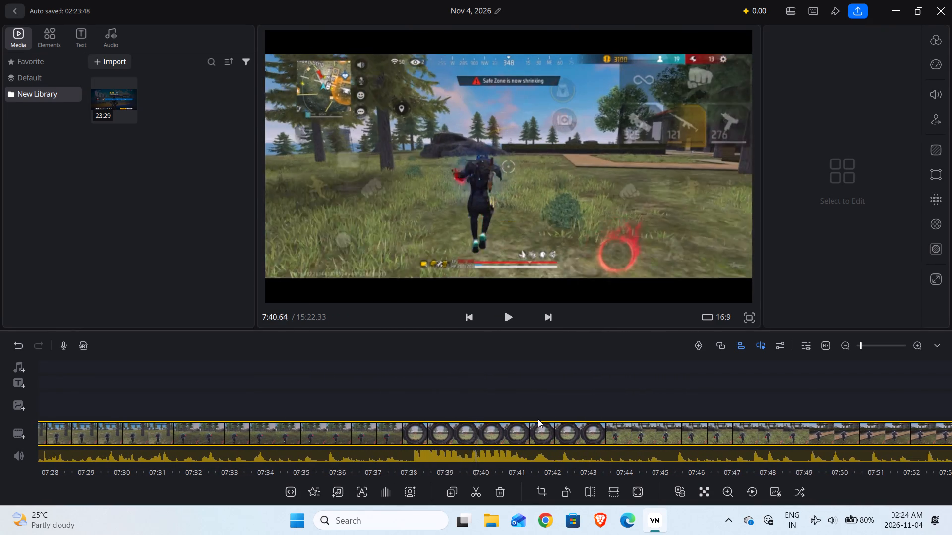
drag(614, 405, 506, 389)
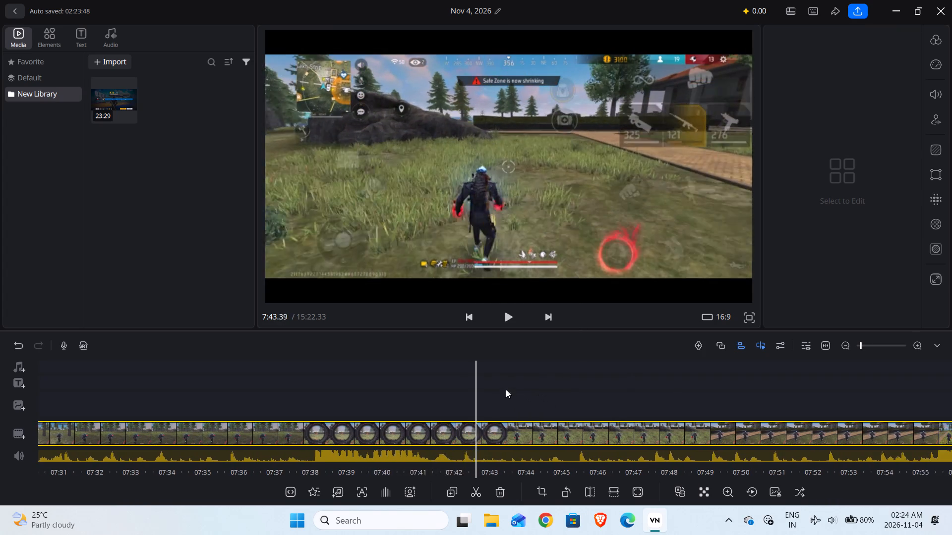
drag(506, 389, 489, 386)
drag(520, 388, 489, 384)
drag(516, 385, 480, 376)
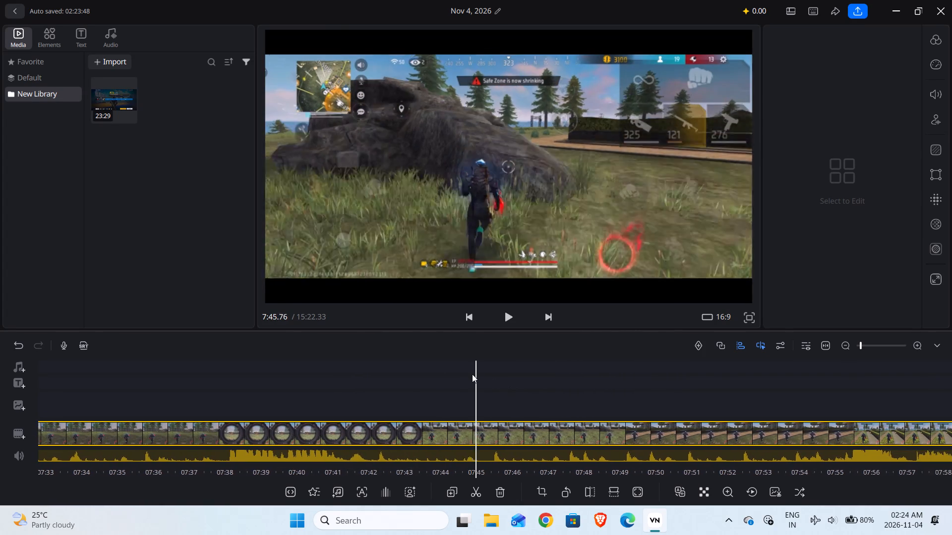
drag(511, 376, 452, 372)
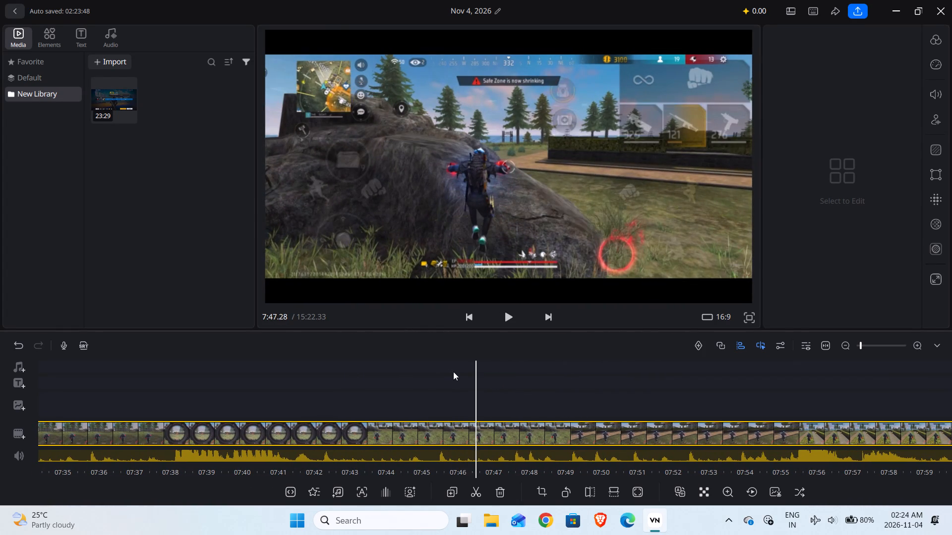
drag(508, 379, 446, 372)
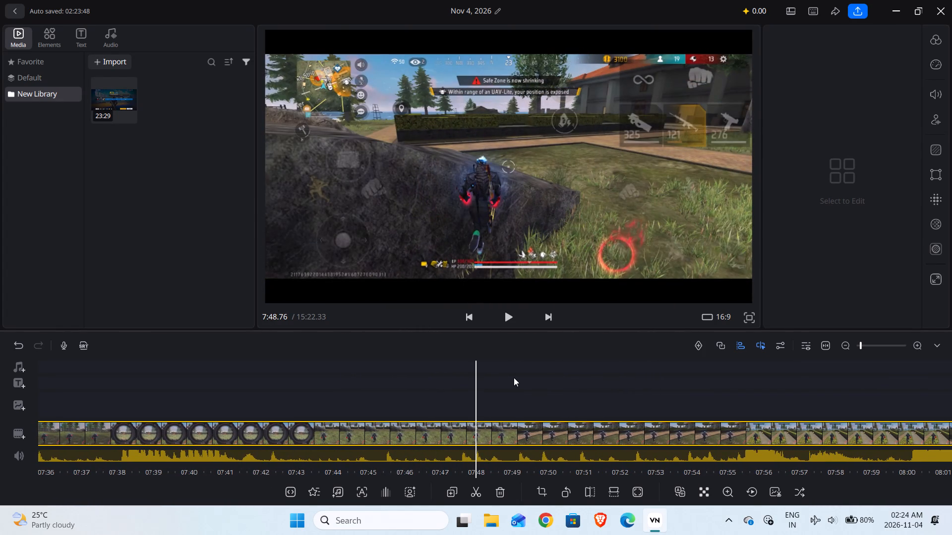
drag(514, 377, 495, 375)
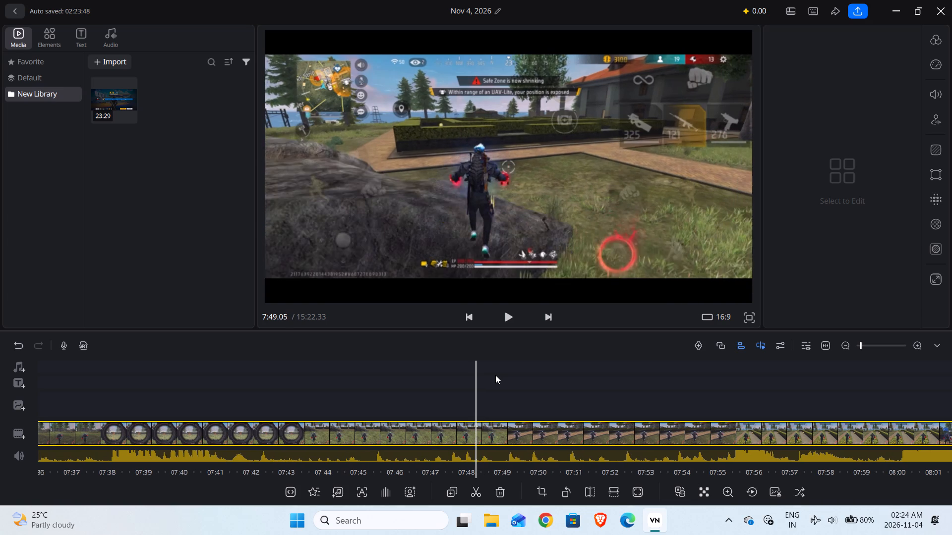
drag(495, 375, 468, 371)
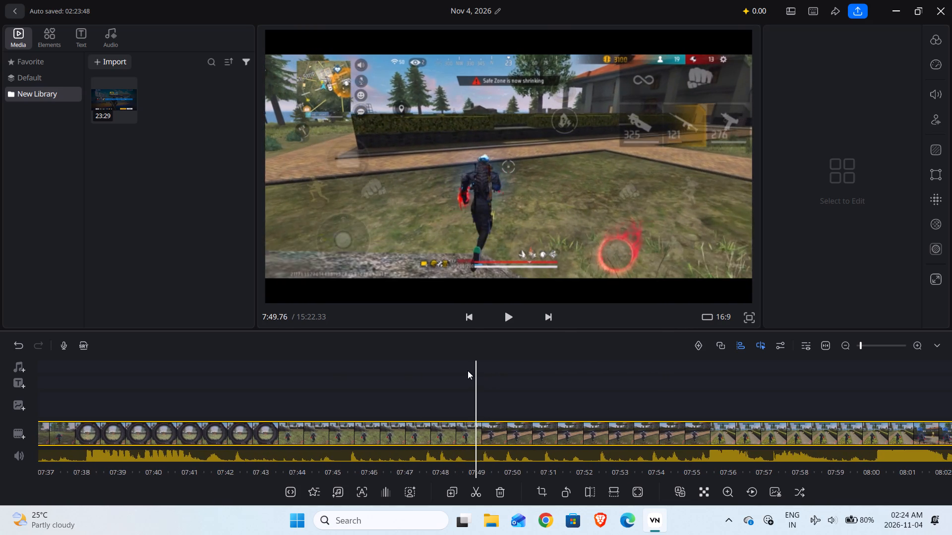
drag(468, 371, 462, 371)
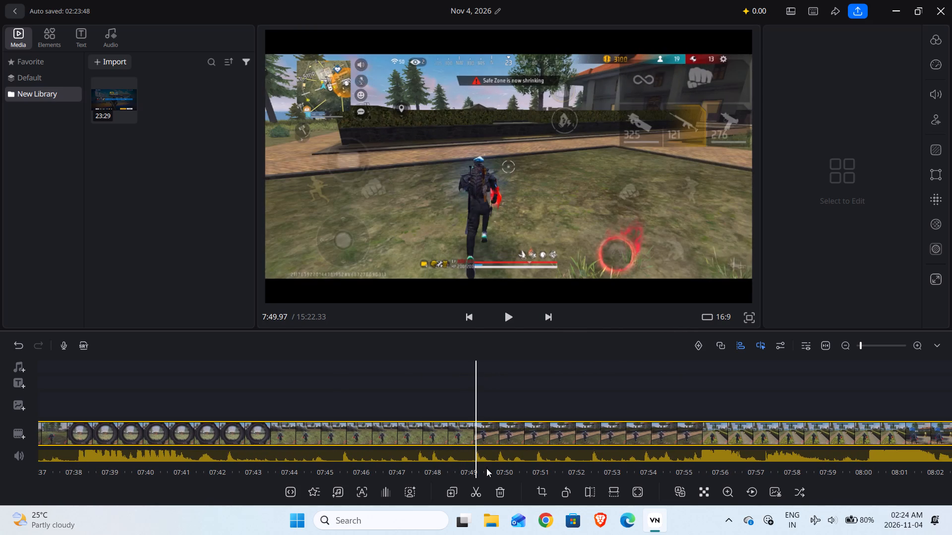
click(476, 492)
click(502, 500)
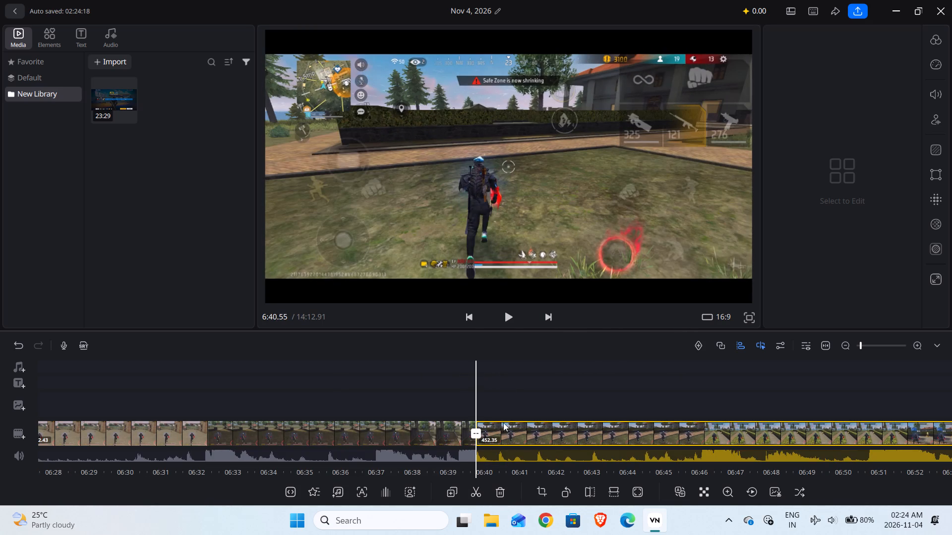
Play the footage across the new join at about 6:40.6, and replay the end of the team wipeout before it.
drag(443, 395, 484, 403)
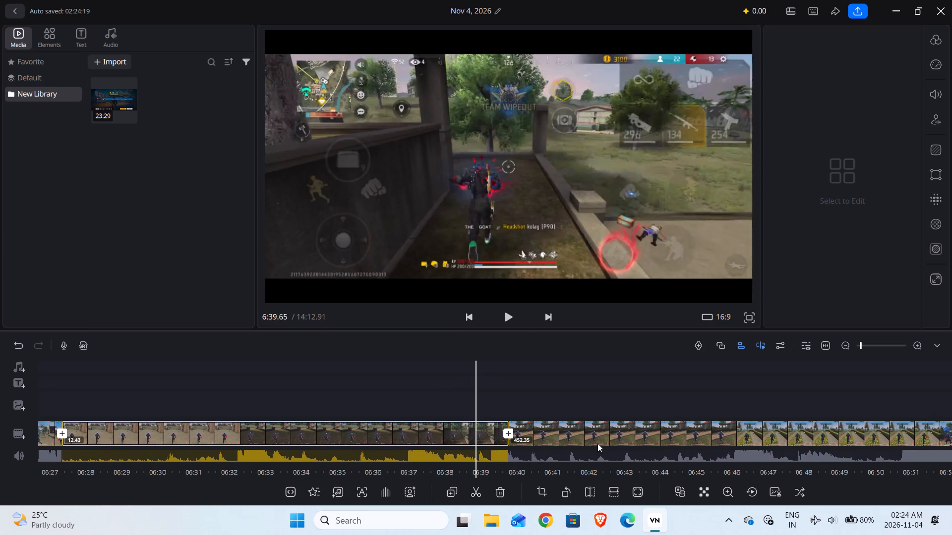
click(515, 311)
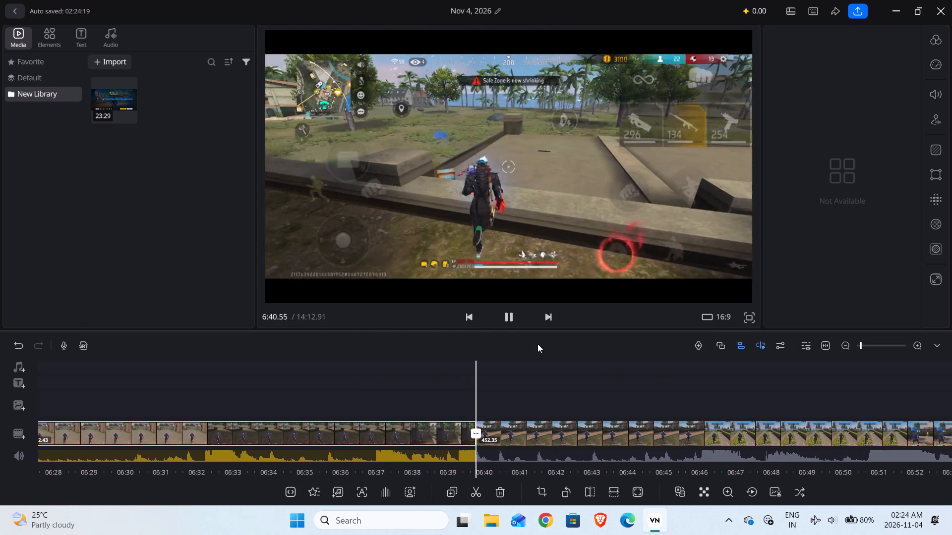
drag(512, 354, 620, 387)
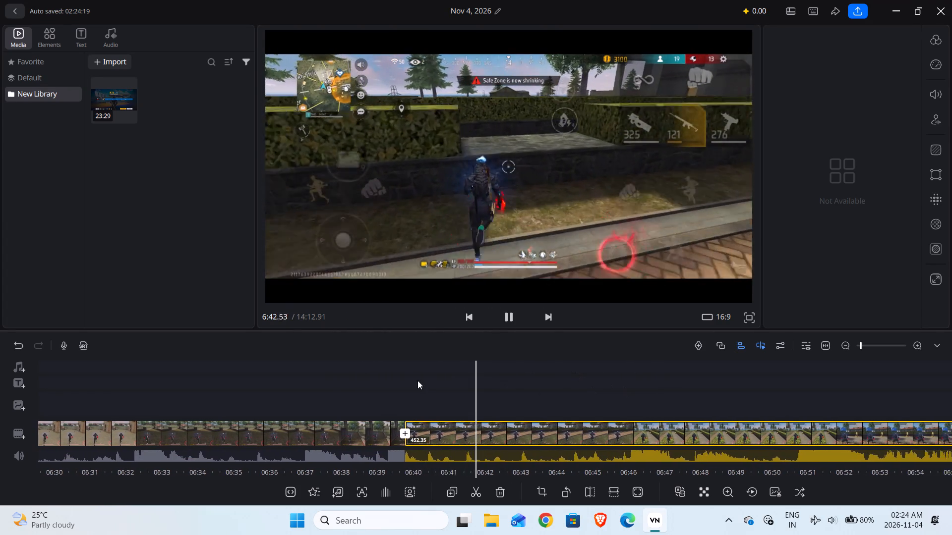
drag(420, 380, 585, 407)
click(514, 322)
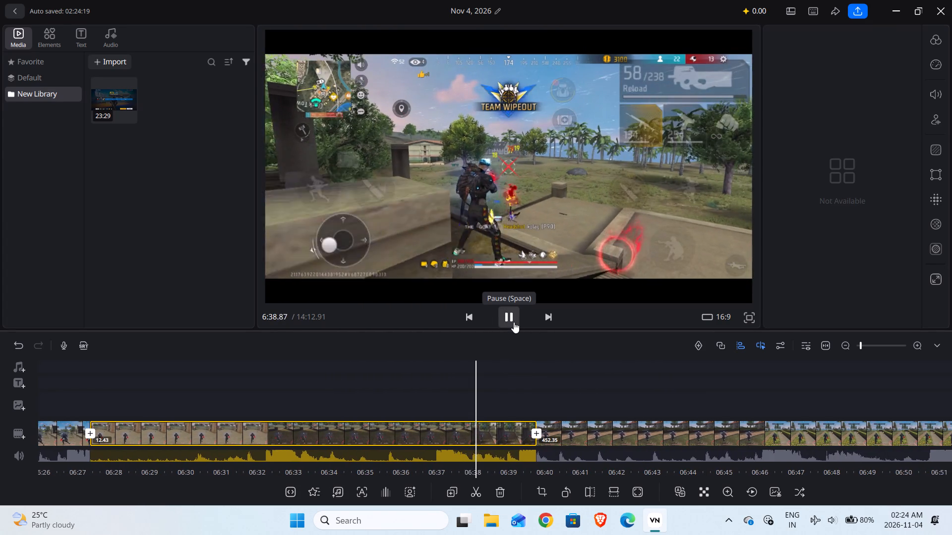
click(514, 322)
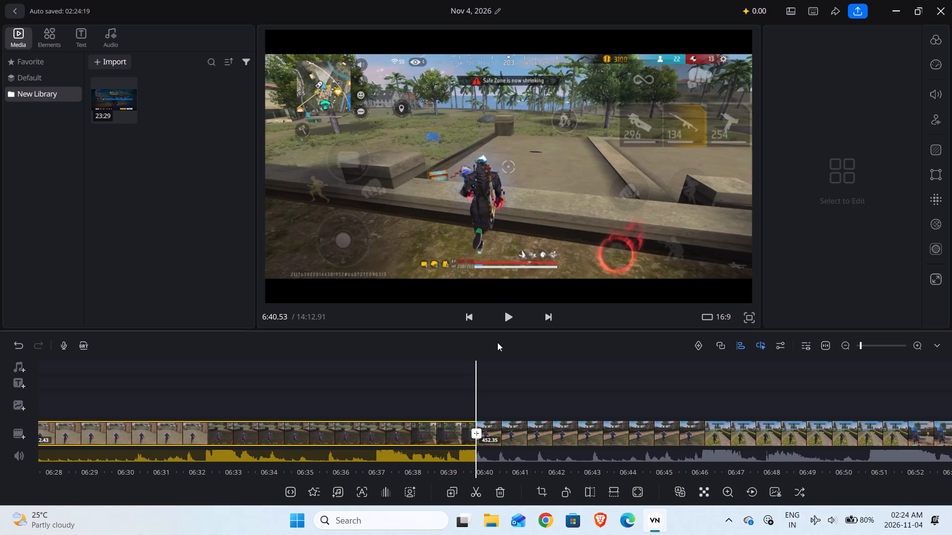
Split the clip before the join at about 6:40.1 and delete the short leftover piece up to the join.
drag(497, 346, 529, 358)
drag(497, 365, 525, 374)
double_click(509, 321)
double_click(509, 321)
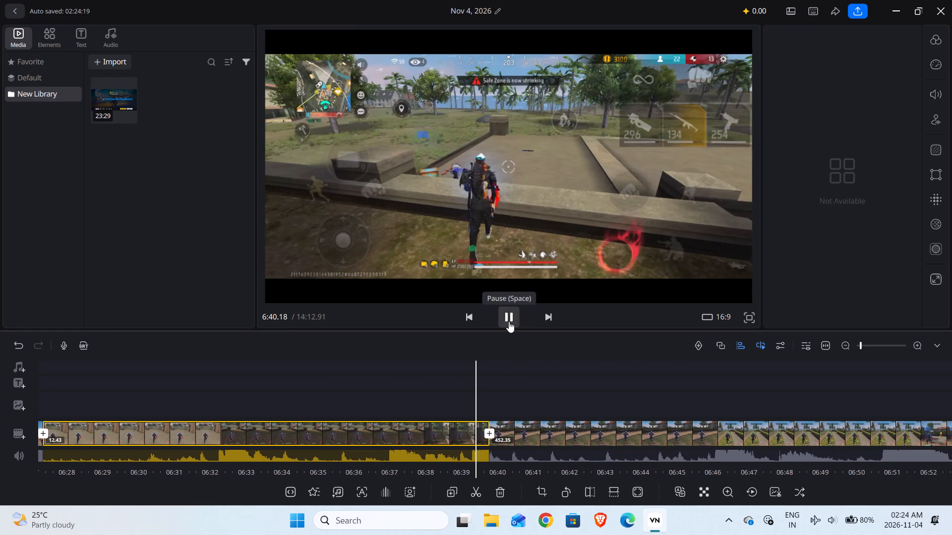
drag(495, 367, 513, 373)
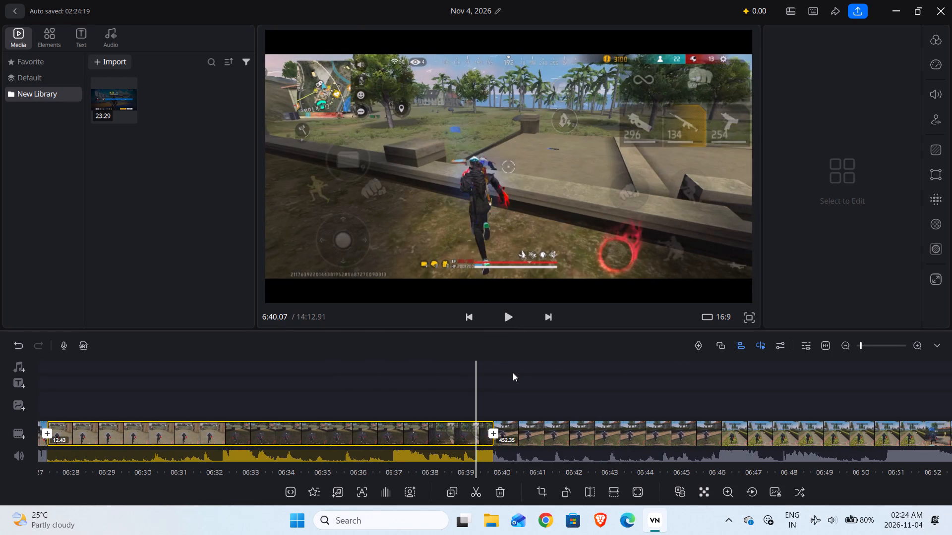
click(473, 490)
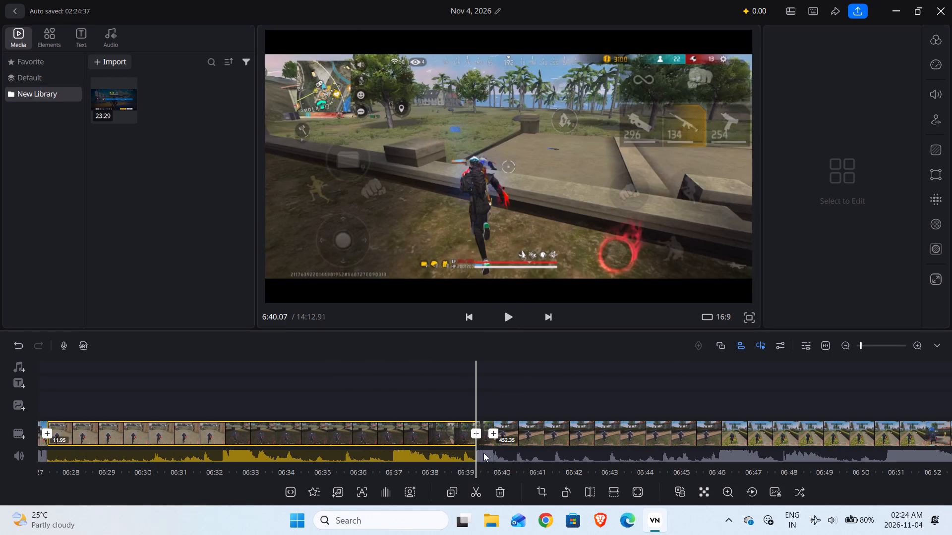
click(484, 442)
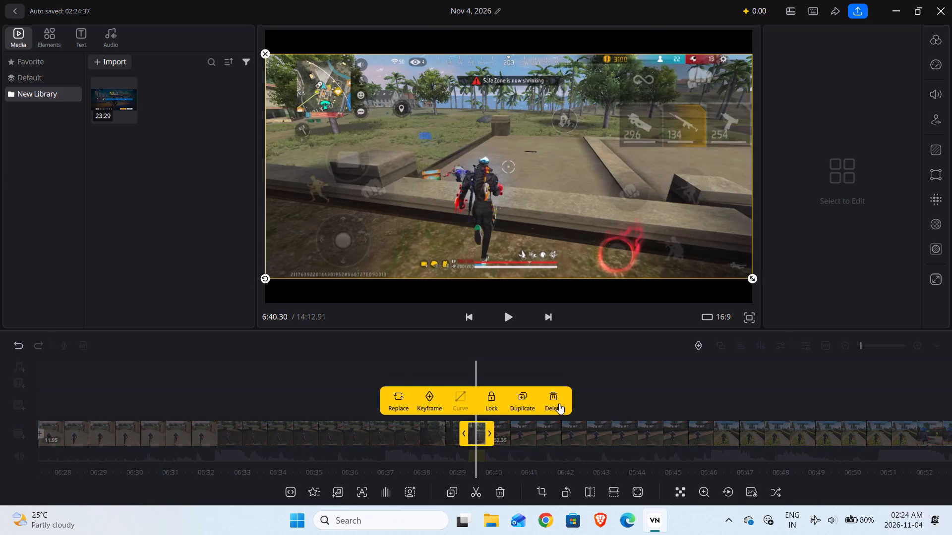
click(554, 393)
click(613, 387)
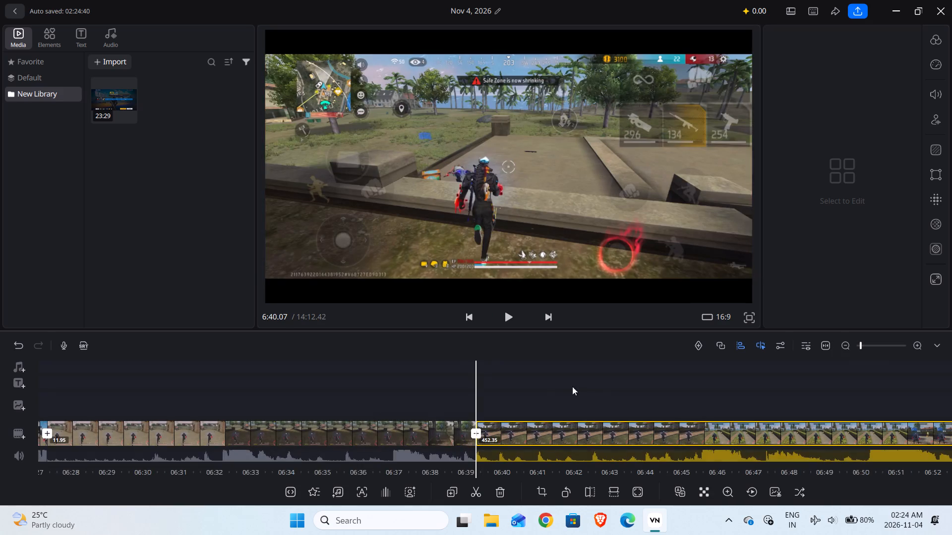
Play the footage across the new join at about 6:40.1, through the fight by the hedges and the team wipeout, to about 6:57.
drag(513, 394, 552, 399)
click(514, 311)
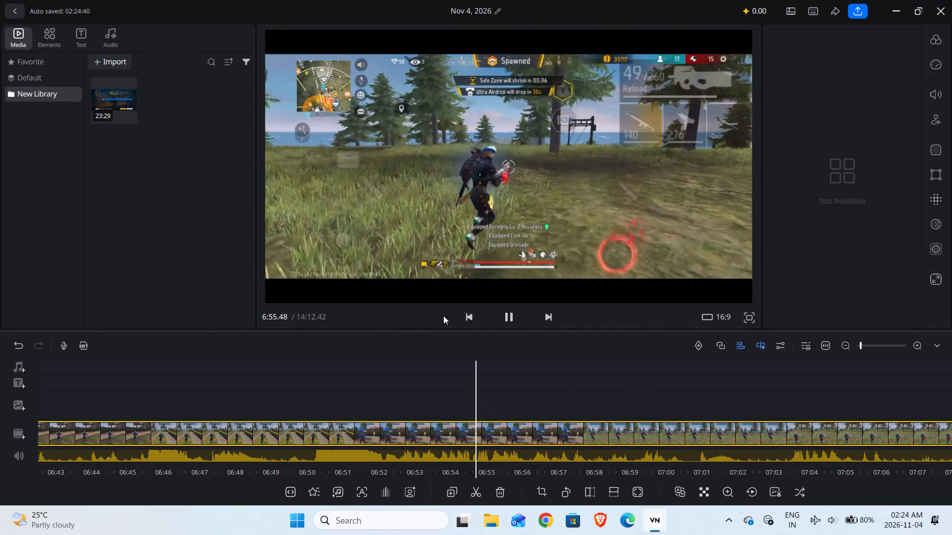
Split the clip at about 6:53.1, after the team wipeout, as the player loots beside the hedge entrance.
drag(432, 356, 492, 368)
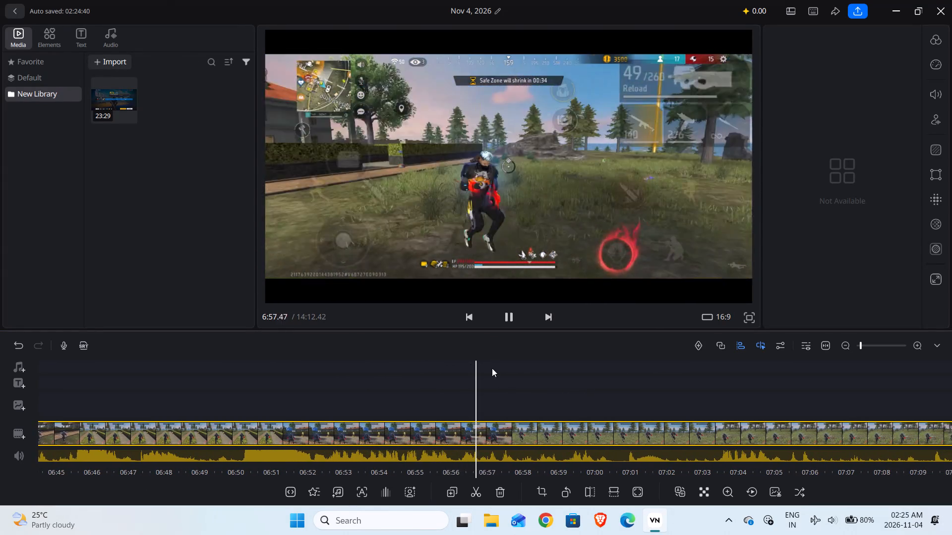
drag(492, 368, 536, 379)
drag(382, 409, 472, 414)
drag(375, 403, 489, 410)
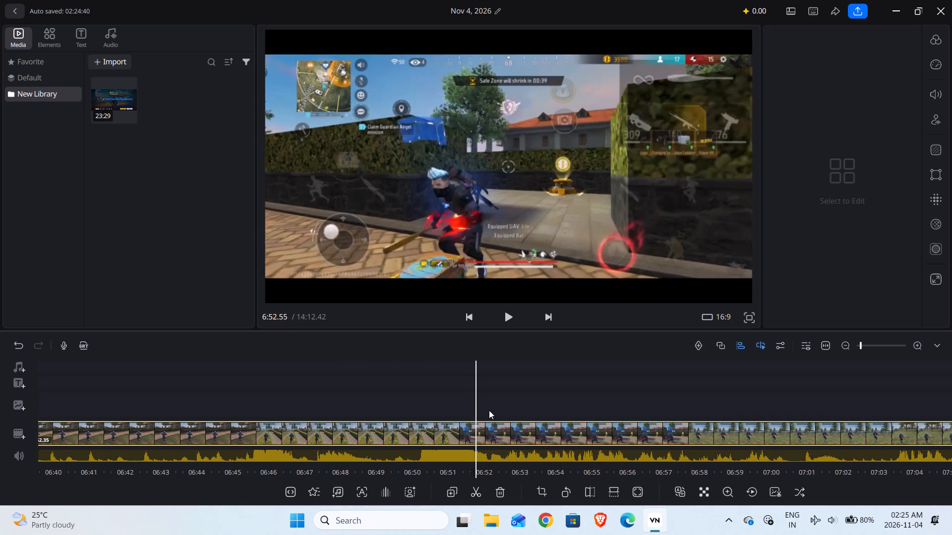
drag(397, 401, 529, 405)
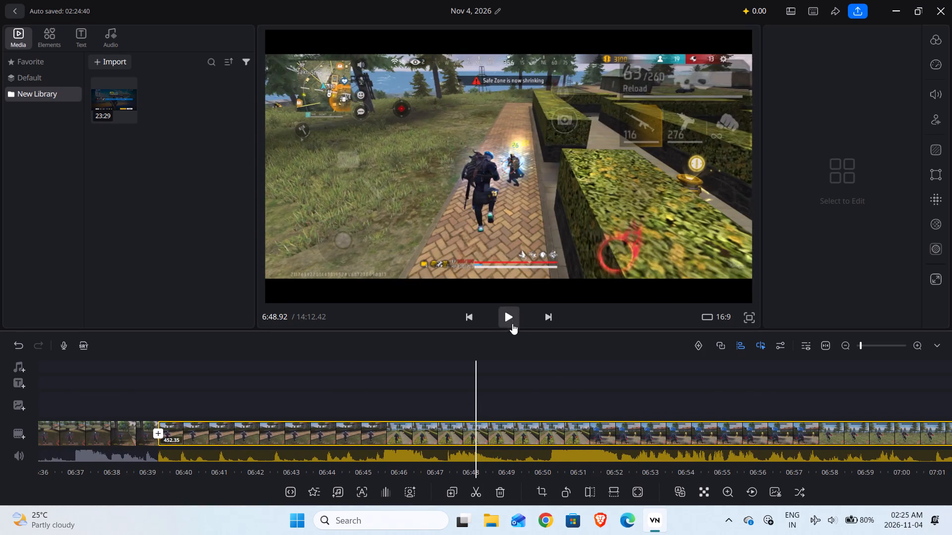
click(512, 318)
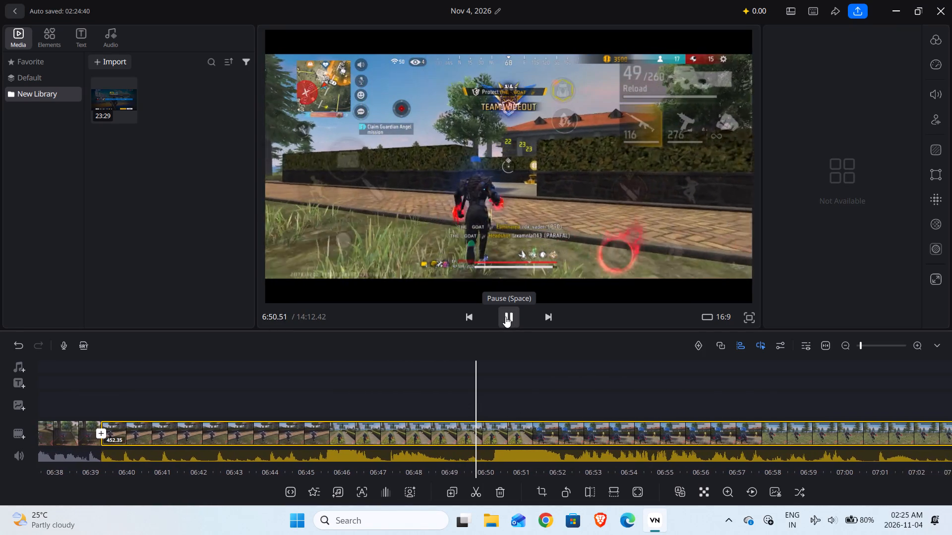
click(505, 317)
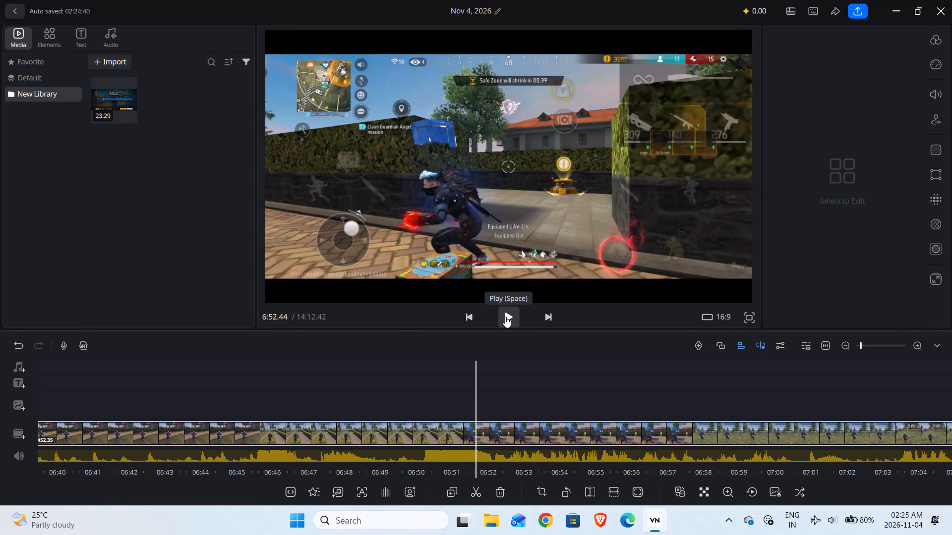
click(505, 317)
click(505, 317)
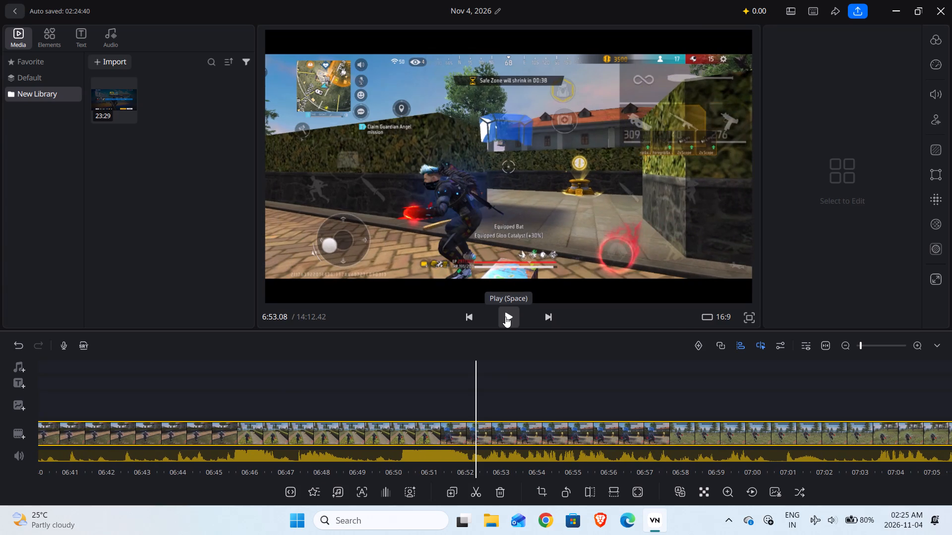
click(476, 501)
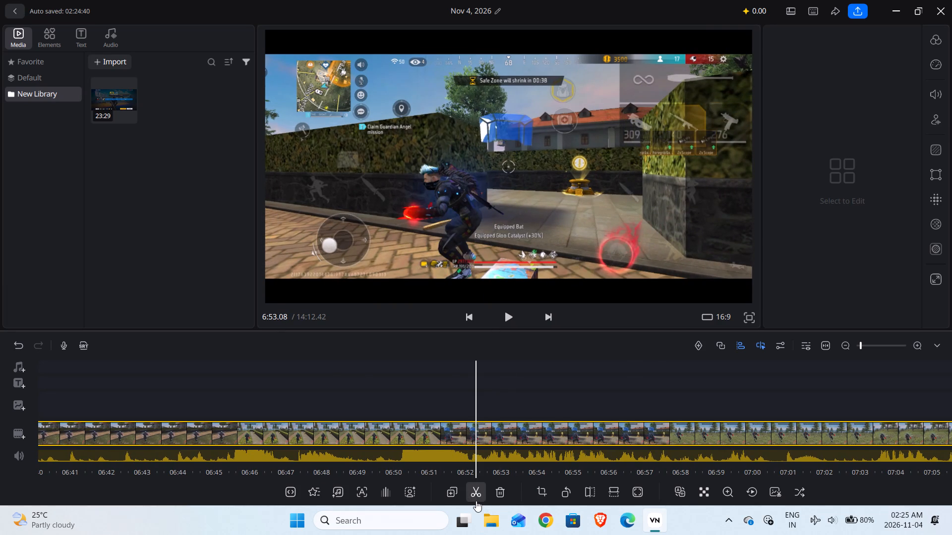
drag(520, 410, 447, 395)
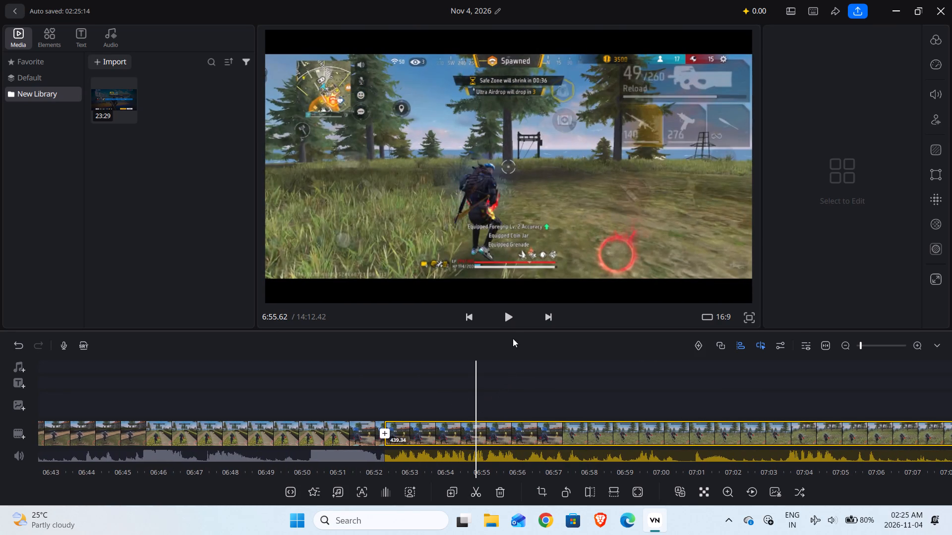
click(513, 323)
drag(545, 346, 454, 349)
drag(545, 375, 444, 372)
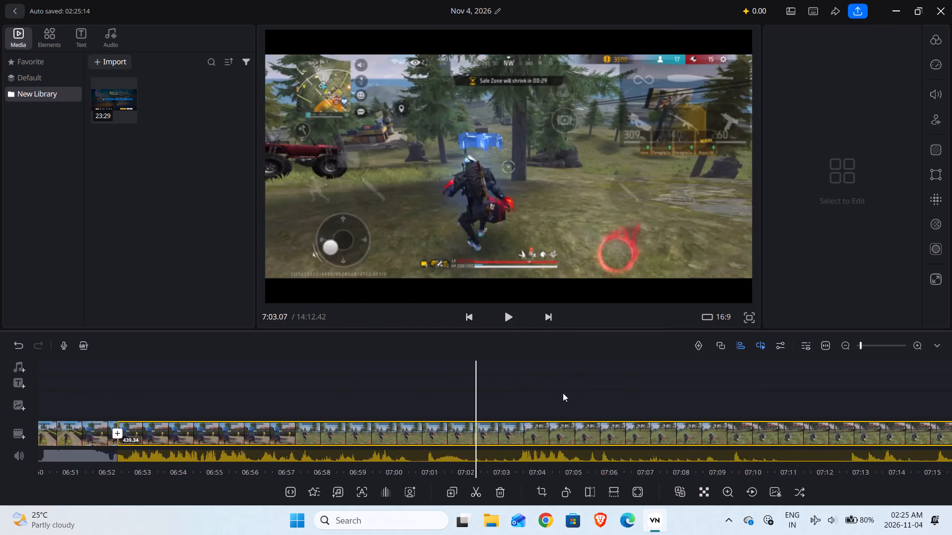
drag(563, 393, 469, 393)
drag(543, 402, 457, 397)
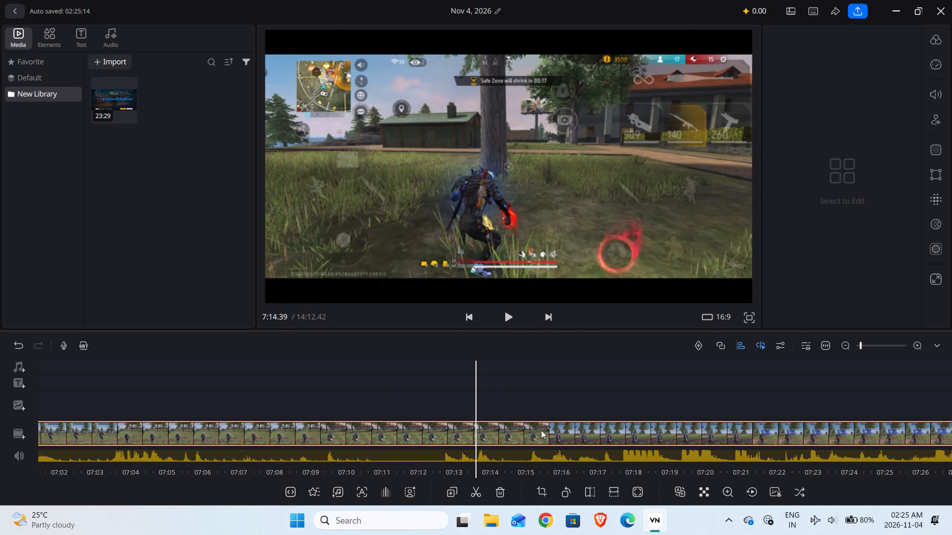
drag(541, 430, 547, 429)
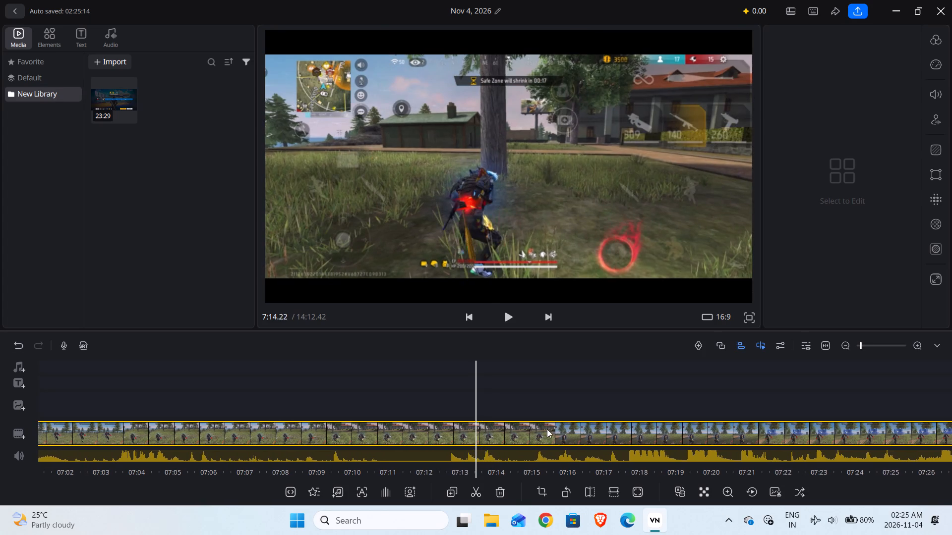
drag(547, 429, 490, 428)
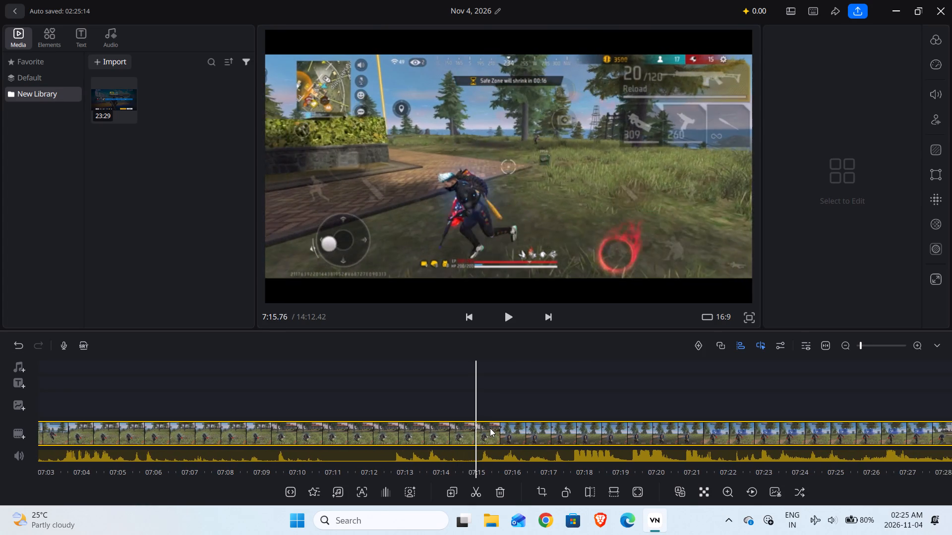
drag(490, 428, 508, 431)
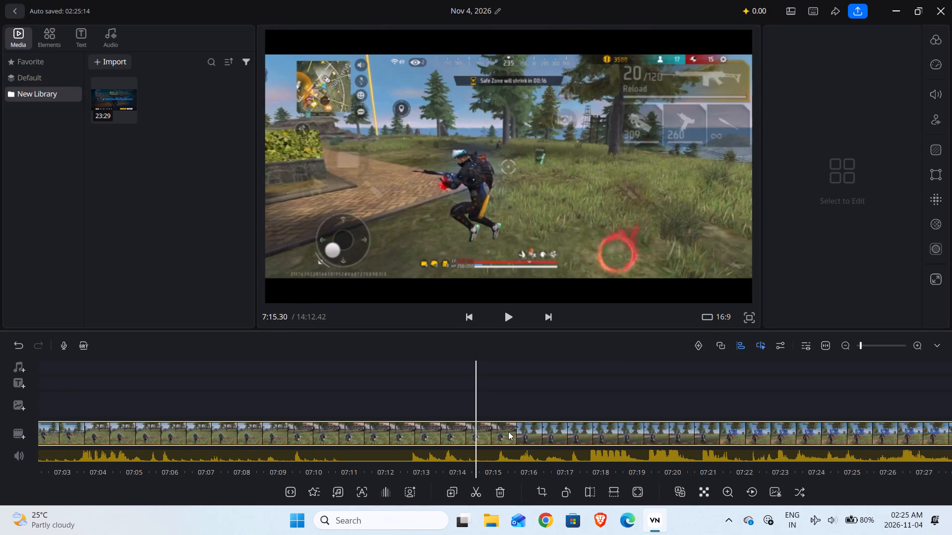
drag(508, 431, 533, 443)
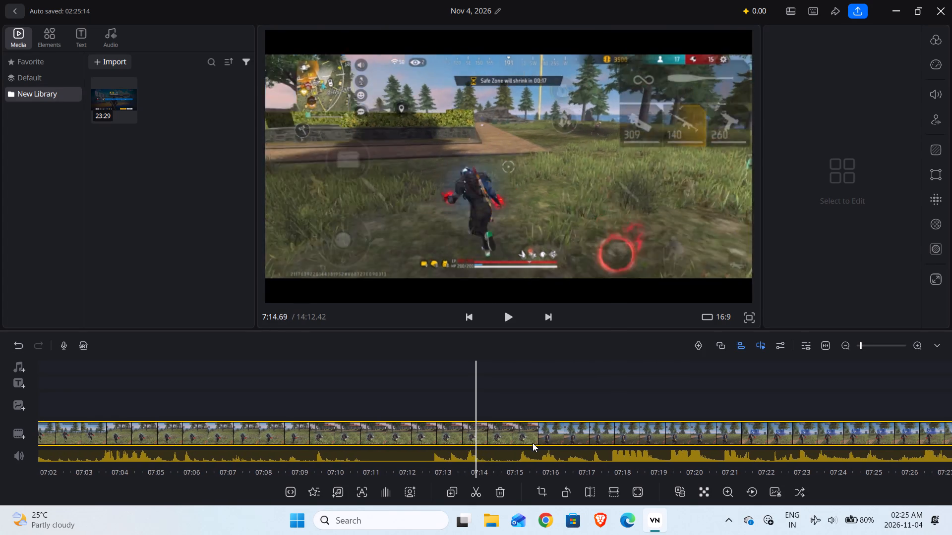
drag(533, 443, 533, 446)
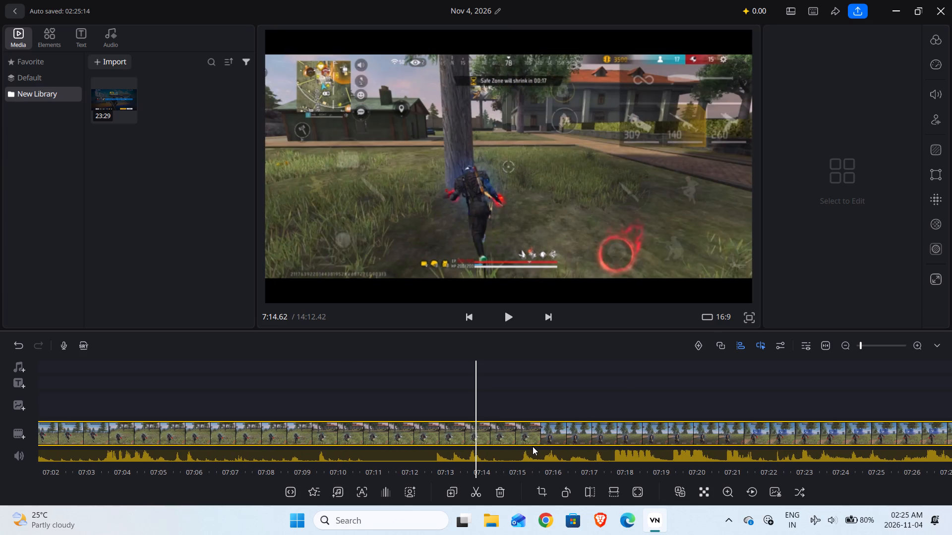
drag(533, 446, 536, 448)
click(481, 487)
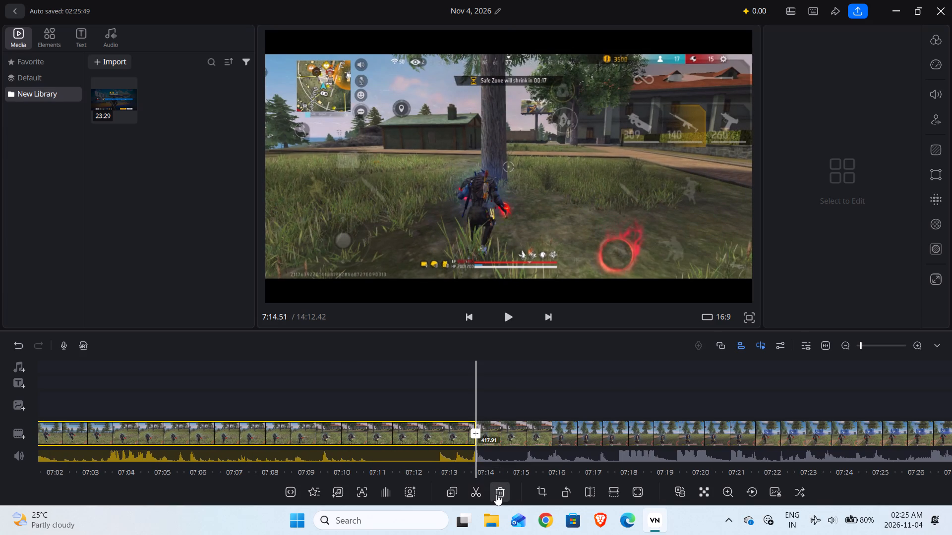
click(496, 494)
Play the footage across the new join at about 6:53.1, through the fight by the trees, to about 7:11.
drag(487, 418, 512, 415)
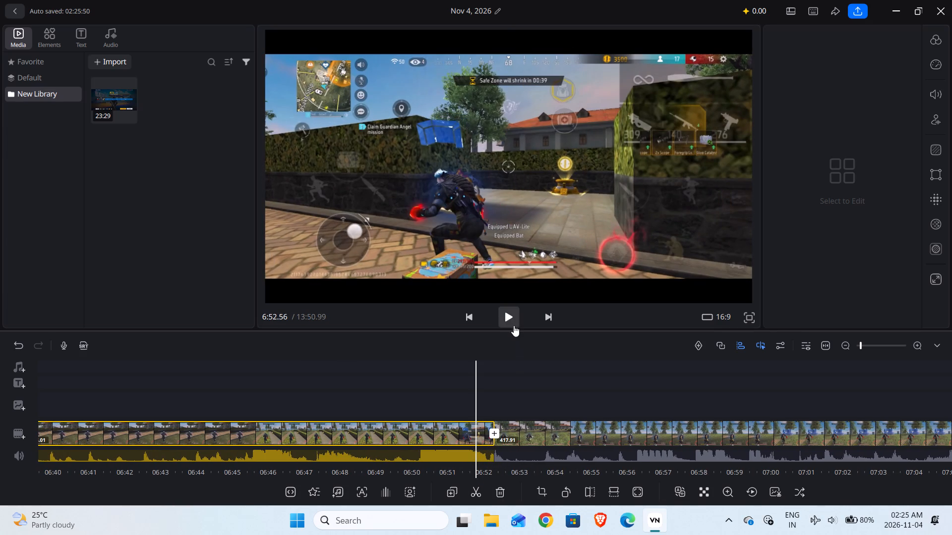
click(514, 323)
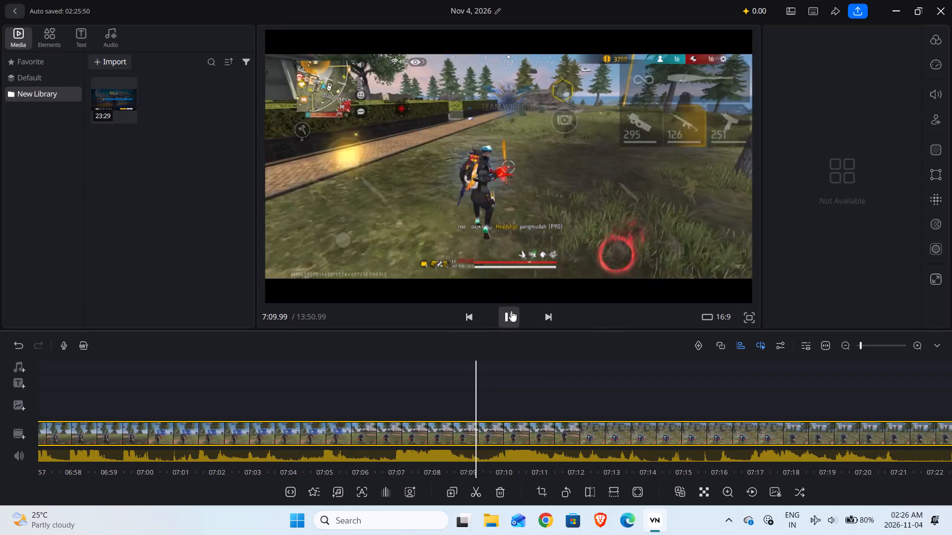
click(511, 311)
Split the clip at about 7:10.8, after the team wipeout, as the player runs across the grass.
drag(504, 377, 524, 383)
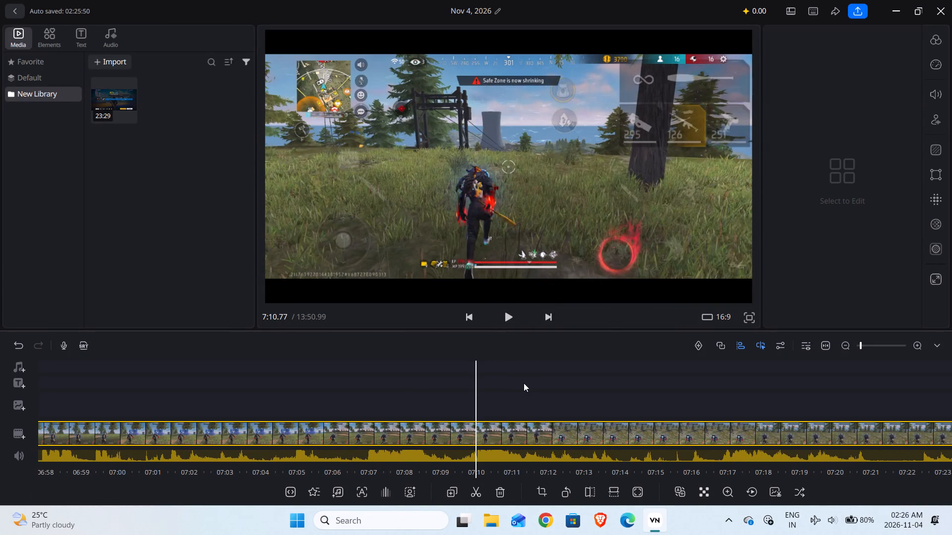
click(483, 492)
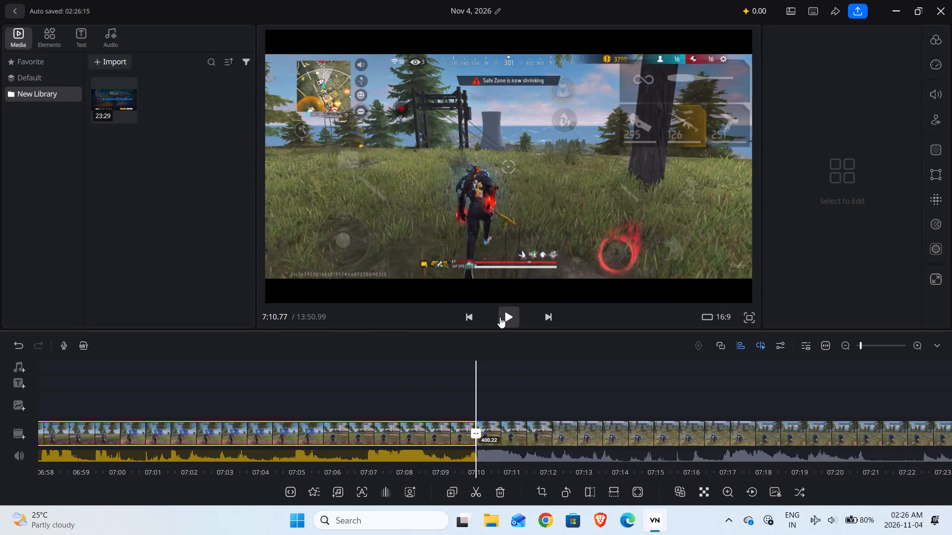
Skim the footage after the split at about 7:10.8 to about 7:56, looking for the start of the next fight.
click(500, 317)
drag(544, 361, 450, 360)
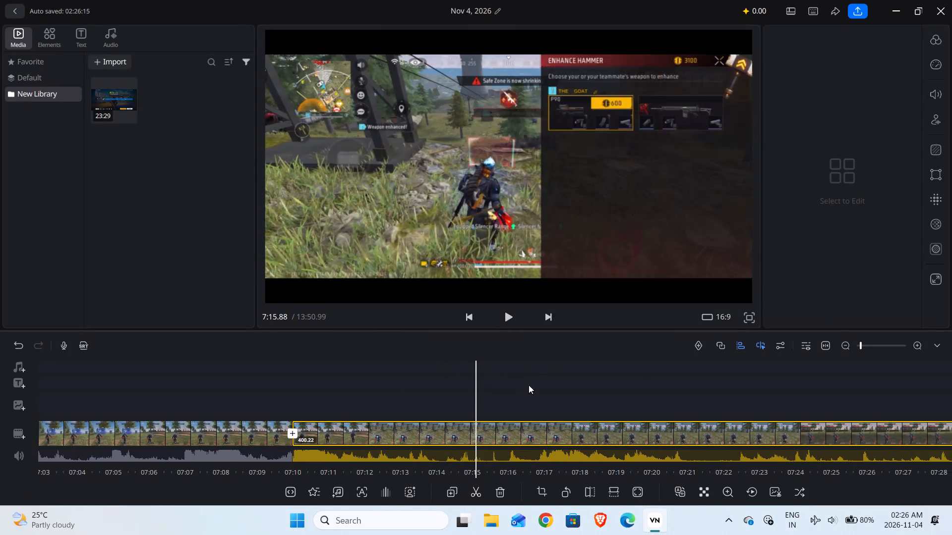
drag(529, 385, 476, 382)
drag(549, 393, 487, 375)
drag(558, 382, 510, 376)
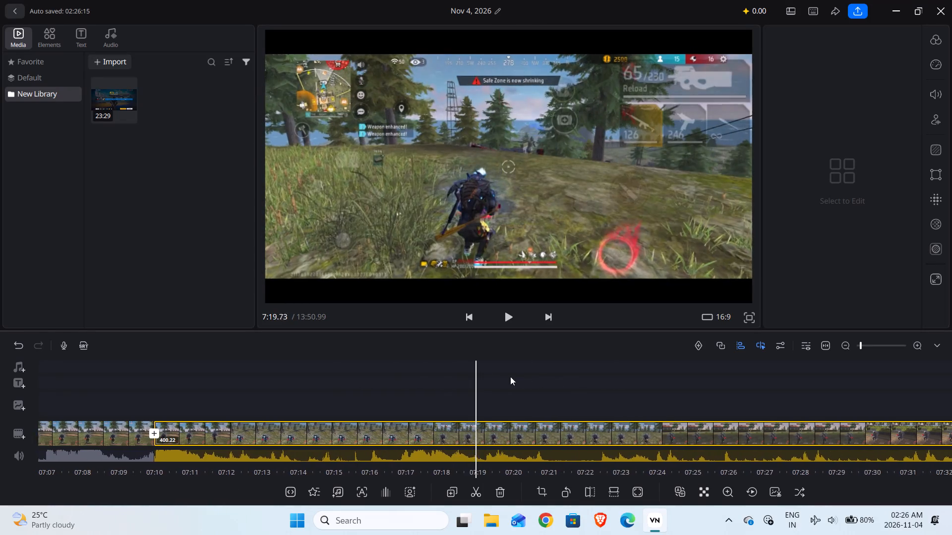
drag(510, 376, 497, 383)
drag(585, 397, 519, 385)
drag(587, 395, 517, 387)
drag(615, 399, 561, 396)
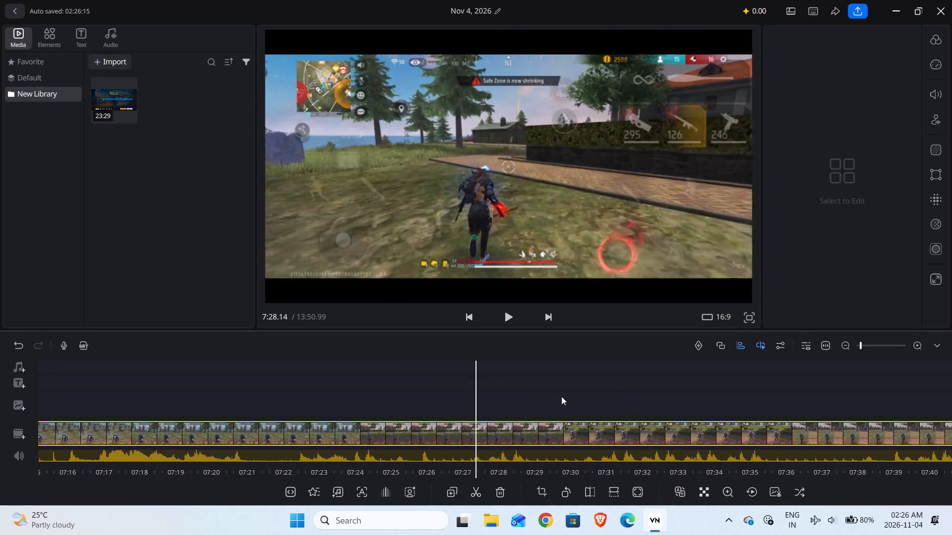
drag(561, 396, 526, 388)
drag(616, 407, 539, 394)
drag(607, 402, 545, 396)
drag(613, 407, 490, 379)
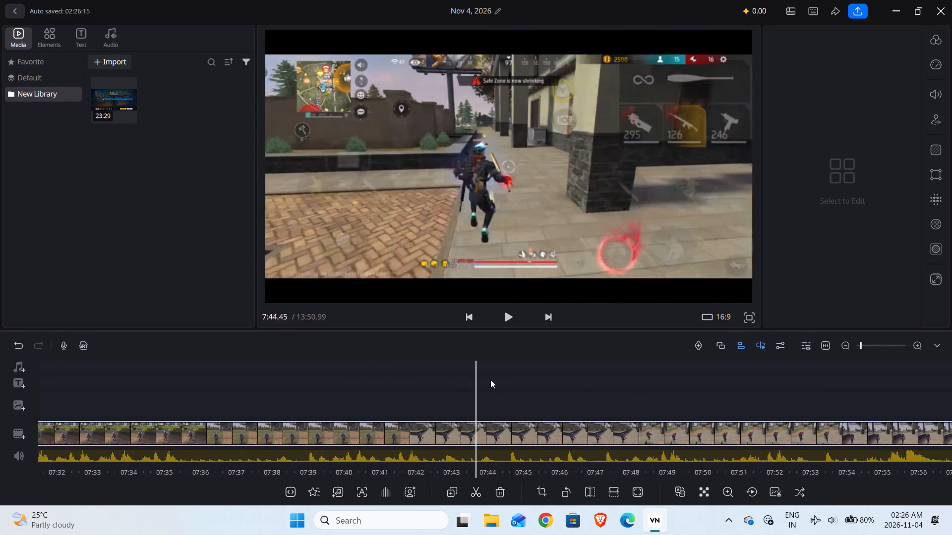
drag(490, 379, 492, 381)
drag(600, 392, 522, 392)
drag(571, 391, 501, 380)
drag(559, 387, 535, 384)
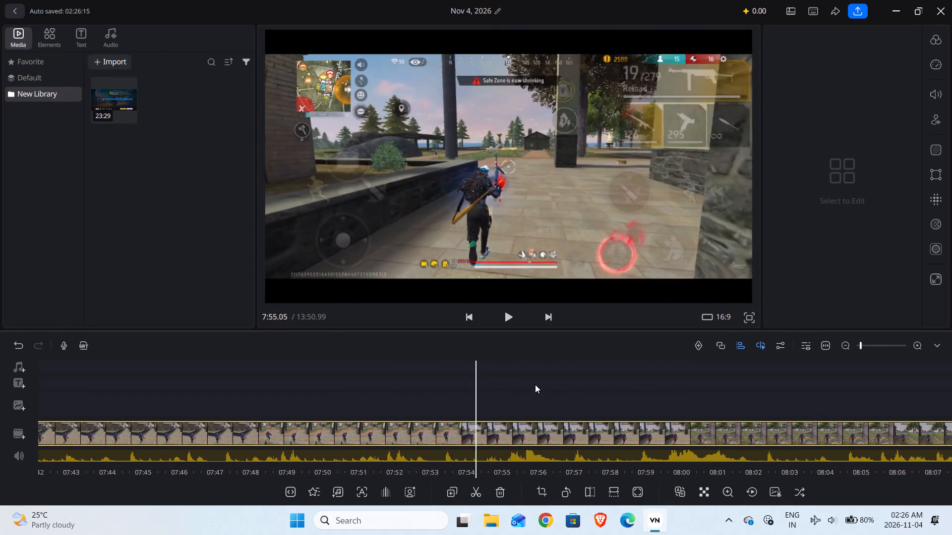
drag(535, 384, 483, 376)
Go back to about 7:37 and recheck the run along the building up to about 7:55 for any fight.
drag(484, 381, 608, 398)
drag(490, 394, 567, 392)
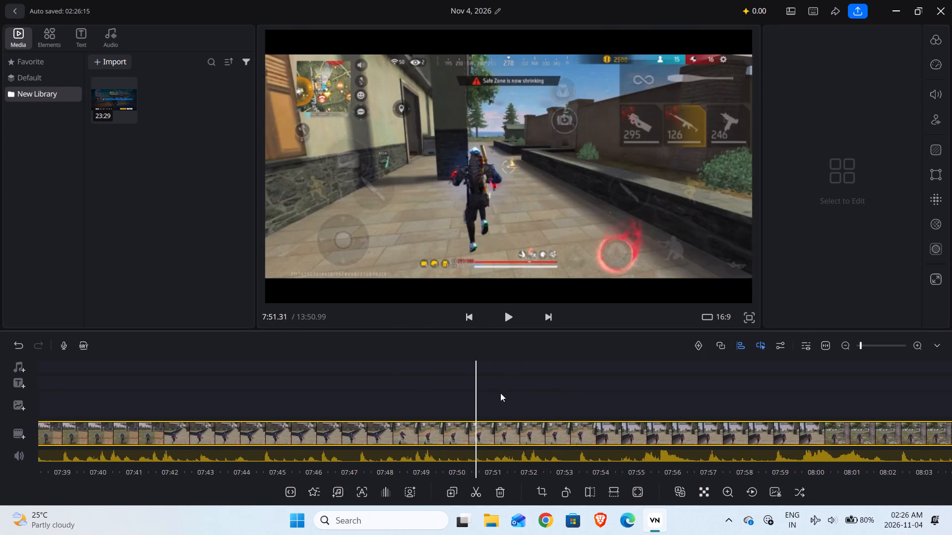
drag(503, 393, 583, 400)
drag(508, 385, 572, 391)
drag(506, 417, 528, 417)
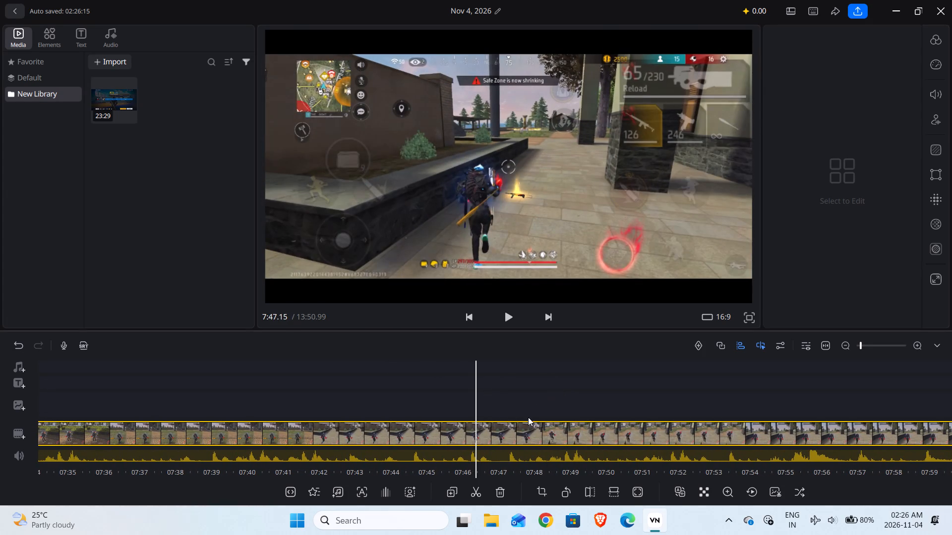
drag(528, 417, 599, 424)
drag(474, 394, 582, 402)
drag(494, 390, 584, 401)
drag(584, 401, 535, 403)
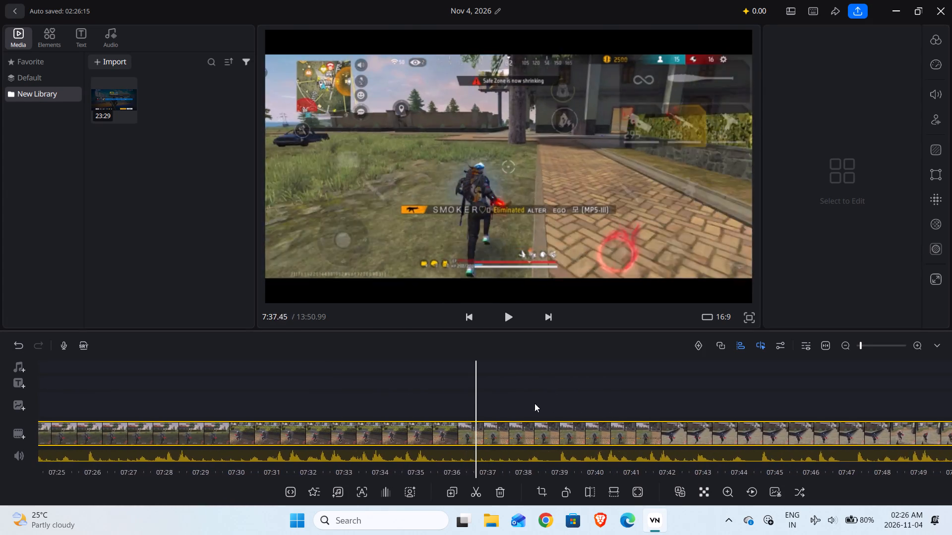
drag(535, 403, 486, 394)
drag(553, 398, 478, 388)
drag(531, 396, 487, 391)
drag(528, 393, 482, 390)
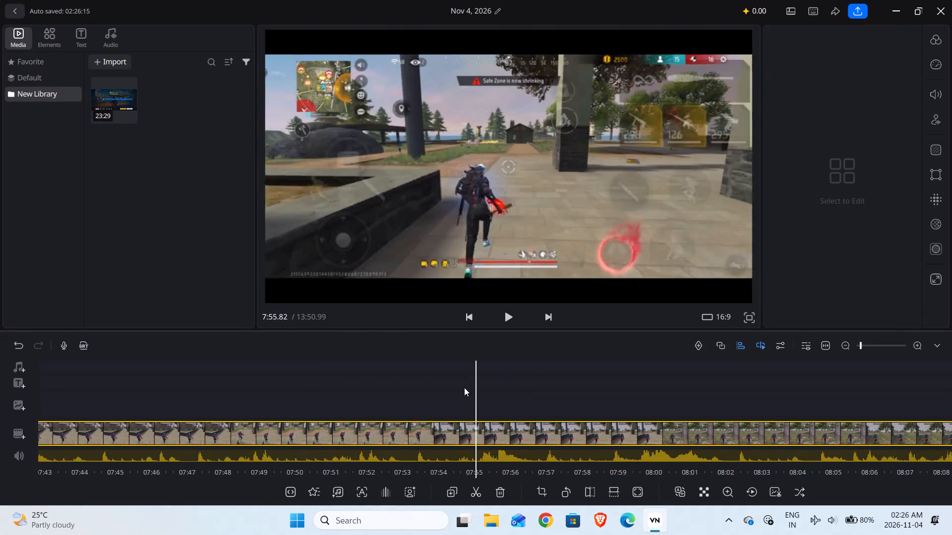
Skim the footage from about 7:56 to about 8:43, looking for the start of the next fight.
drag(517, 398, 459, 389)
drag(518, 397, 465, 390)
drag(530, 396, 460, 386)
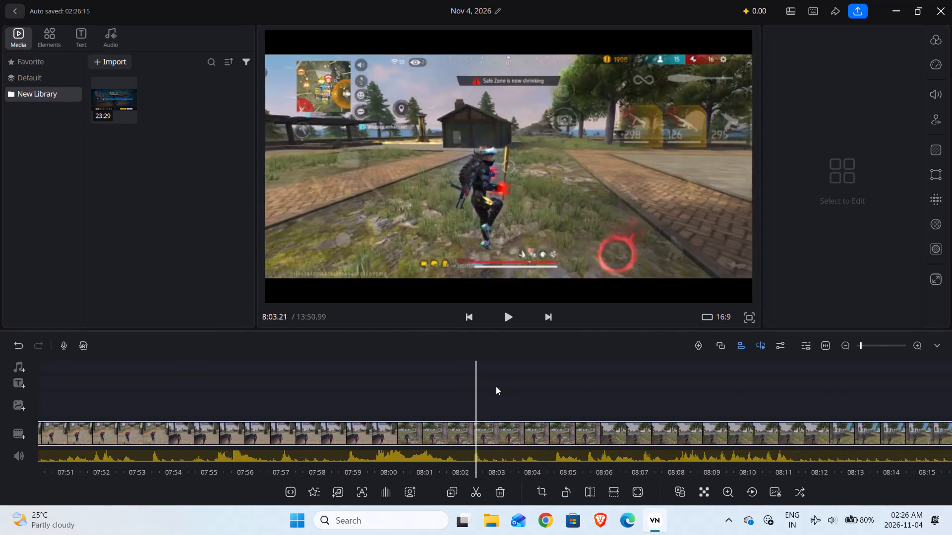
drag(539, 395, 476, 384)
drag(533, 391, 468, 385)
drag(540, 393, 464, 388)
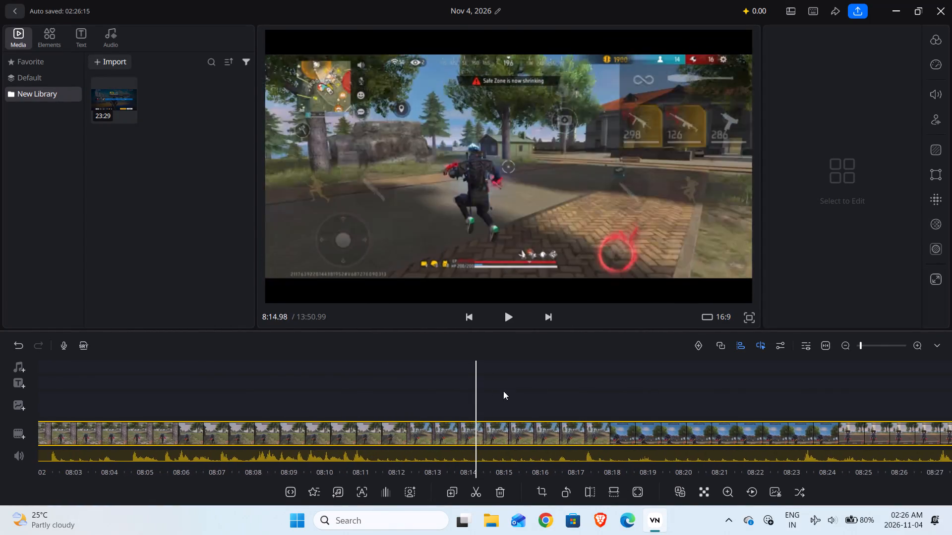
drag(526, 393, 481, 392)
drag(545, 398, 490, 394)
drag(558, 405, 480, 395)
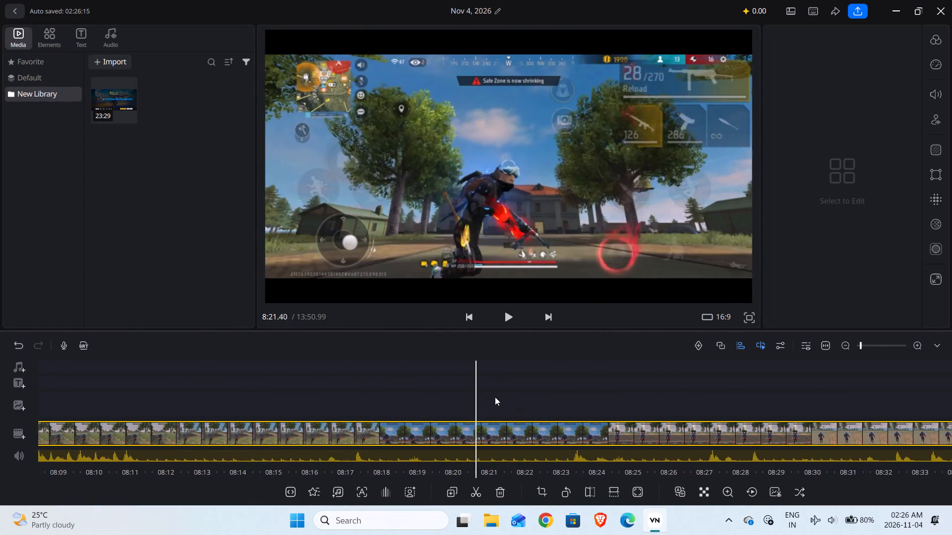
drag(544, 406, 476, 399)
drag(568, 408, 488, 401)
drag(575, 407, 502, 398)
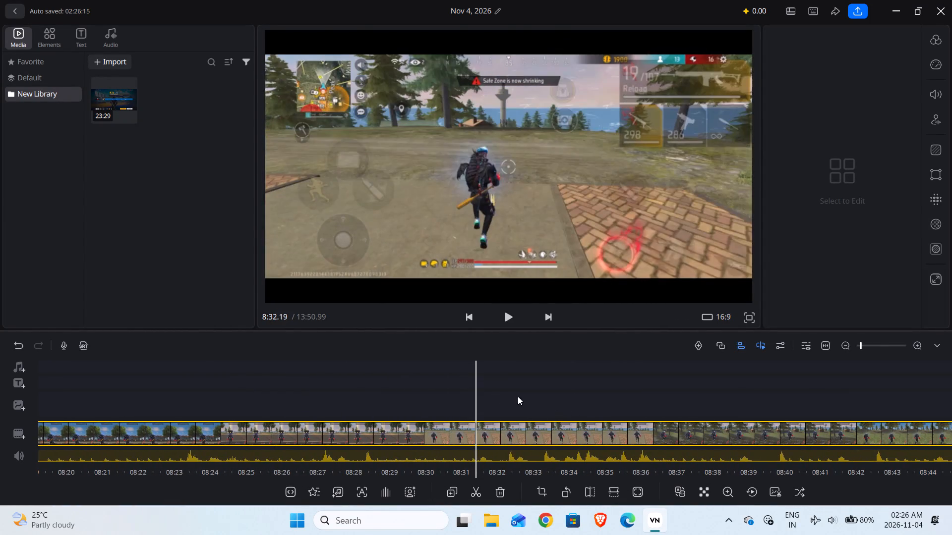
drag(531, 398, 406, 377)
drag(555, 403, 504, 402)
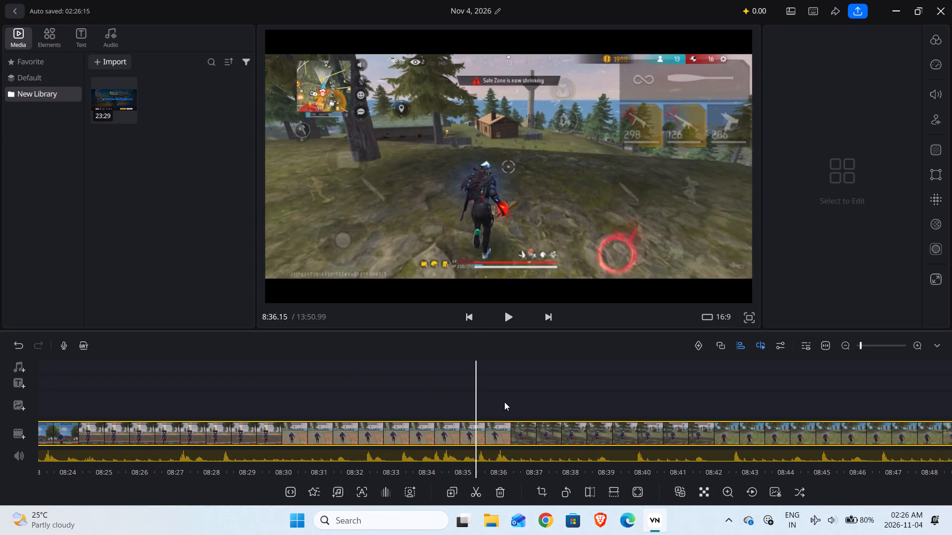
drag(504, 402, 489, 400)
drag(548, 403, 492, 395)
drag(531, 400, 470, 393)
drag(581, 412, 494, 400)
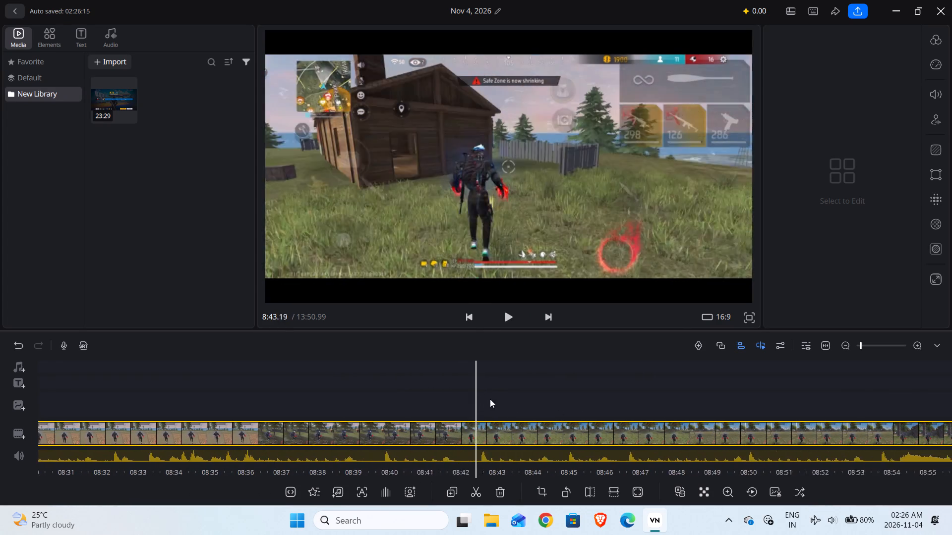
Skim the footage from about 8:43 to about 9:14, looking for the start of the next fight.
drag(584, 404, 500, 388)
drag(571, 396, 492, 373)
drag(573, 390, 506, 381)
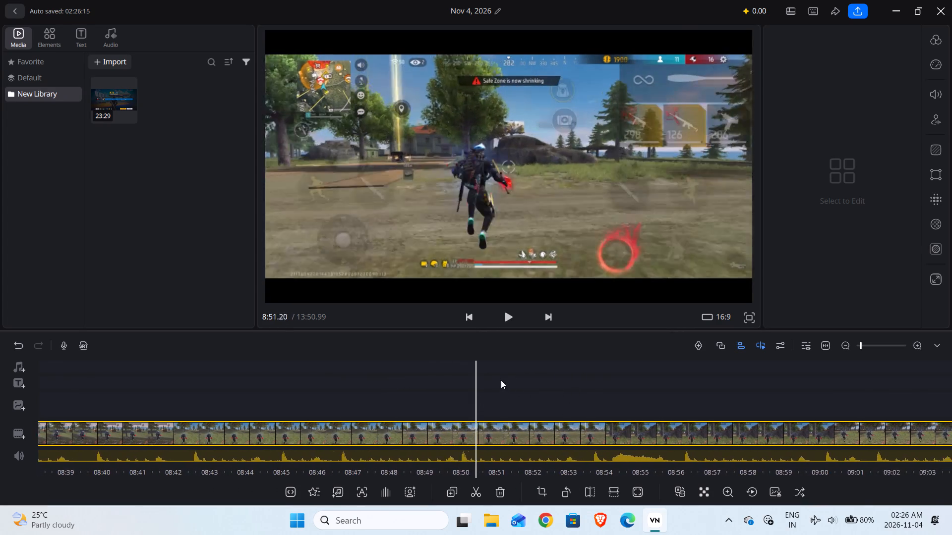
drag(575, 395, 502, 387)
drag(571, 396, 502, 374)
drag(547, 378, 489, 360)
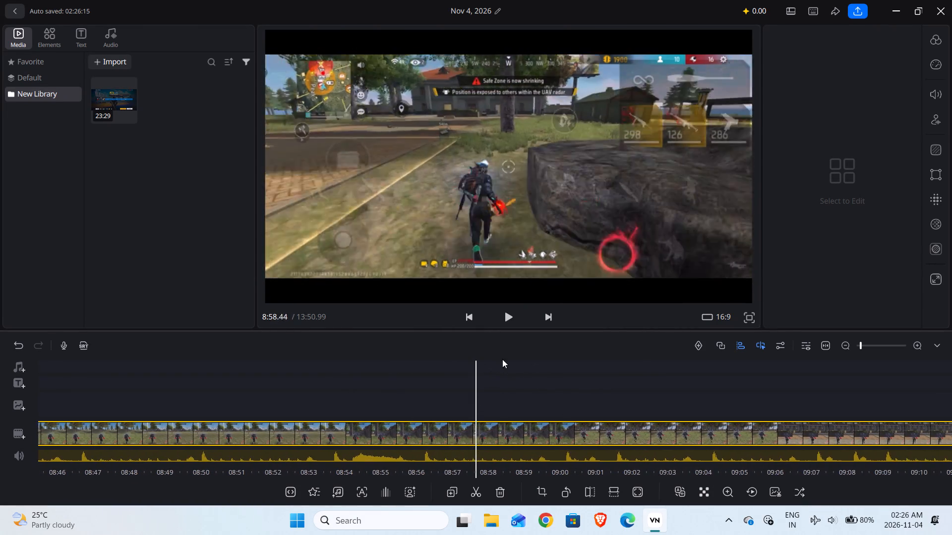
drag(534, 363, 501, 357)
drag(550, 362, 490, 349)
drag(562, 365, 492, 355)
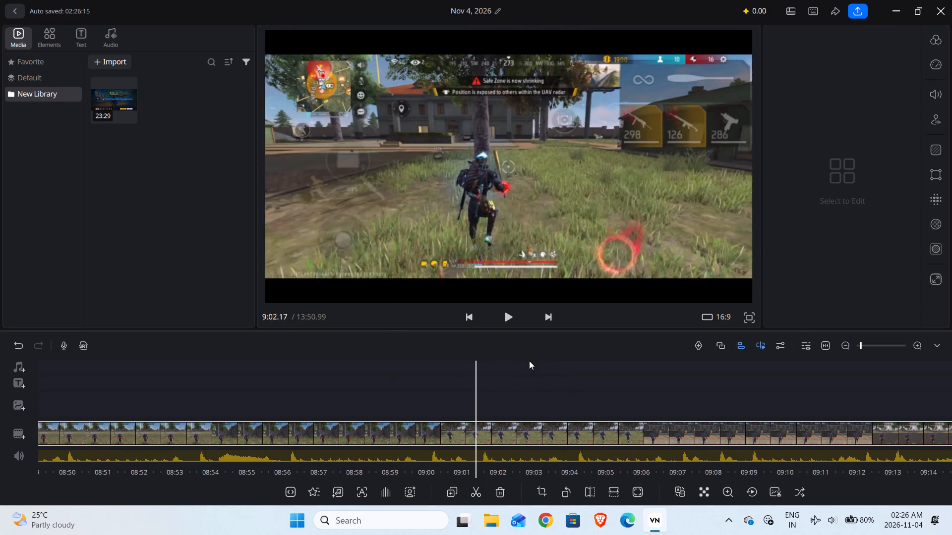
drag(537, 364, 493, 358)
drag(542, 366, 489, 357)
drag(590, 373, 516, 366)
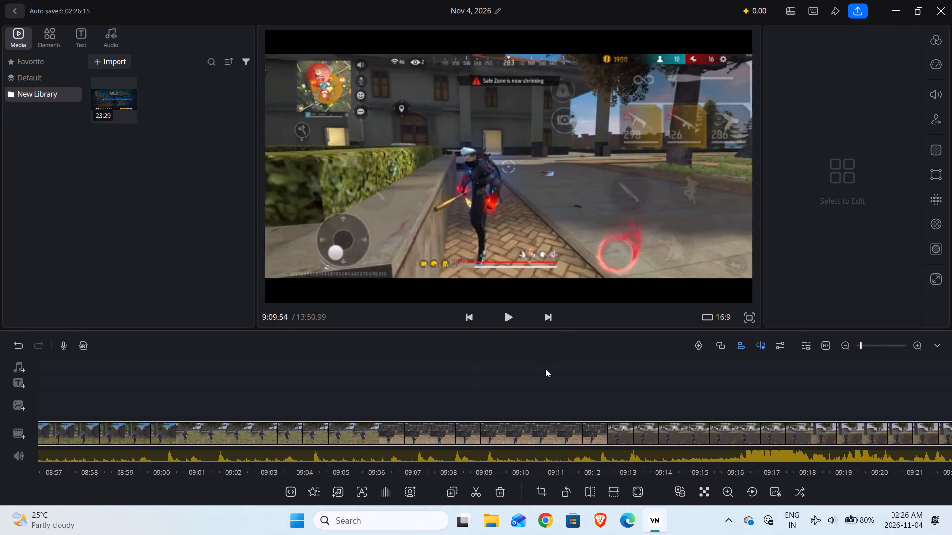
drag(563, 373, 516, 366)
drag(568, 372, 521, 361)
drag(544, 364, 497, 357)
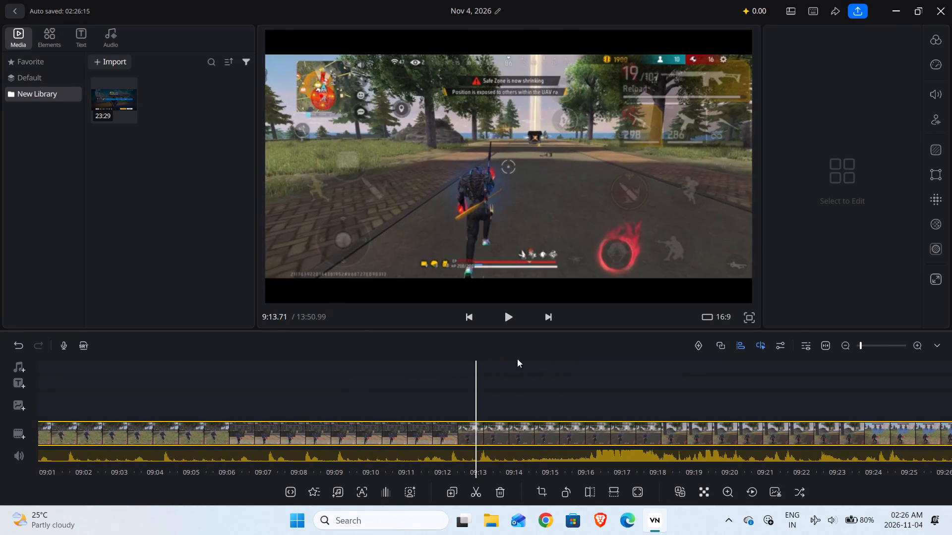
drag(521, 359, 463, 353)
drag(576, 381, 538, 385)
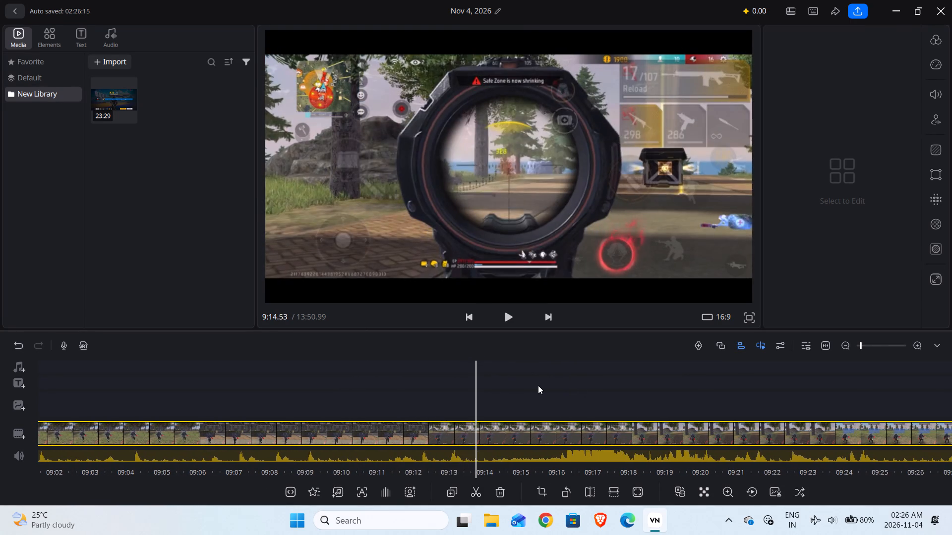
Split just before the scoped shooting on the road, at about 9:12.4, and delete the running footage back to the 7:10.8 split.
drag(538, 385, 613, 401)
drag(467, 497, 473, 499)
click(508, 489)
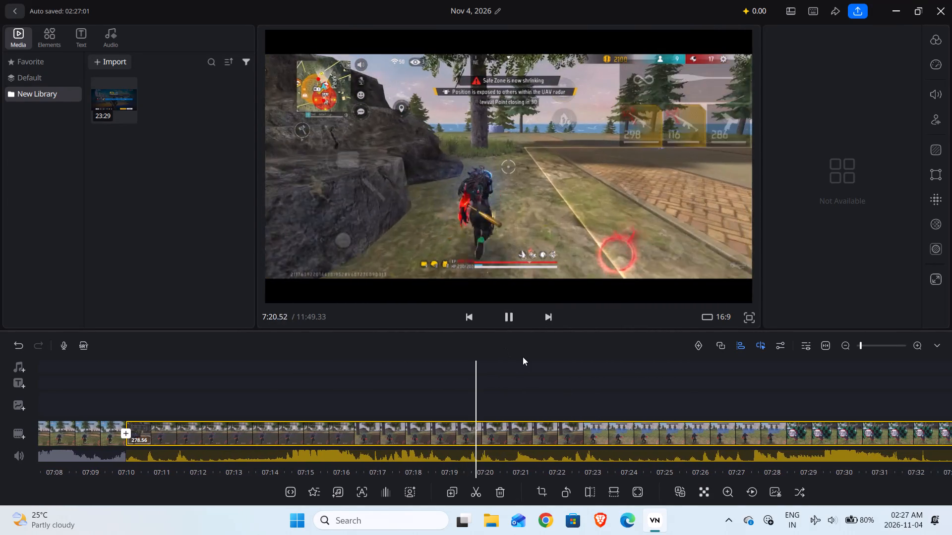
Replay the end of the road fight and split the clip at about 7:15.3, just after the team wipeout.
drag(490, 383, 648, 399)
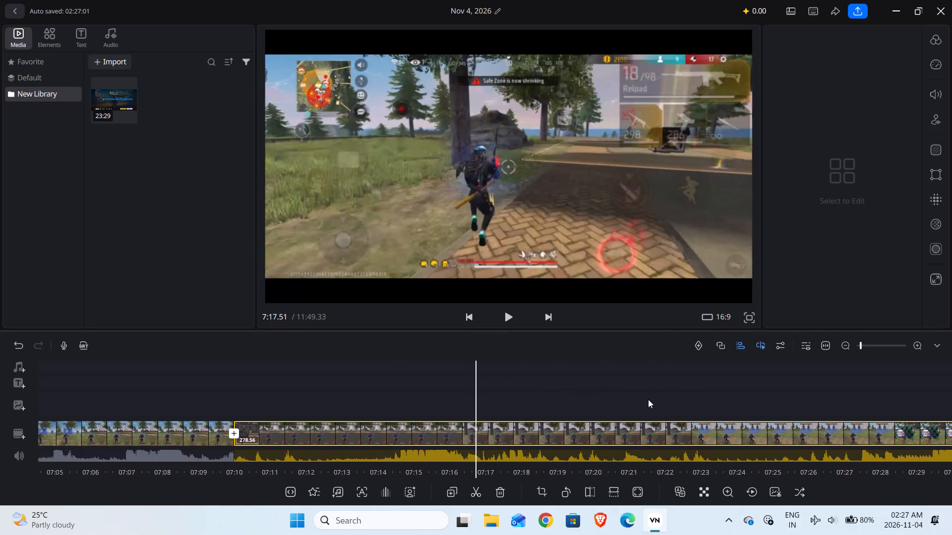
drag(648, 399, 666, 402)
click(508, 319)
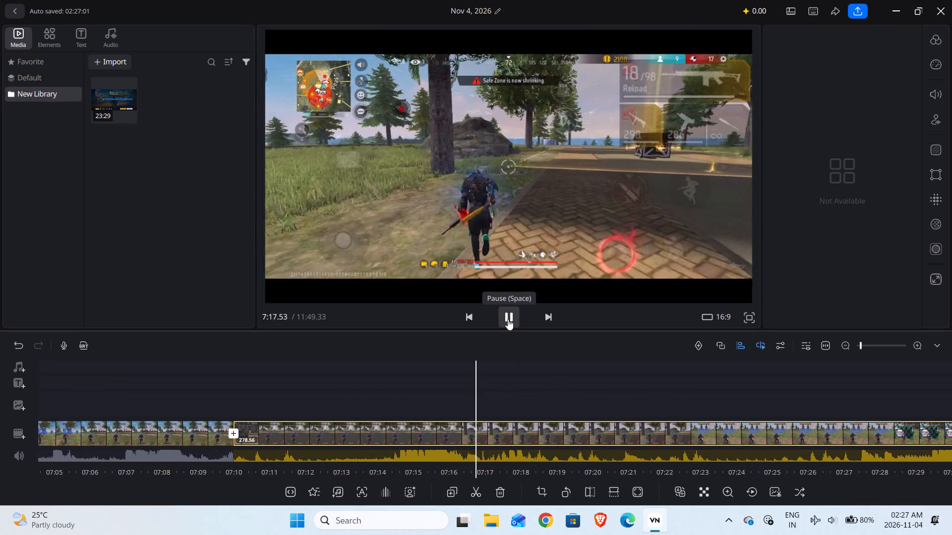
drag(423, 358, 557, 383)
drag(351, 402, 434, 412)
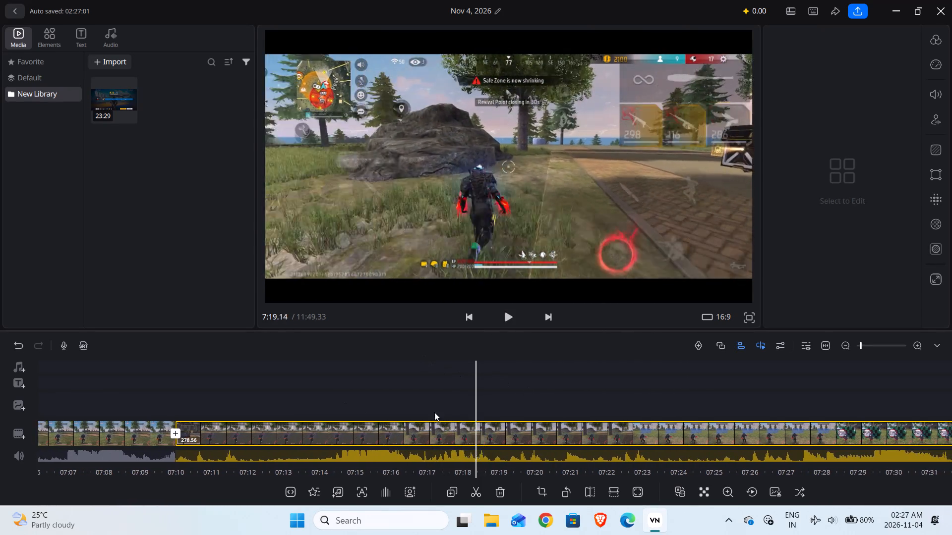
drag(434, 412, 548, 414)
click(506, 313)
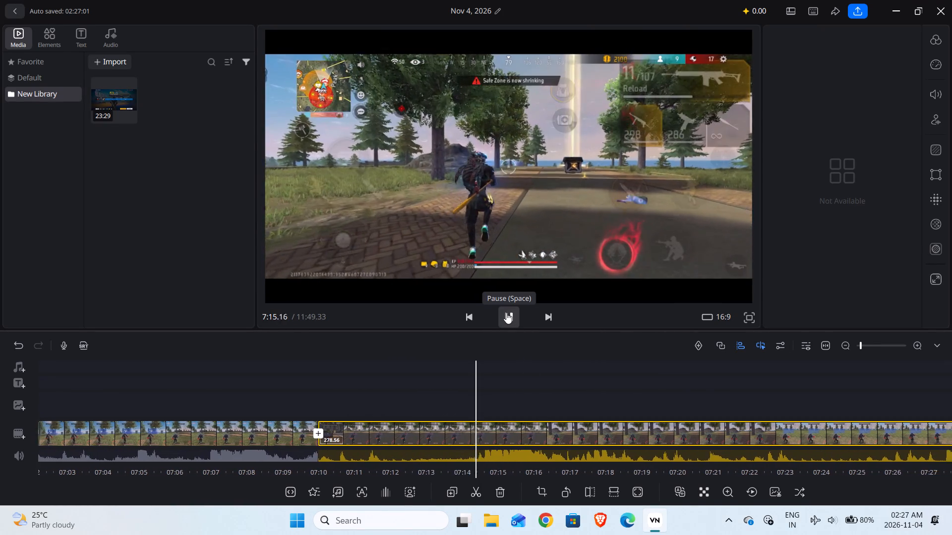
drag(438, 392, 450, 397)
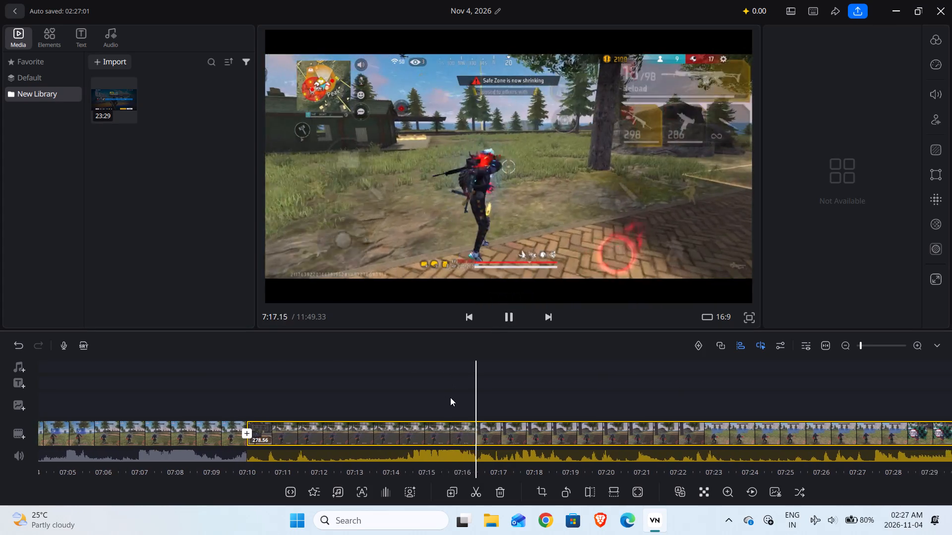
drag(450, 397, 511, 410)
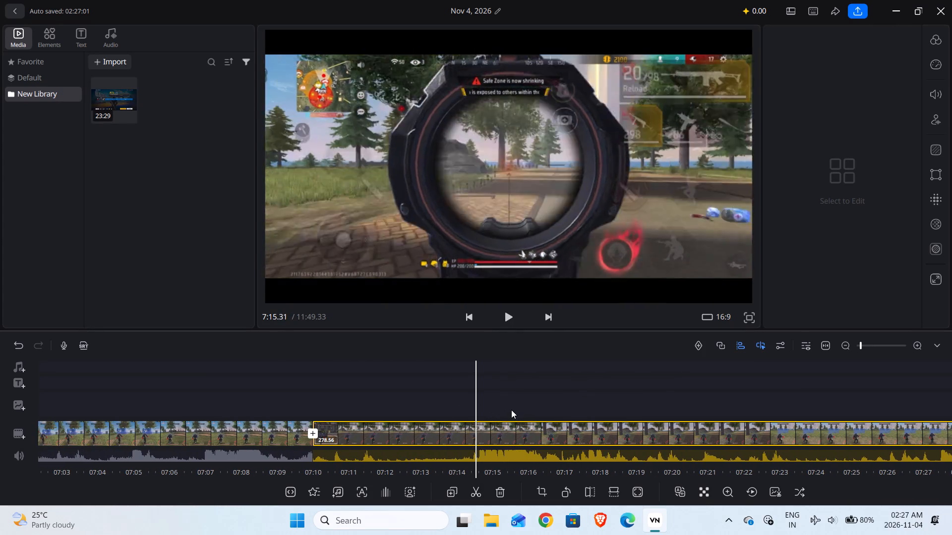
drag(511, 410, 563, 418)
click(507, 312)
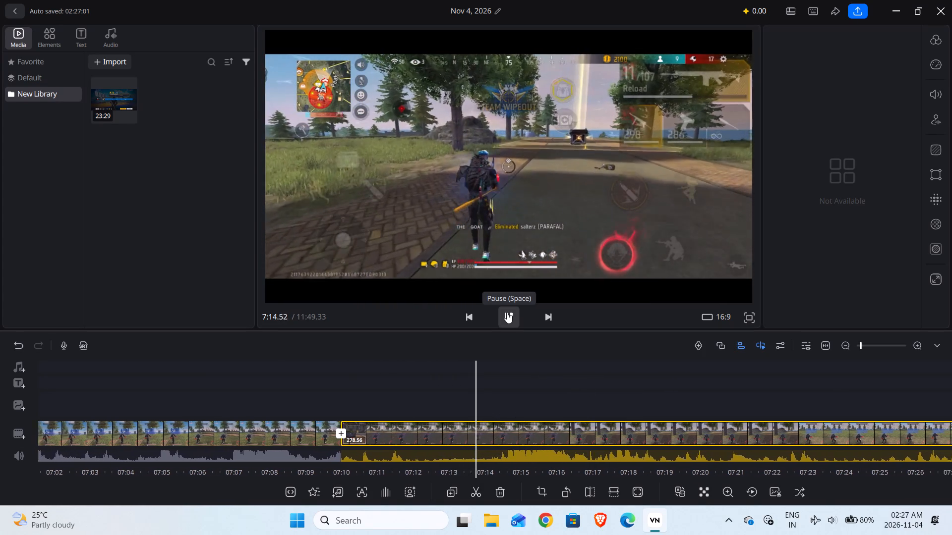
click(507, 312)
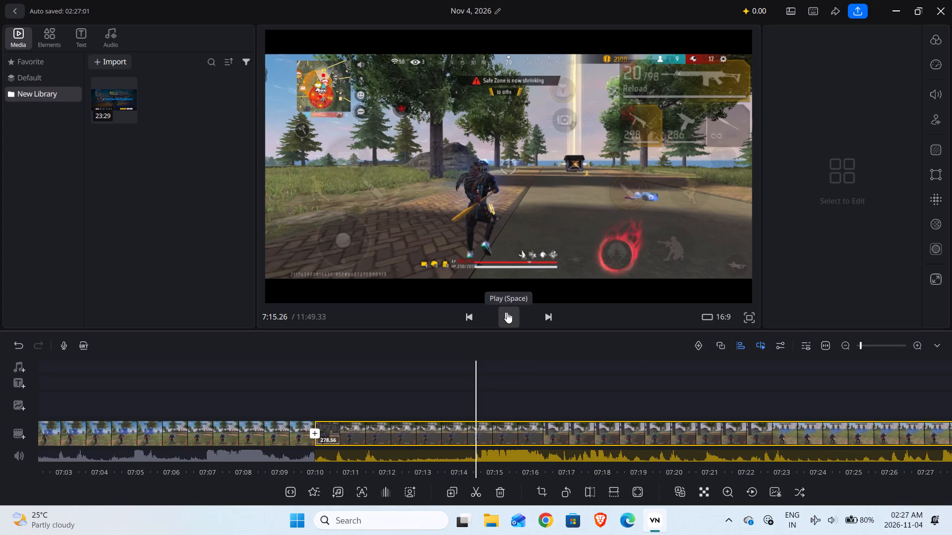
click(477, 493)
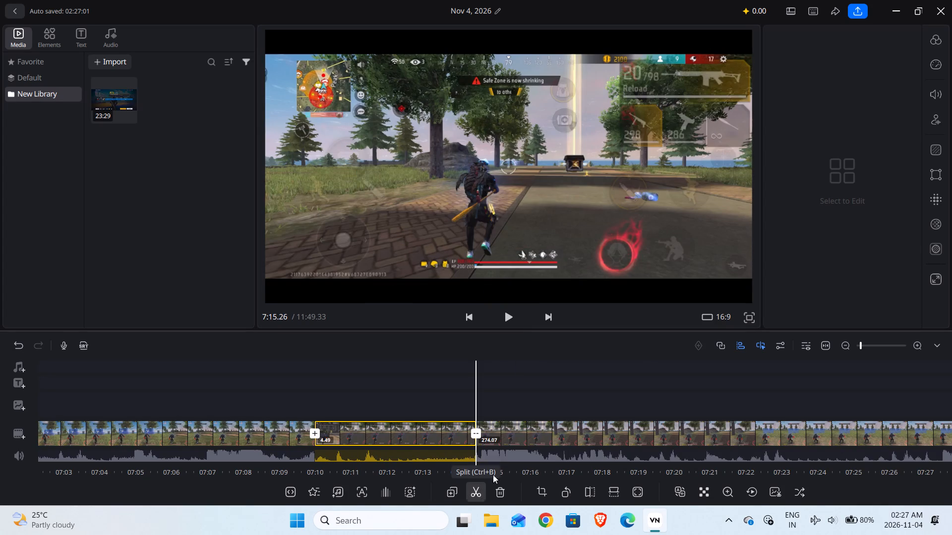
Split just before the fight on the grass, at about 7:24.2, and delete the footage back to the 7:15.3 split.
click(505, 326)
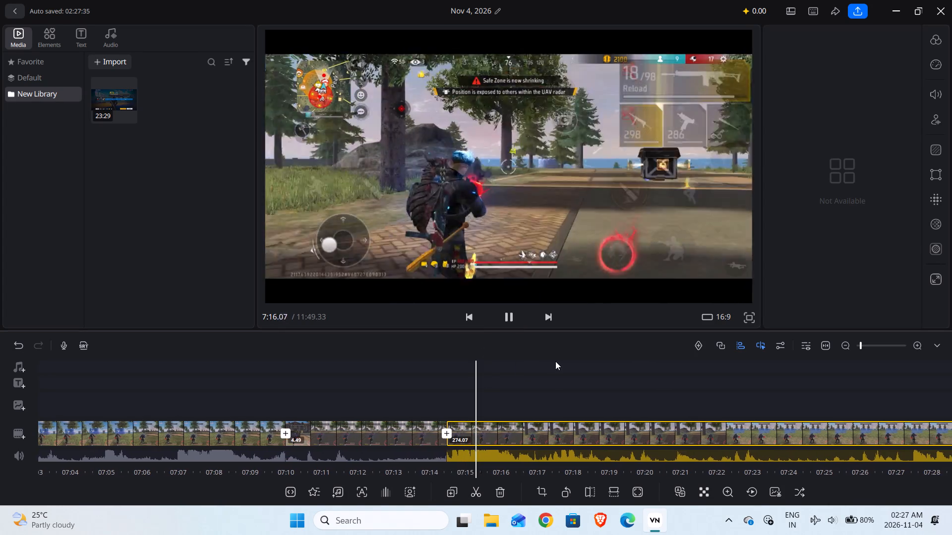
drag(580, 379, 452, 372)
drag(553, 381, 469, 381)
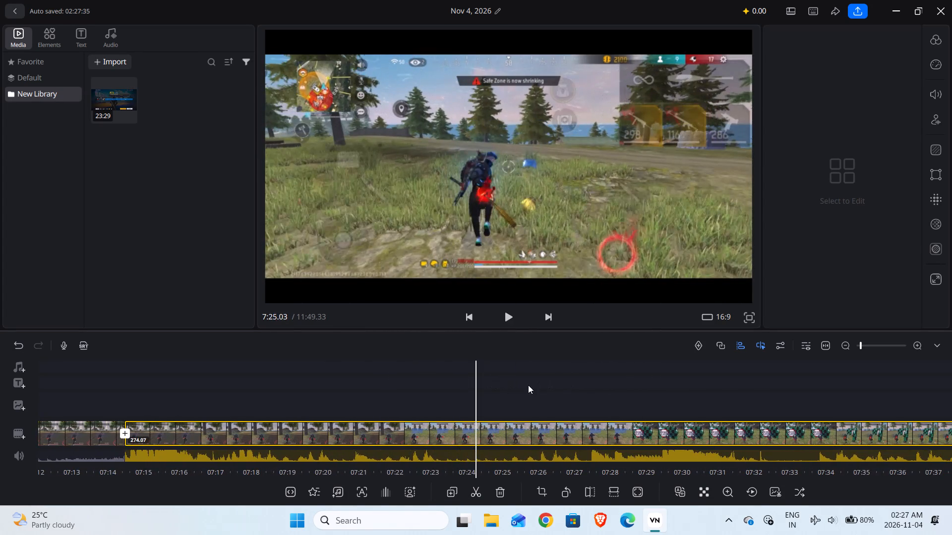
drag(459, 386, 407, 382)
drag(498, 398, 472, 407)
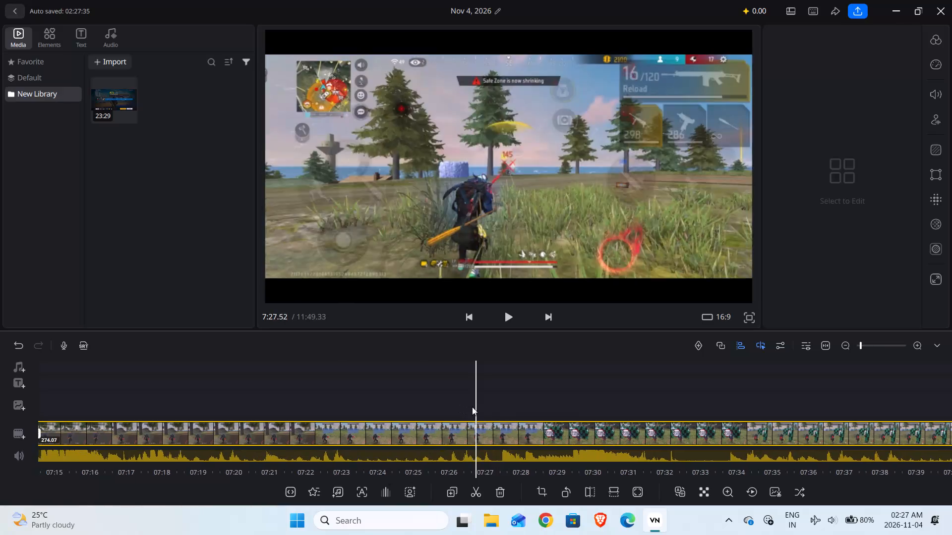
drag(472, 407, 577, 419)
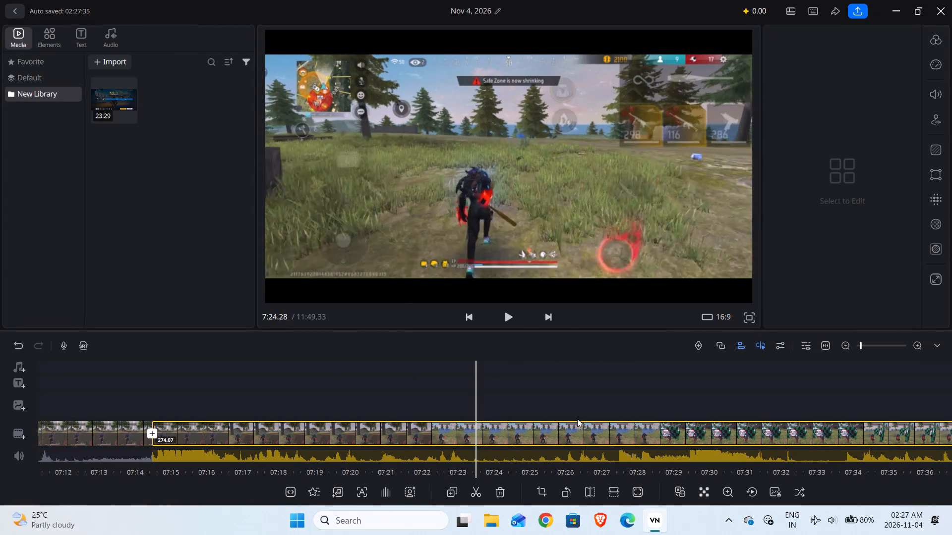
drag(577, 419, 579, 419)
click(474, 493)
click(497, 493)
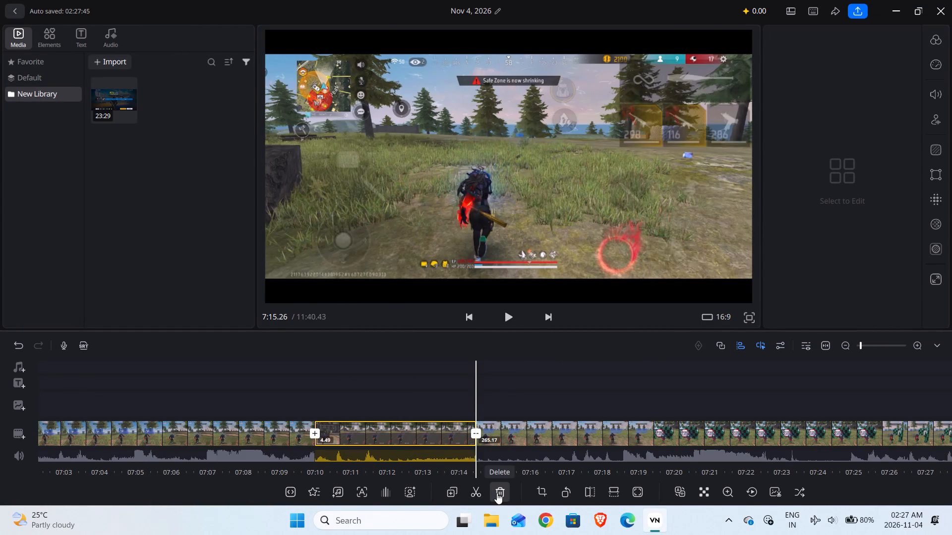
Play the footage across the new join at about 7:15.3, through the fights that follow, to about 7:59.
drag(444, 351, 496, 365)
drag(411, 398, 454, 400)
click(507, 326)
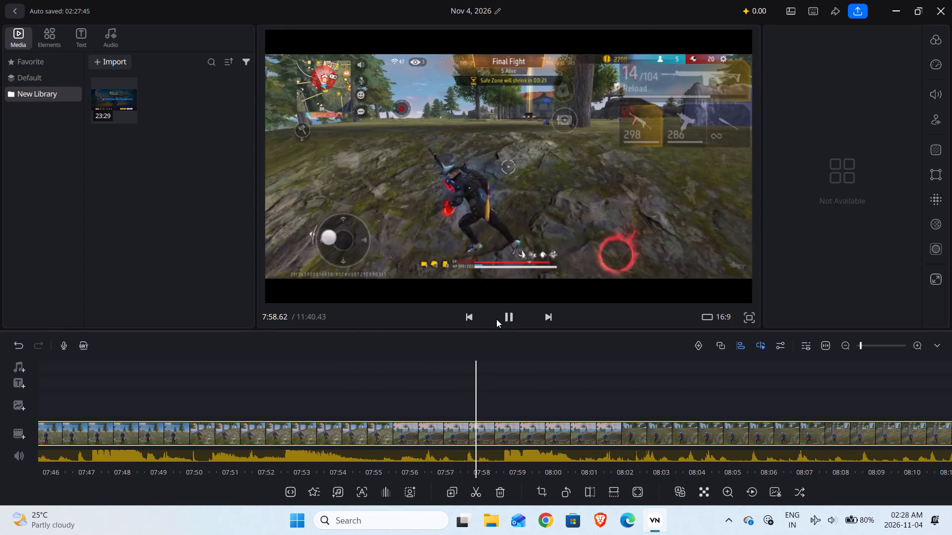
Split the clip at about 7:58.4, as the player runs across the rocky slope in the Final Fight.
drag(473, 366, 508, 371)
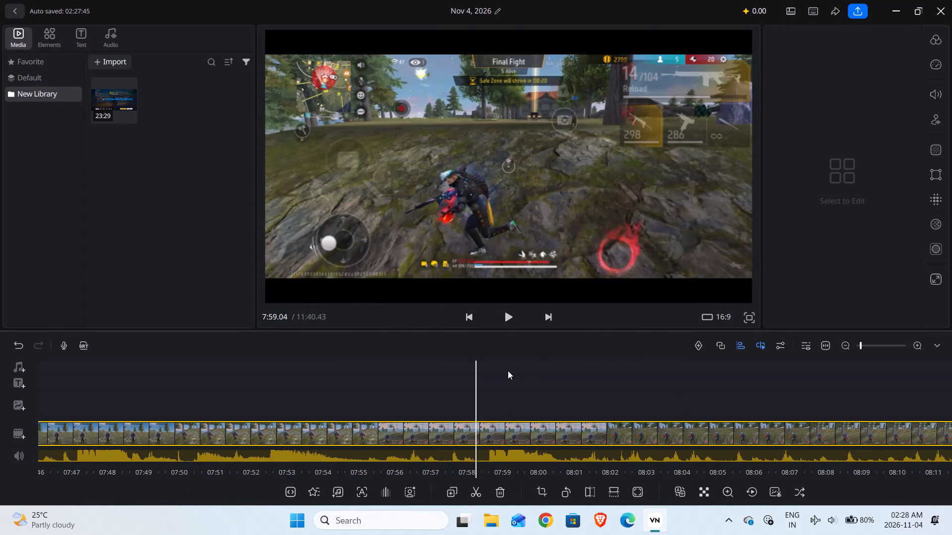
drag(508, 371, 525, 378)
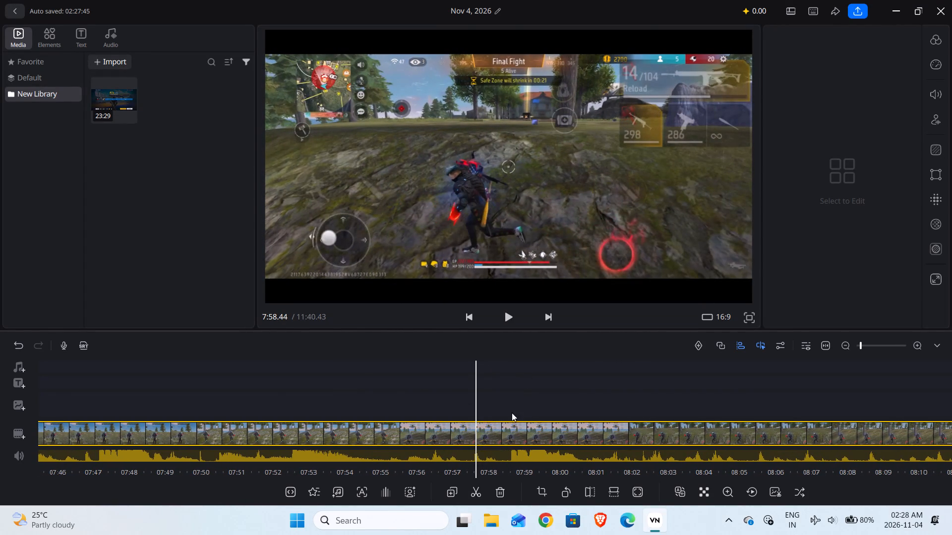
click(484, 489)
Split the clip at about 8:55.1, beside the Demon Slayer wall, and delete the footage back to the 7:58.4 split.
drag(533, 399, 527, 395)
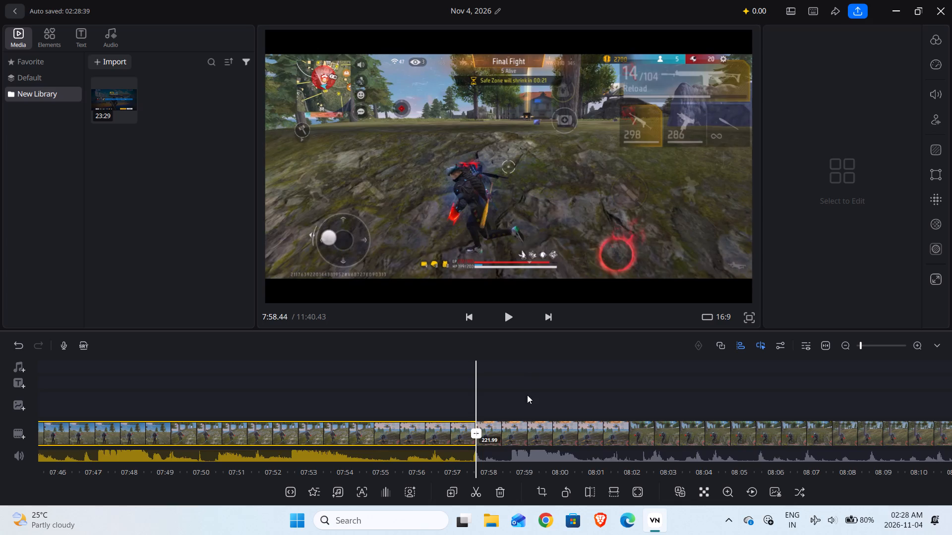
drag(527, 395, 457, 392)
drag(542, 380, 507, 375)
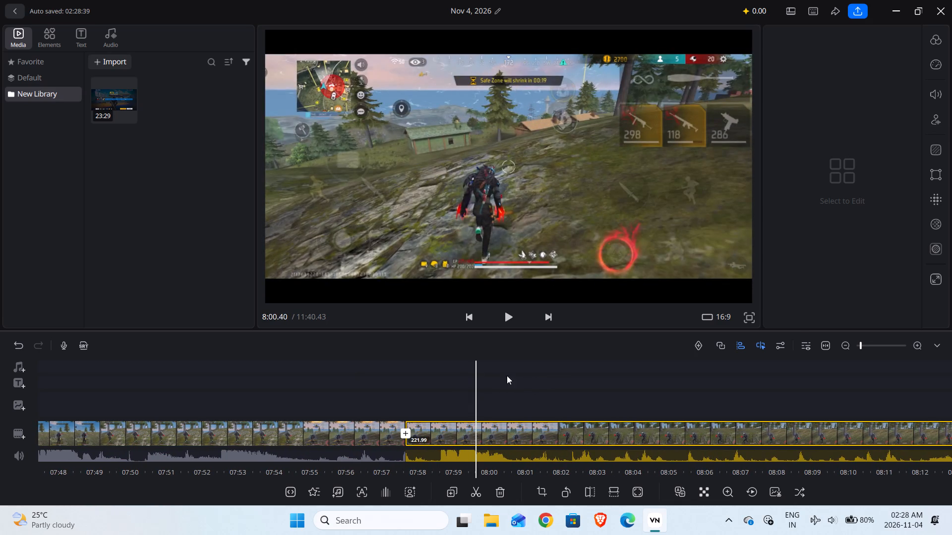
drag(507, 375, 447, 364)
drag(518, 376, 446, 375)
drag(499, 383, 445, 378)
drag(503, 383, 426, 372)
drag(484, 380, 408, 370)
drag(485, 378, 420, 374)
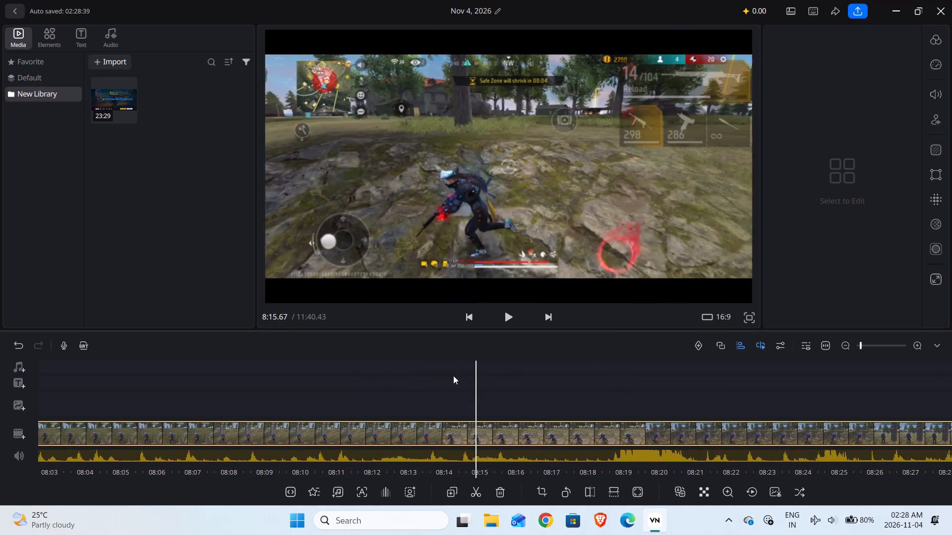
drag(470, 378, 393, 364)
drag(429, 367, 479, 374)
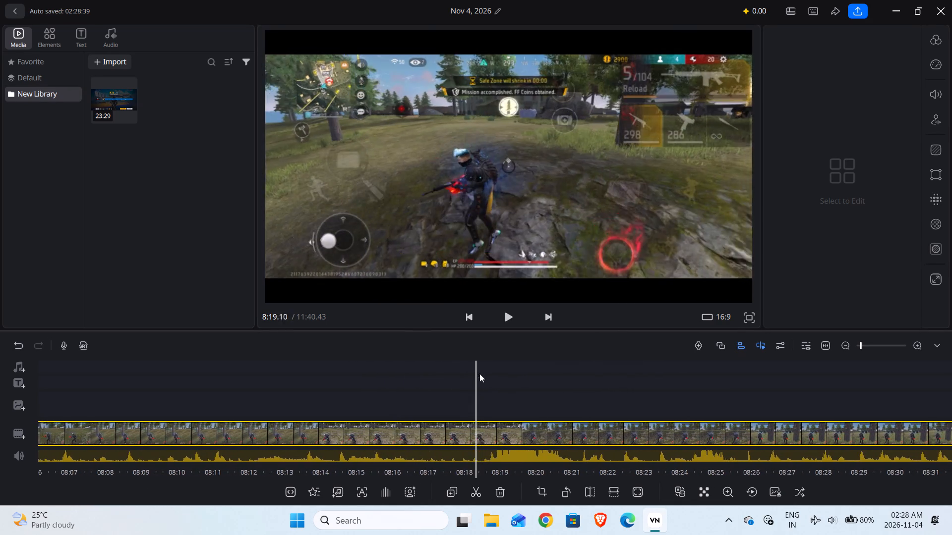
drag(479, 374, 395, 358)
drag(477, 369, 405, 359)
drag(497, 363, 412, 357)
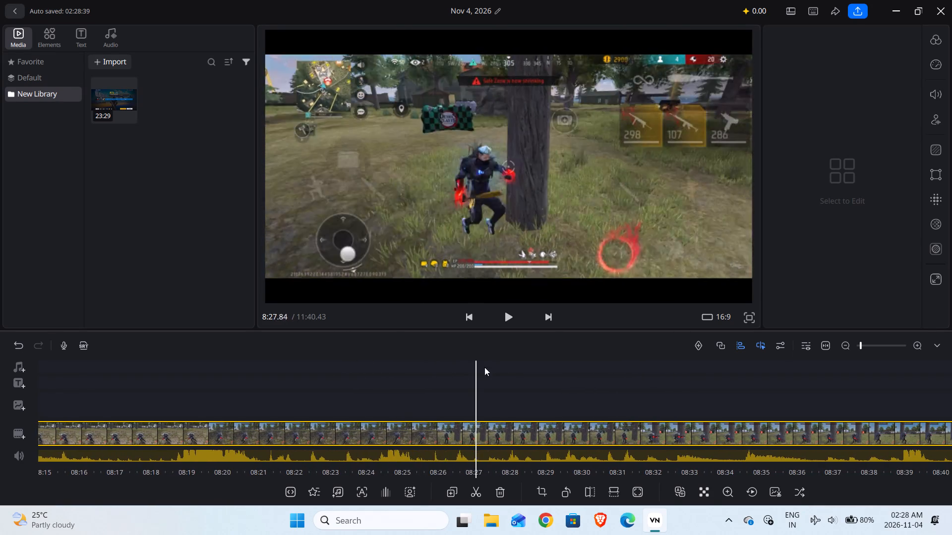
drag(494, 369, 424, 365)
drag(497, 372, 414, 355)
drag(498, 365, 418, 357)
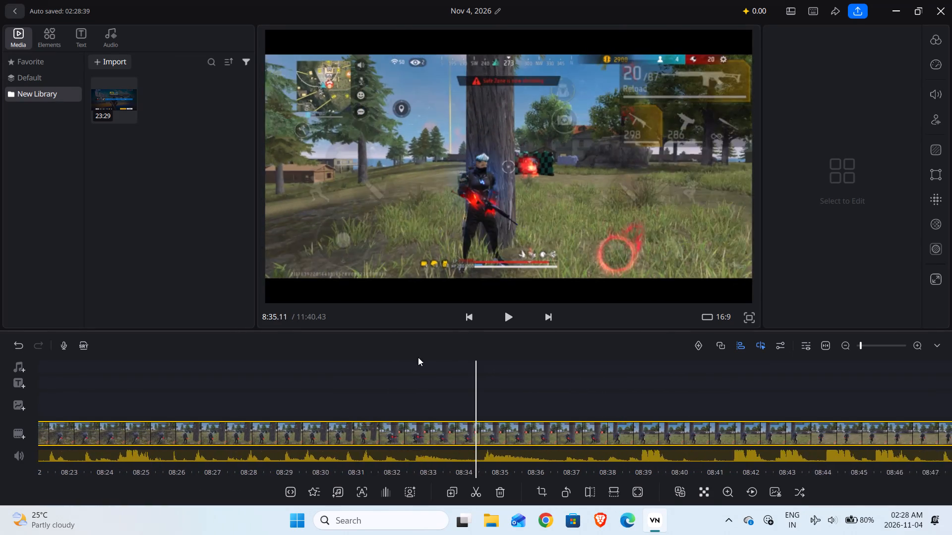
drag(500, 366, 413, 347)
drag(490, 351, 385, 334)
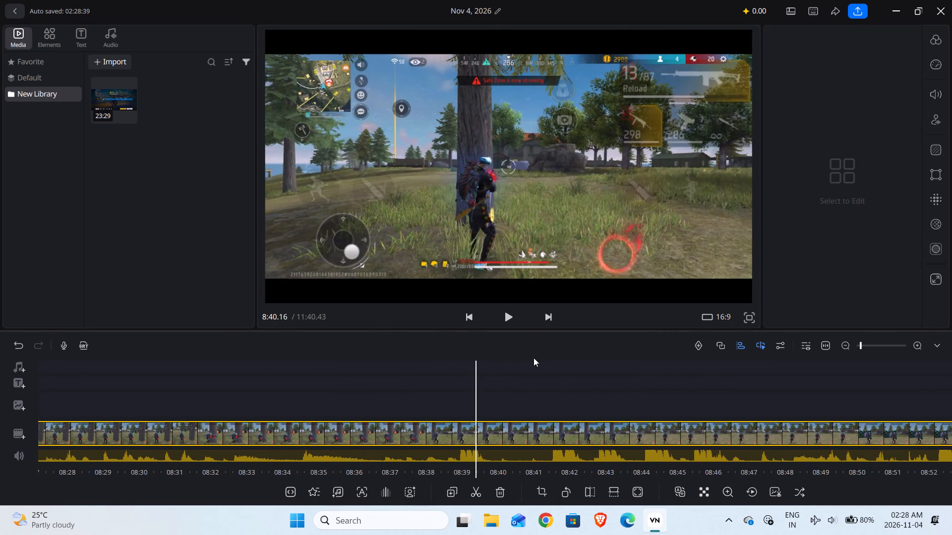
drag(561, 375, 475, 380)
drag(524, 388, 442, 380)
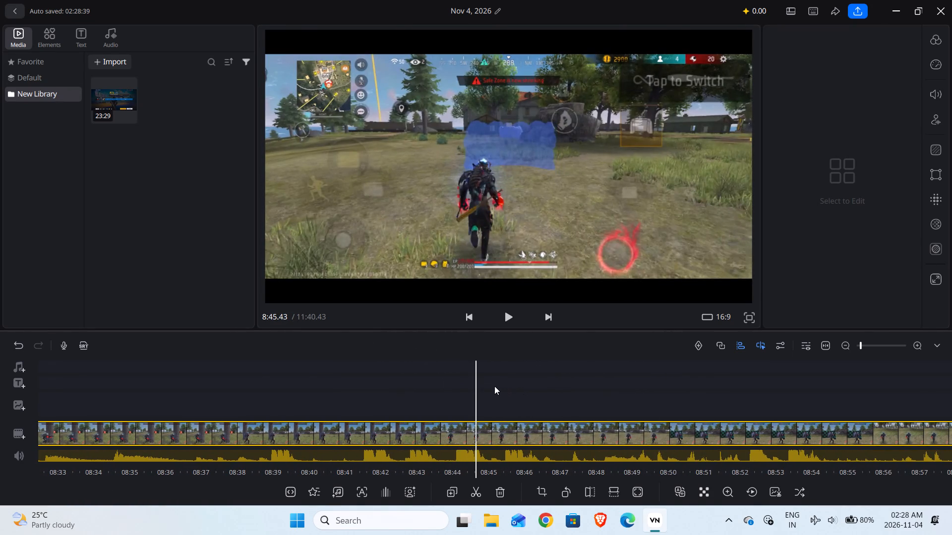
drag(498, 386, 407, 375)
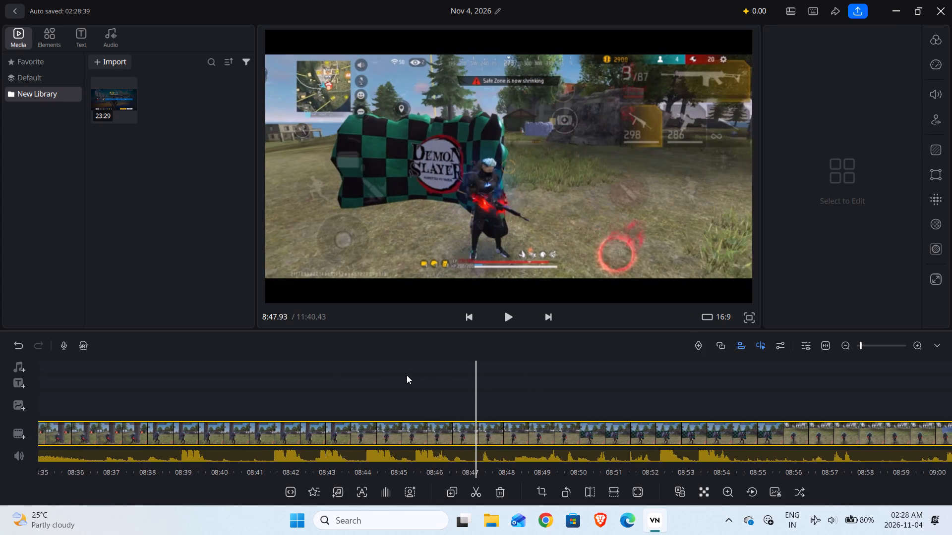
drag(407, 375, 324, 361)
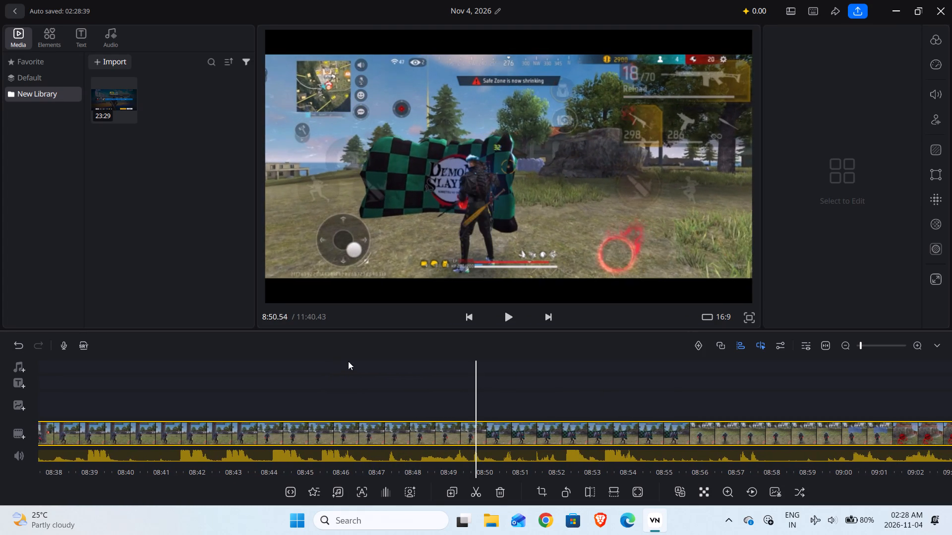
drag(522, 383, 355, 382)
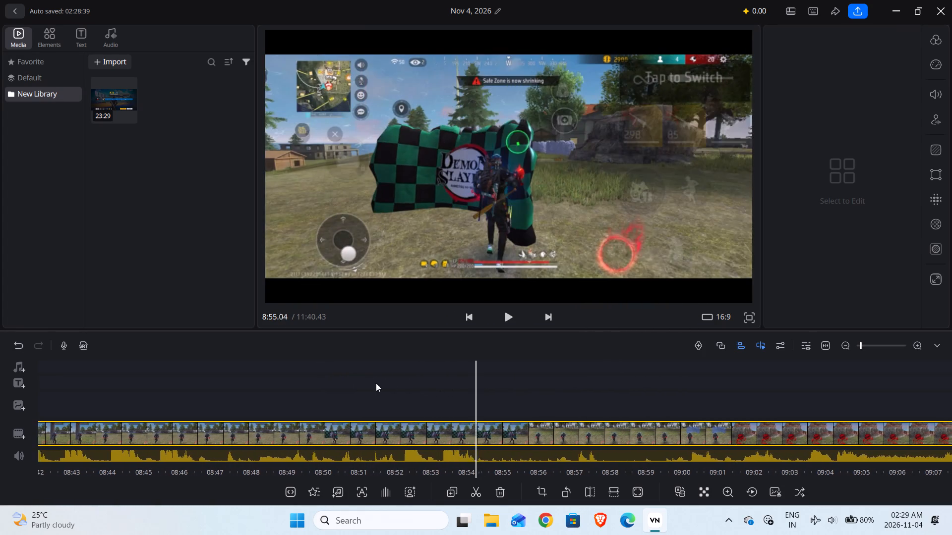
drag(462, 394, 345, 381)
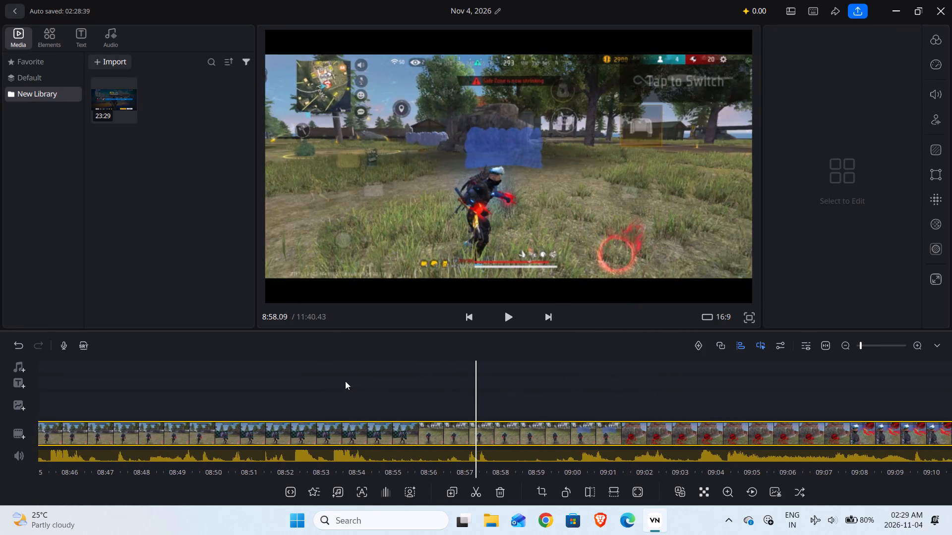
drag(345, 381, 437, 391)
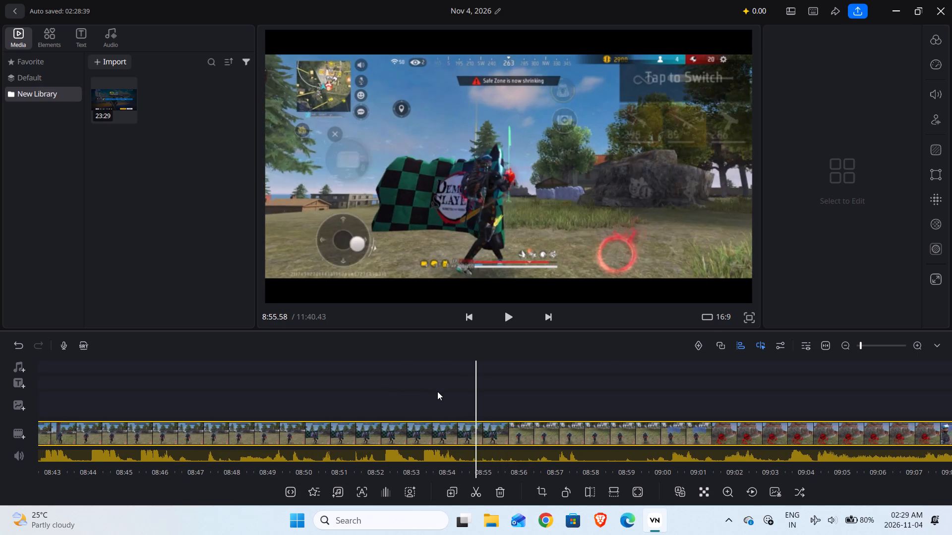
drag(437, 391, 497, 406)
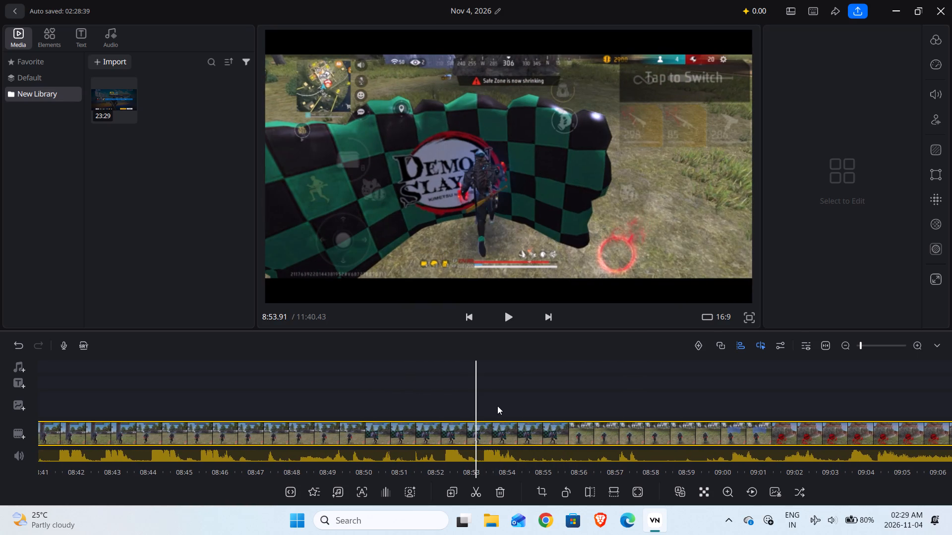
drag(497, 406, 444, 403)
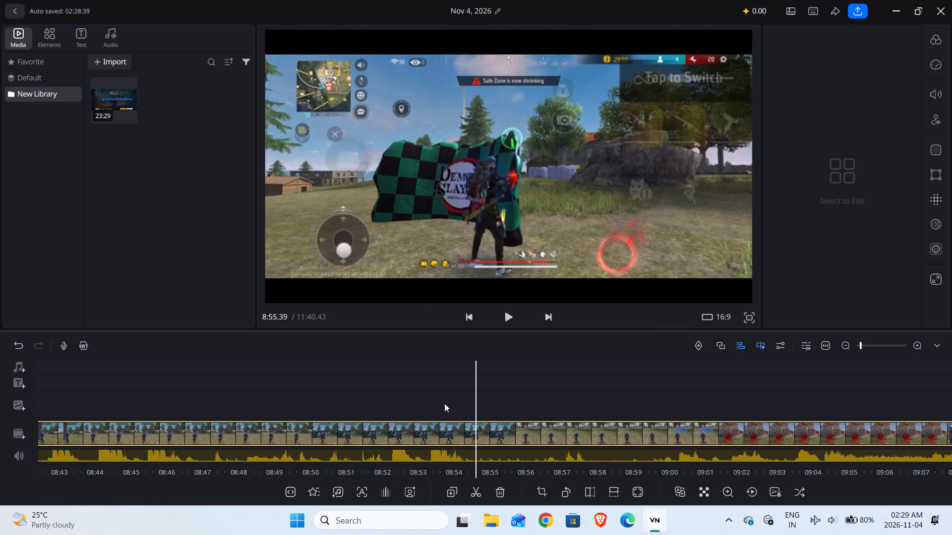
drag(444, 403, 455, 403)
click(475, 482)
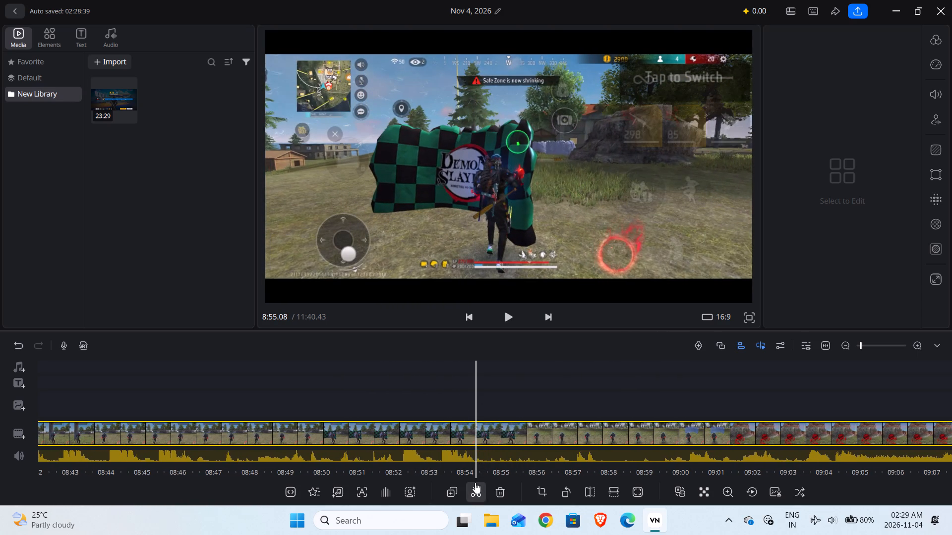
click(507, 495)
Replay the new join at about 7:58.4 and trim about 0.05 s off the end of the clip before it.
drag(480, 410, 523, 410)
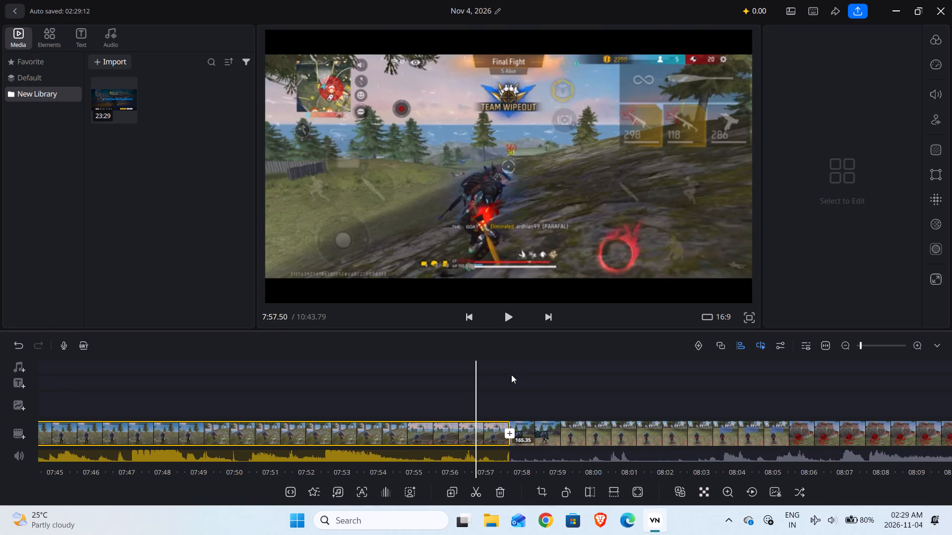
click(511, 317)
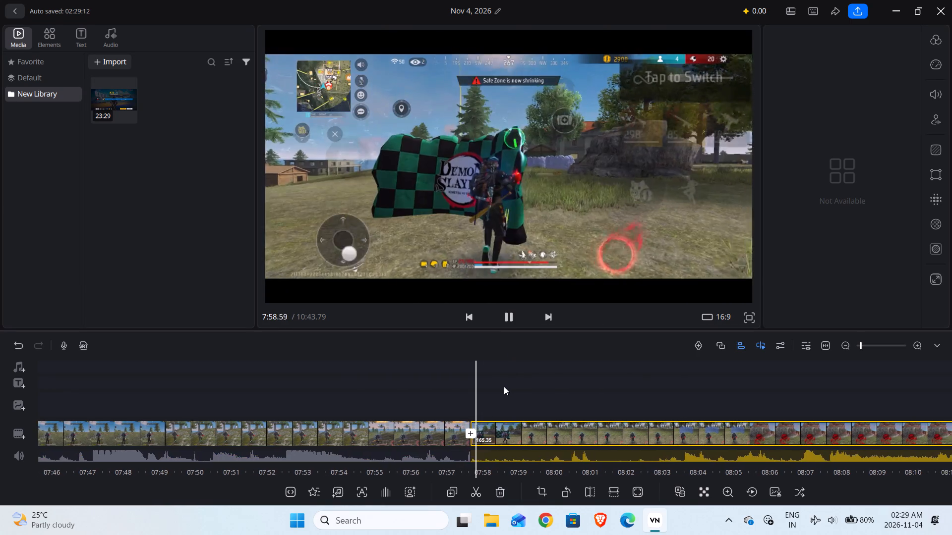
drag(428, 408, 502, 418)
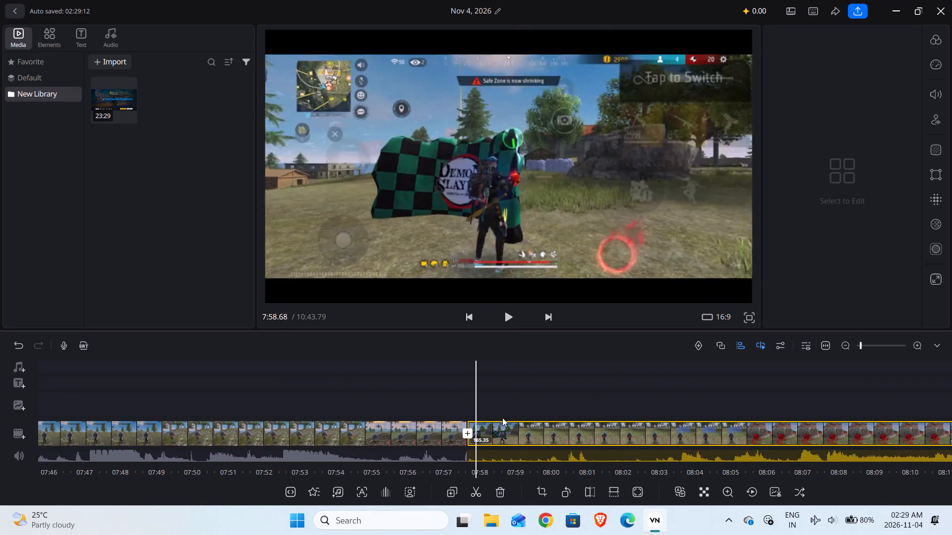
drag(502, 418, 521, 420)
click(503, 318)
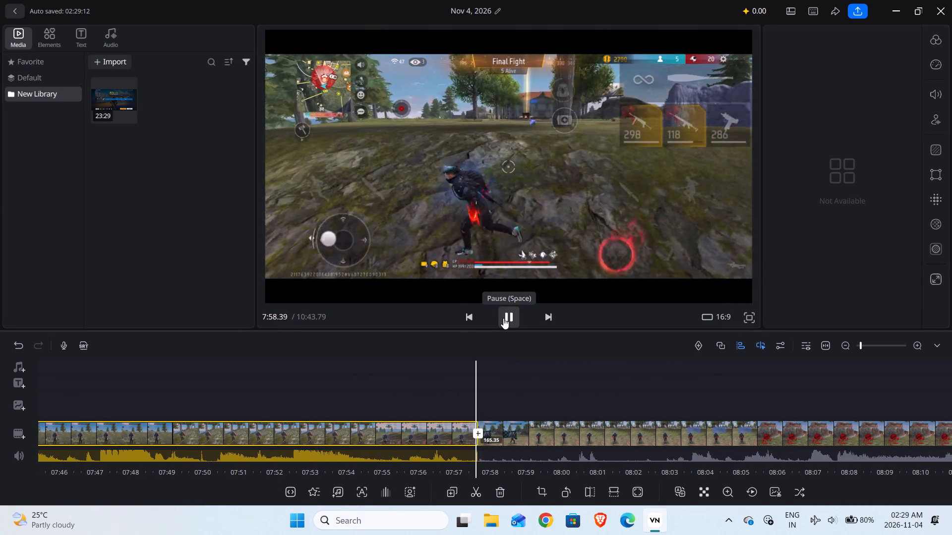
drag(508, 374, 543, 386)
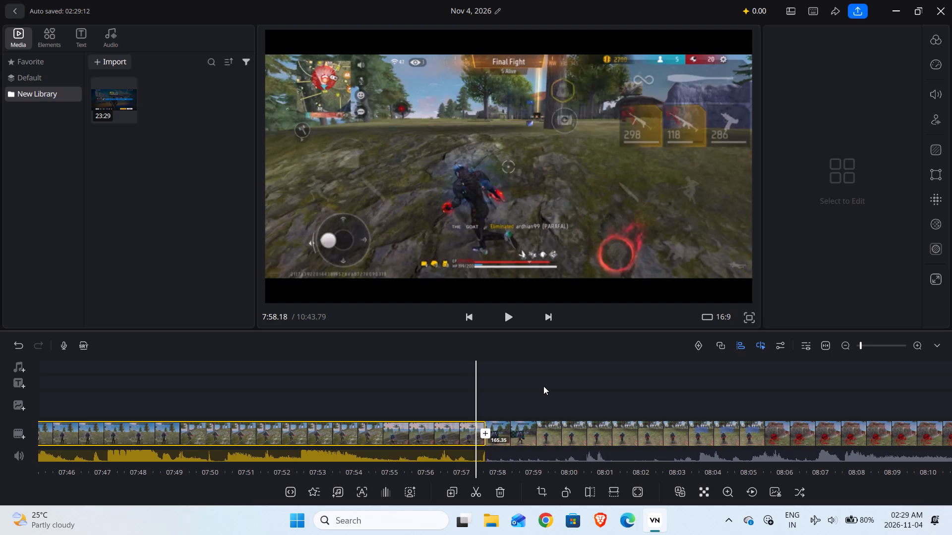
drag(543, 386, 541, 386)
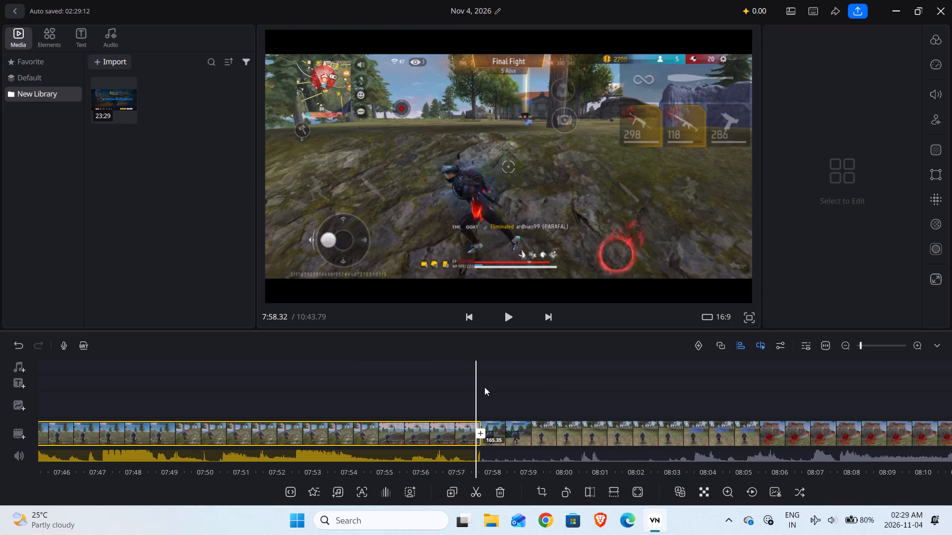
click(507, 320)
drag(507, 375, 523, 382)
click(458, 431)
click(484, 439)
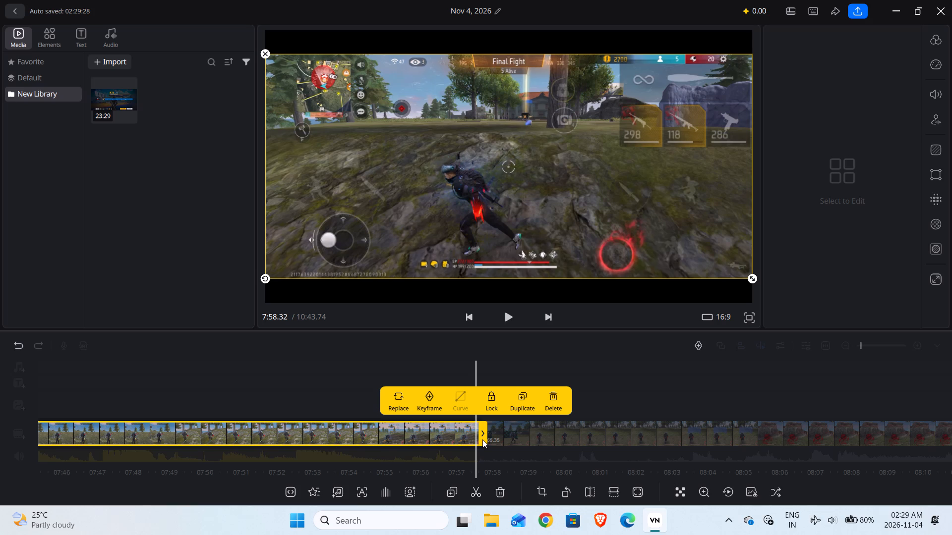
click(664, 380)
Check the join at about 7:58.4 again and trim about 0.1 s off the start of the clip after it.
drag(546, 395, 561, 399)
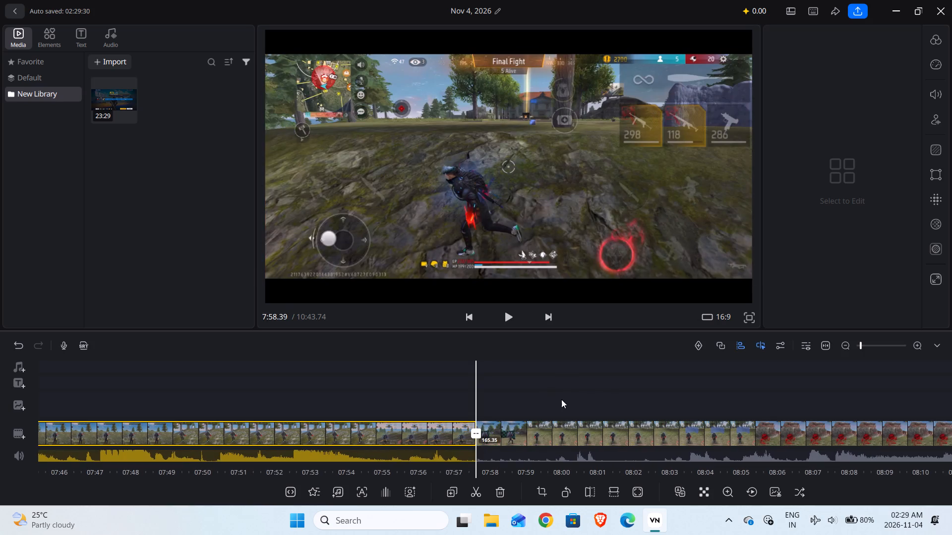
drag(561, 399, 590, 407)
click(511, 318)
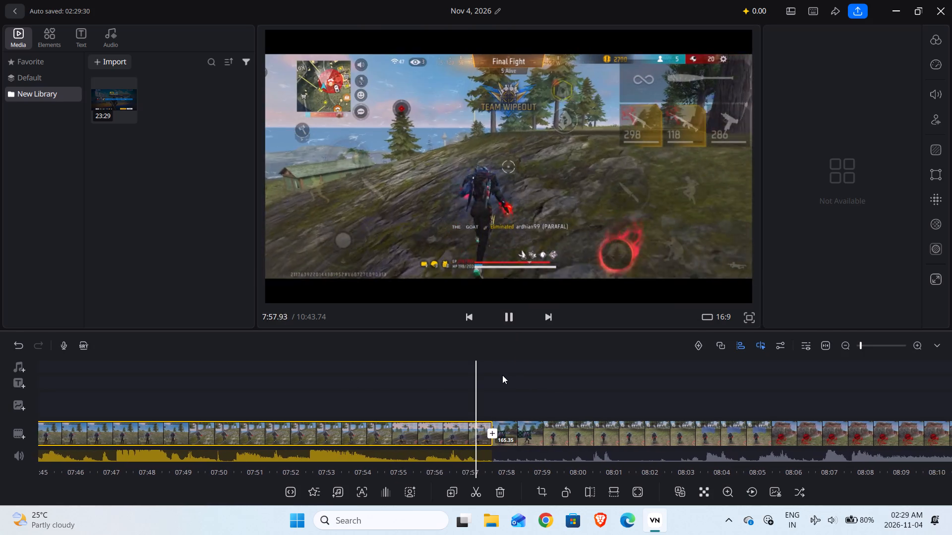
drag(478, 410, 510, 410)
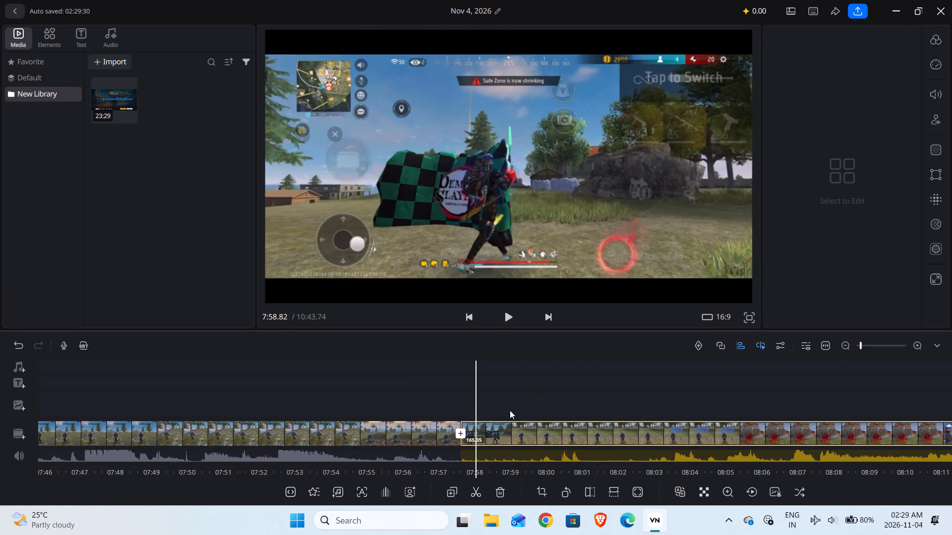
drag(510, 410, 521, 414)
click(478, 429)
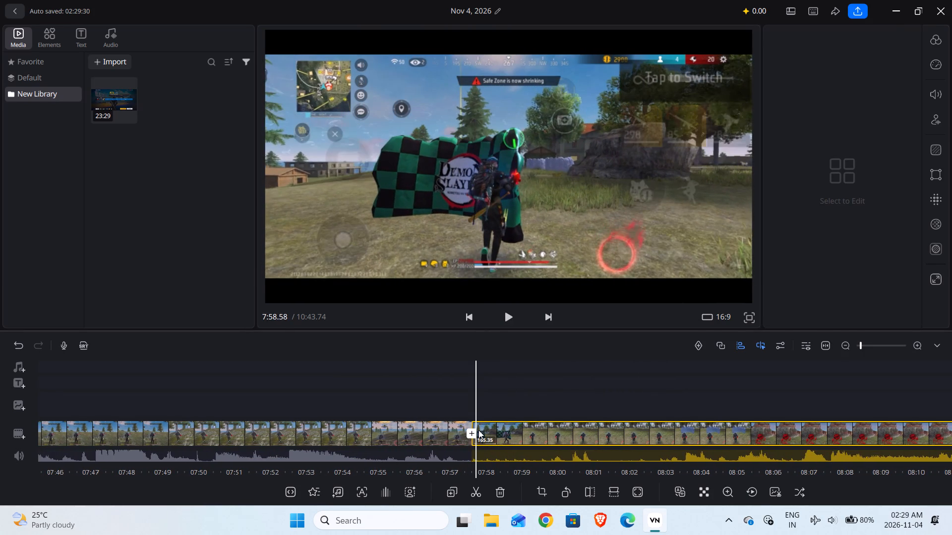
click(468, 440)
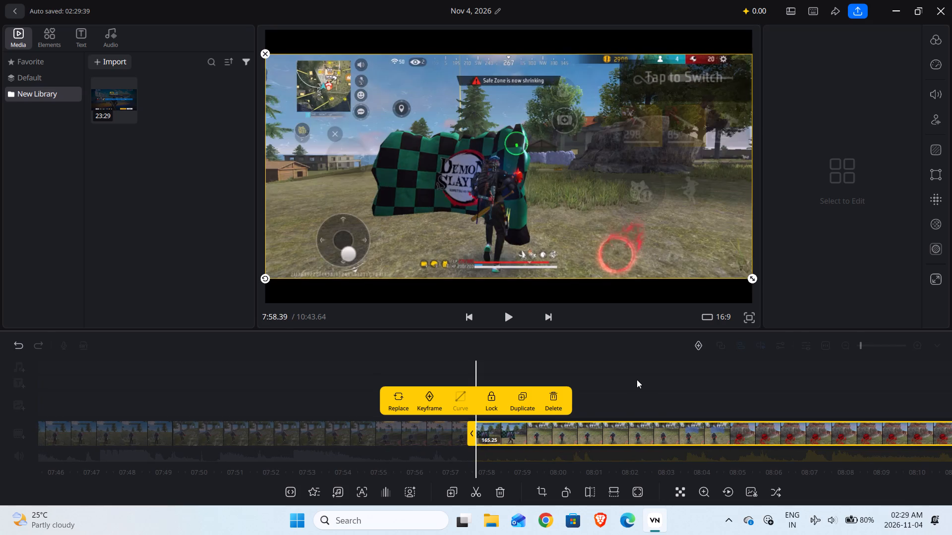
click(637, 374)
Play from the join through the fight to the player's elimination and split the clip just after it, at about 8:16.0.
drag(503, 424, 531, 426)
click(506, 316)
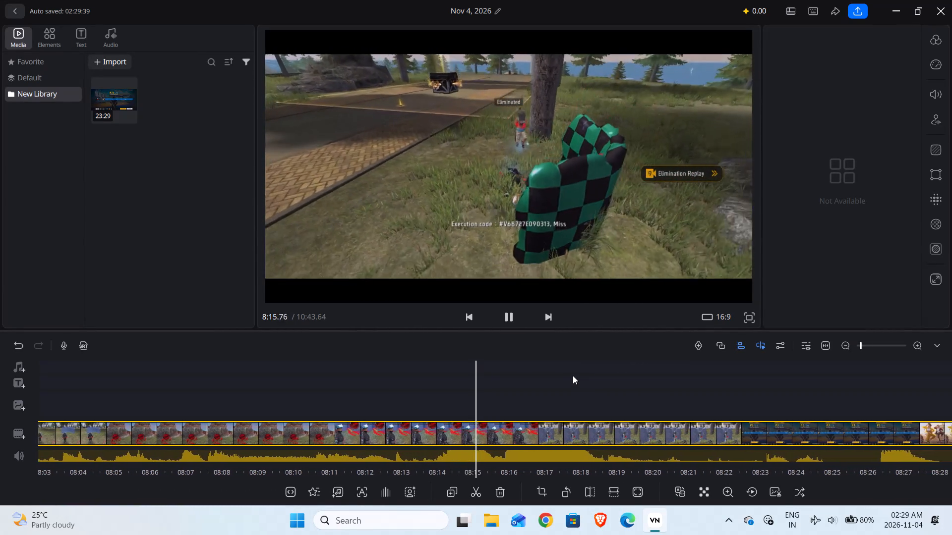
drag(556, 400, 586, 403)
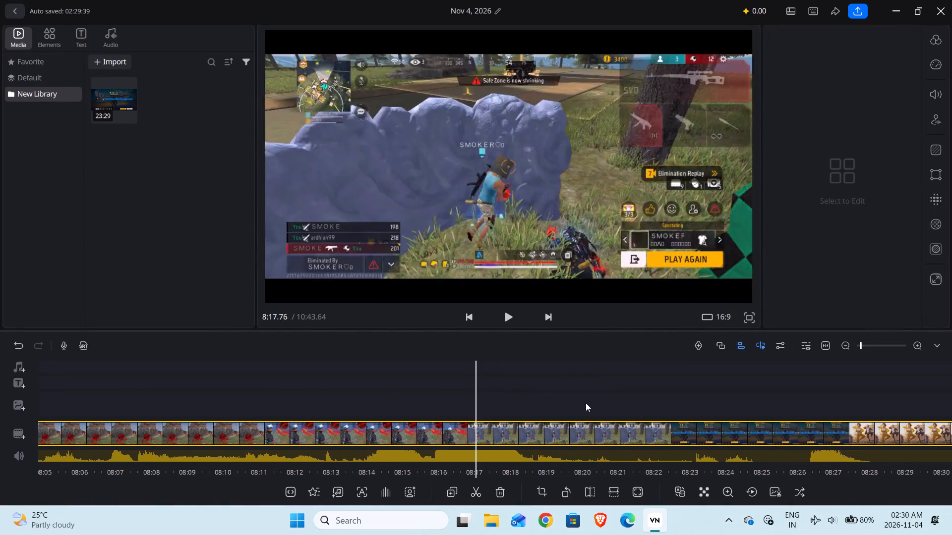
drag(586, 403, 699, 423)
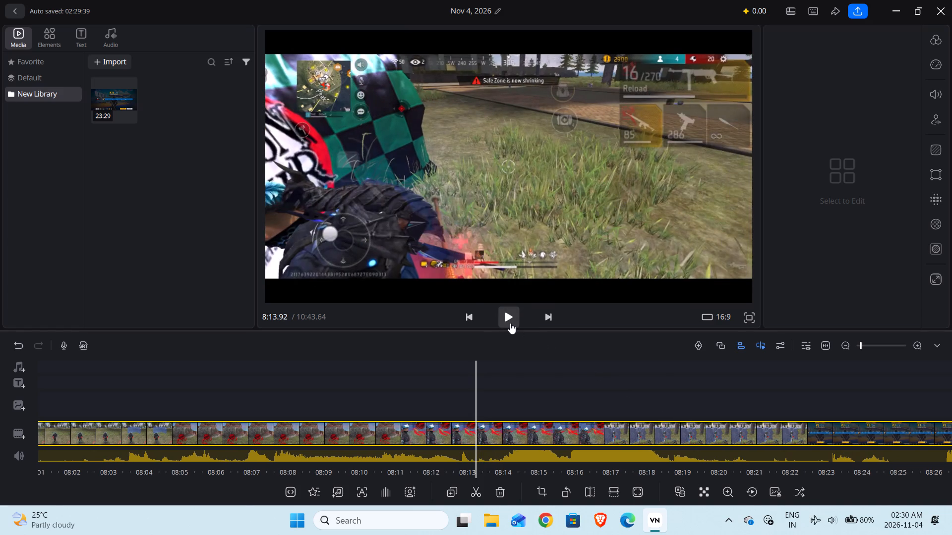
click(512, 324)
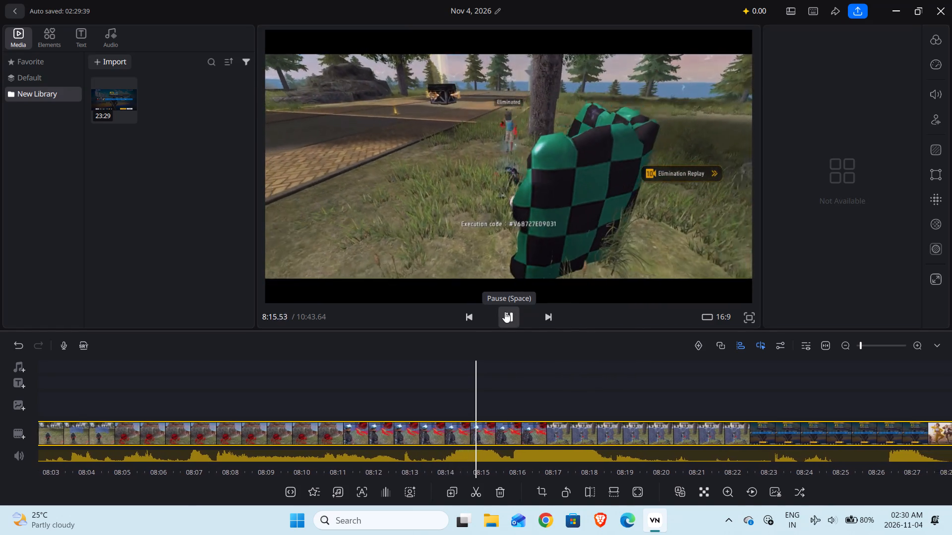
click(505, 312)
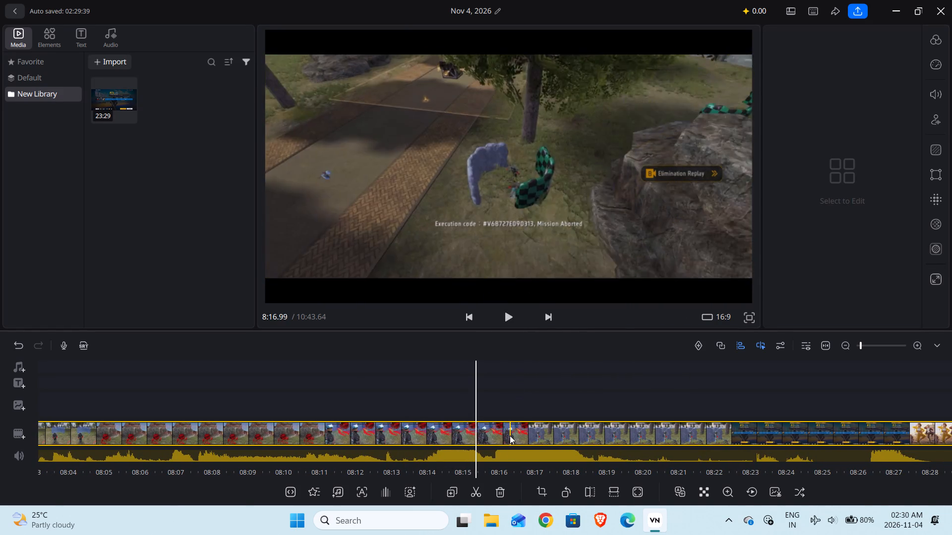
click(485, 491)
Skim the footage after the 8:16.0 split, from the lobby and parachute drop through the warehouse fight to the player's elimination.
drag(563, 375, 439, 374)
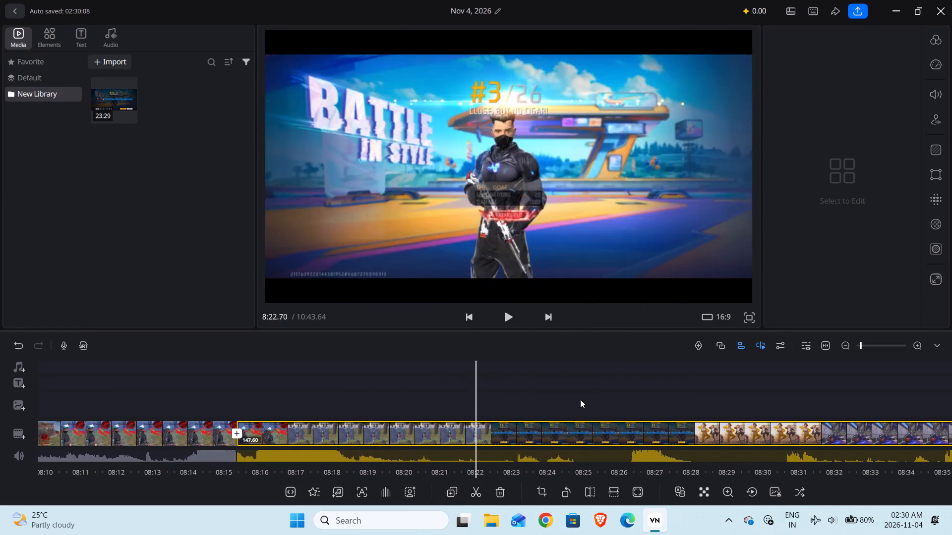
drag(580, 399, 488, 382)
drag(595, 390, 470, 382)
drag(594, 396, 500, 383)
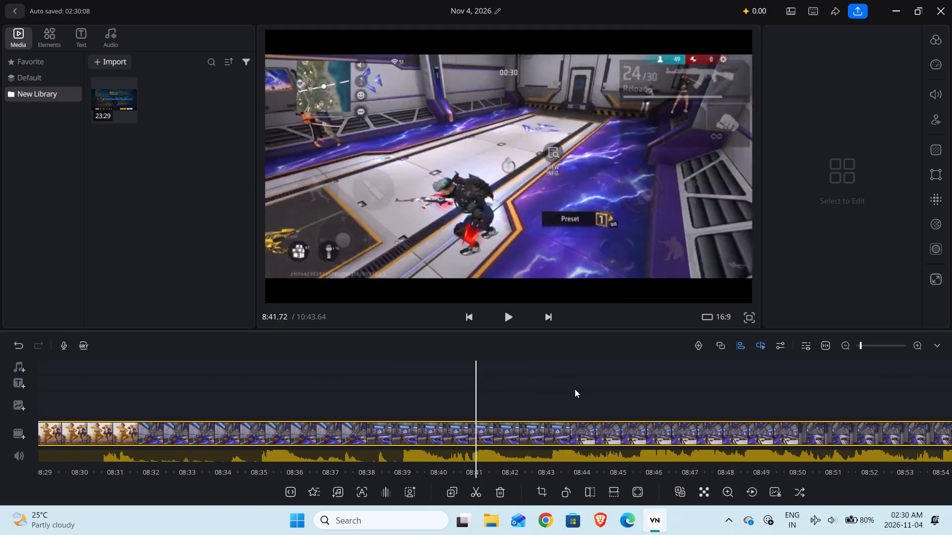
drag(575, 387, 485, 386)
drag(629, 407, 497, 396)
drag(638, 397, 502, 397)
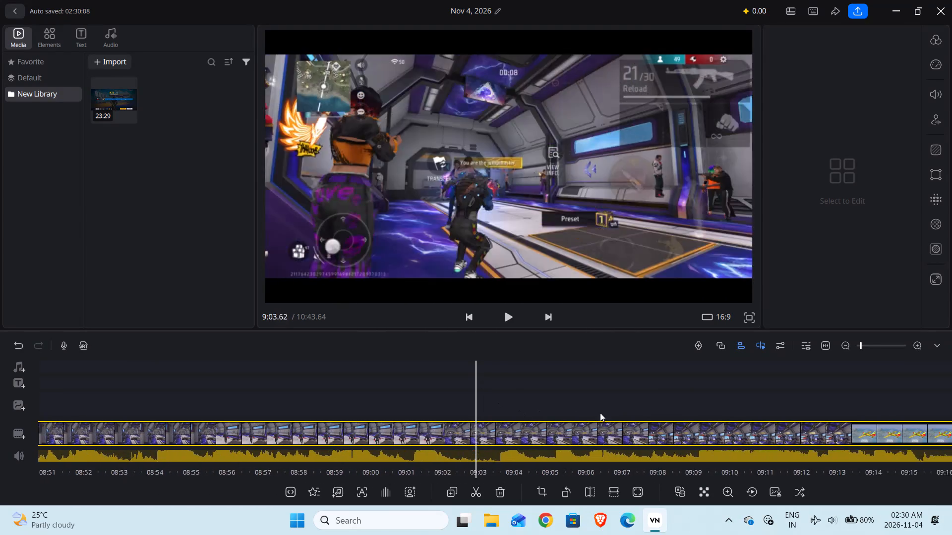
drag(600, 413, 487, 396)
drag(596, 399, 503, 394)
drag(608, 407, 497, 398)
drag(622, 415, 491, 412)
drag(564, 409, 473, 403)
drag(584, 402, 505, 392)
drag(577, 391, 487, 383)
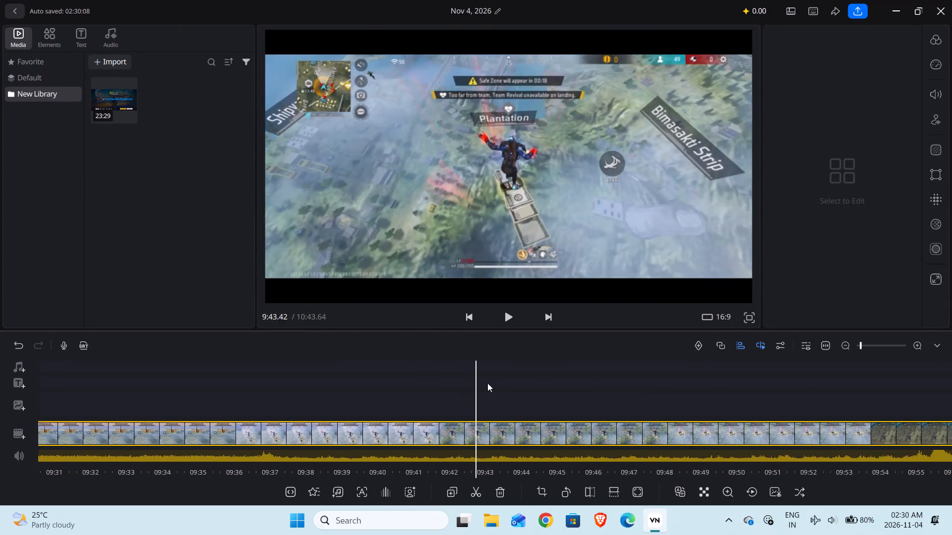
drag(487, 383, 431, 375)
drag(571, 385, 509, 375)
drag(555, 374, 473, 367)
drag(552, 374, 455, 370)
drag(540, 373, 458, 366)
drag(534, 366, 522, 366)
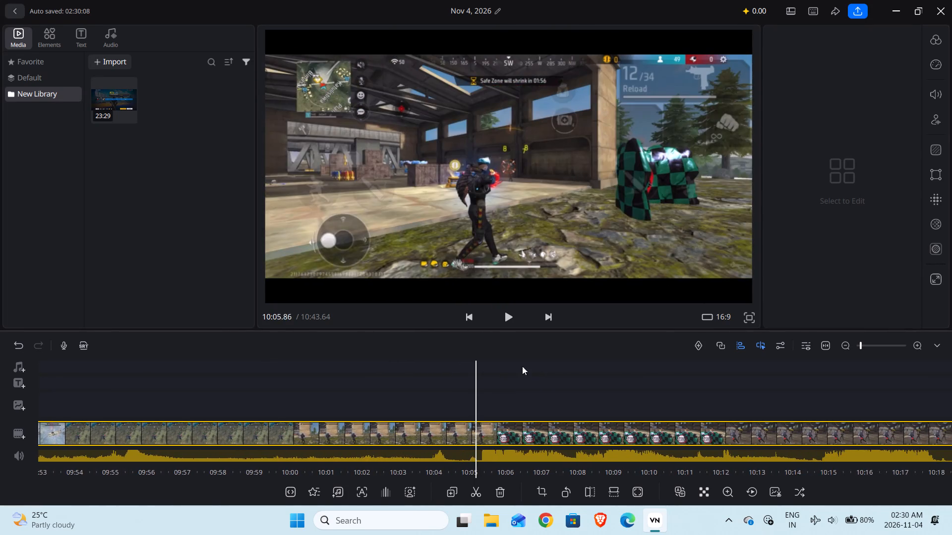
drag(522, 366, 443, 366)
drag(572, 381, 465, 372)
drag(581, 381, 470, 366)
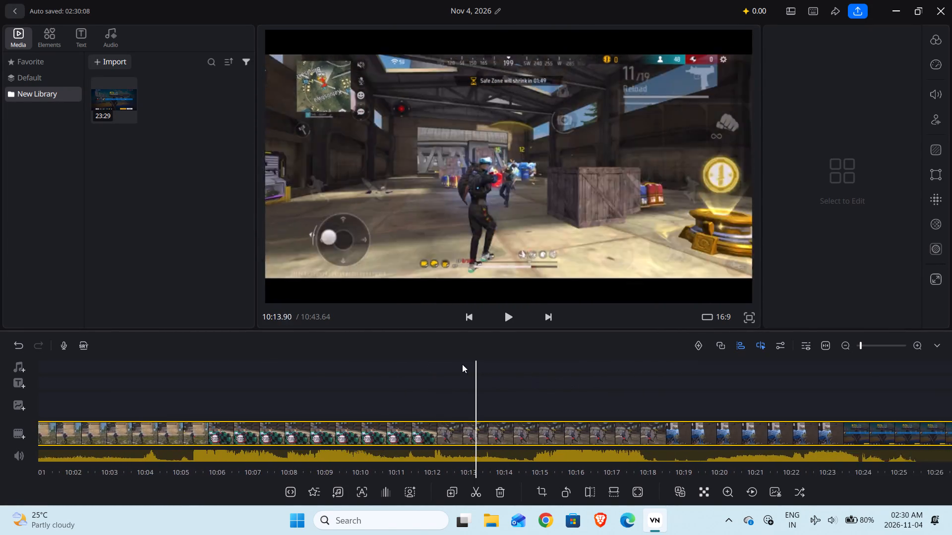
drag(546, 367, 427, 358)
drag(623, 373, 290, 349)
drag(496, 366, 728, 354)
drag(399, 384, 622, 370)
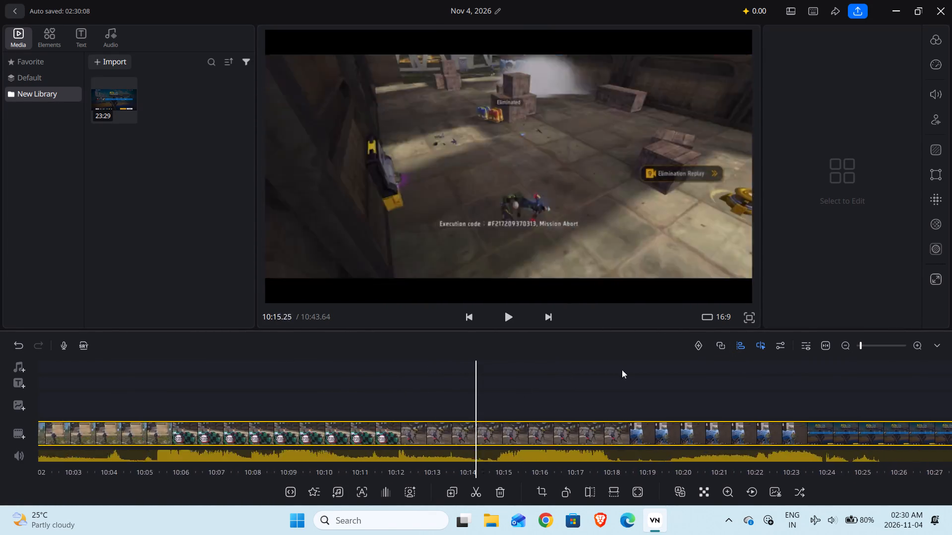
drag(622, 370, 618, 370)
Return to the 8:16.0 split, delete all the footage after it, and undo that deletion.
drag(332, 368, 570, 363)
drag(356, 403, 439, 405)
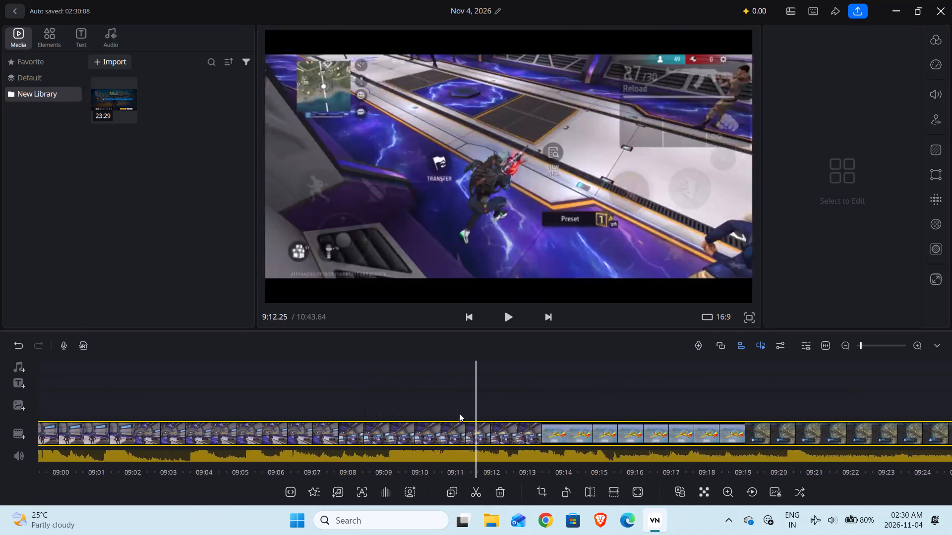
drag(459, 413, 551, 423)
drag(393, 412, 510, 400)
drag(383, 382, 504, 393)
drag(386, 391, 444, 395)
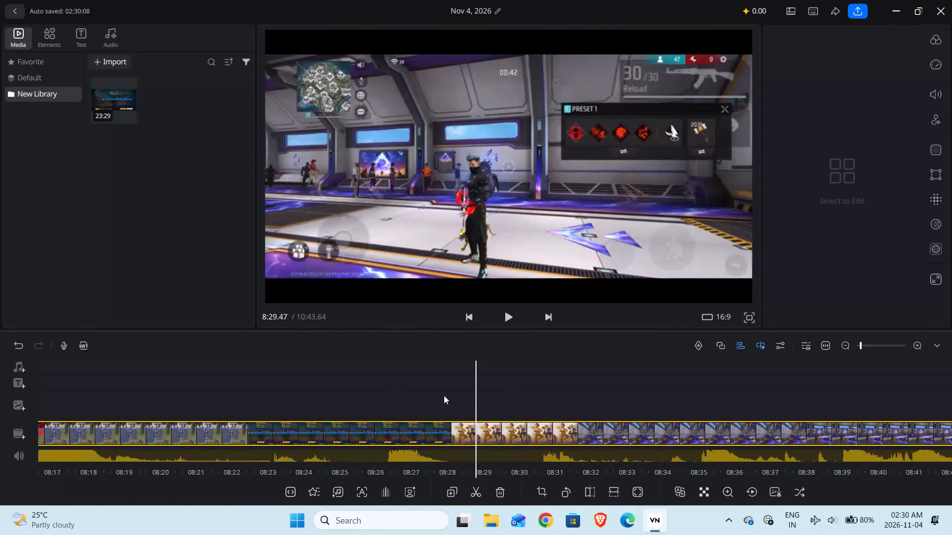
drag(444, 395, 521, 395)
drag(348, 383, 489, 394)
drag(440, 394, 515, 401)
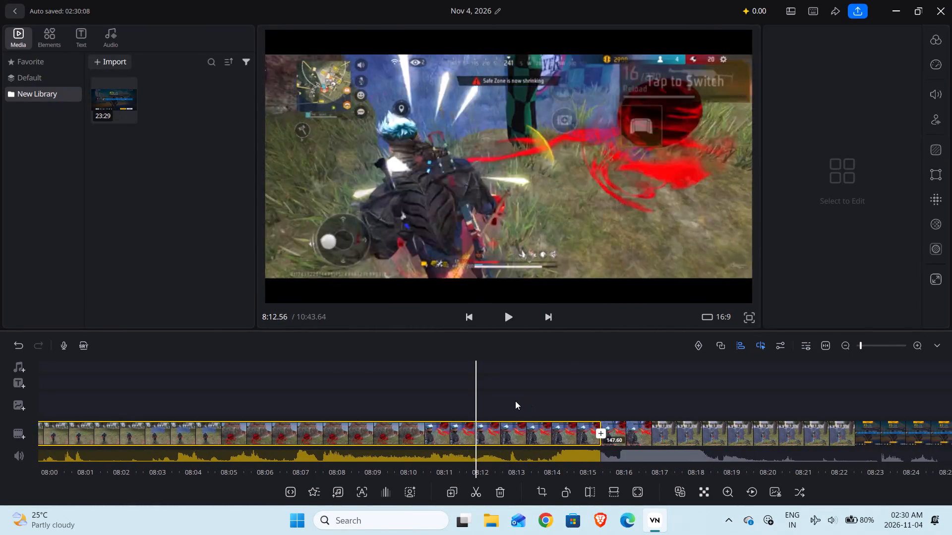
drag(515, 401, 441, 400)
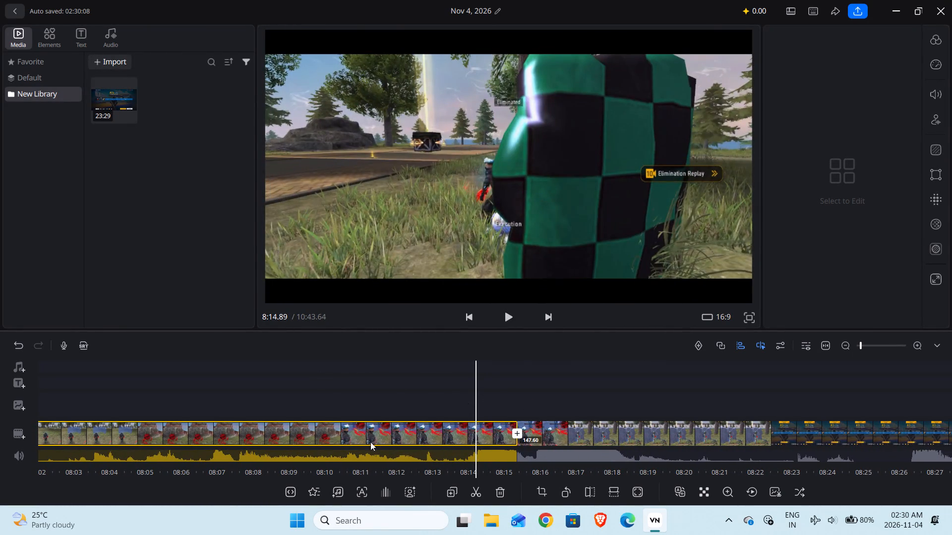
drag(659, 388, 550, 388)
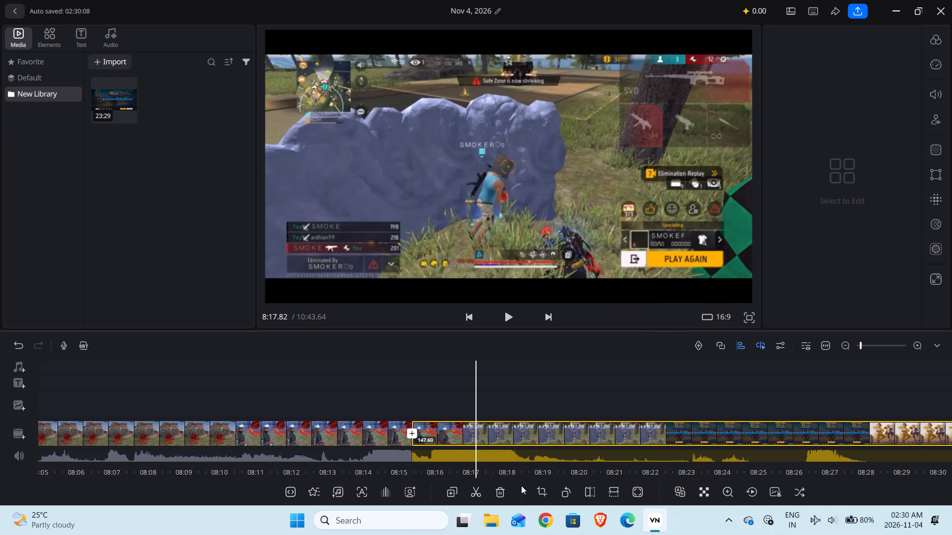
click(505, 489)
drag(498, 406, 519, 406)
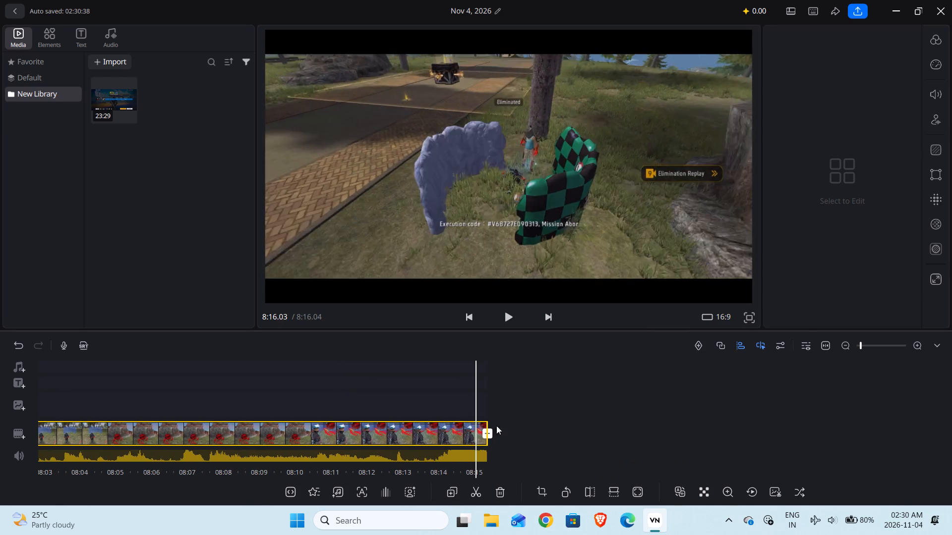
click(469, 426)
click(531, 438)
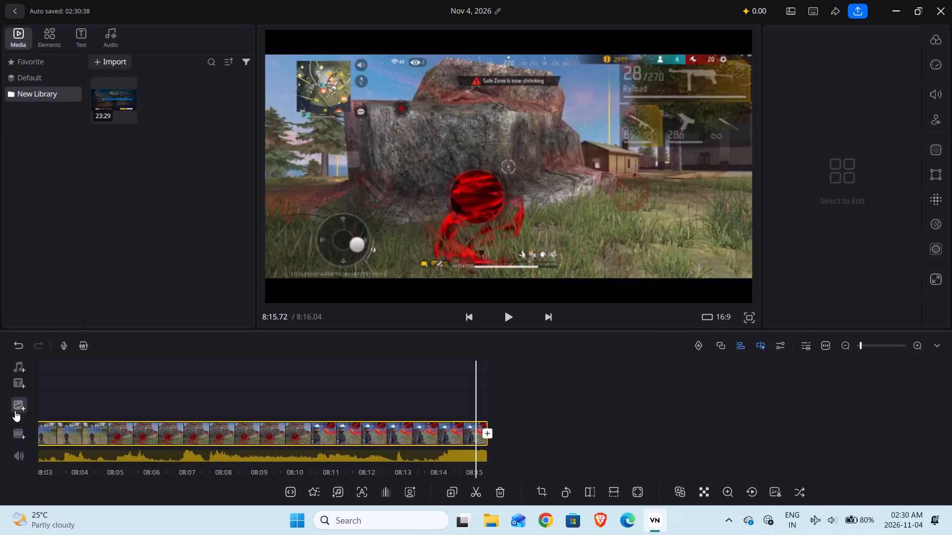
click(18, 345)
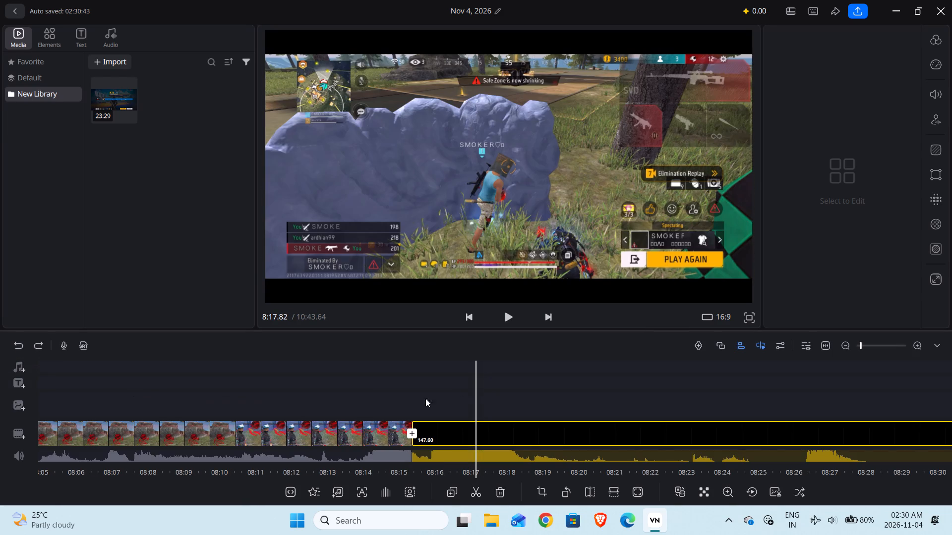
Split the clip at about 9:59.5, as the player parachutes toward the warehouse, and delete the footage back to the 8:16.0 split.
drag(536, 393, 418, 385)
drag(534, 397, 429, 388)
drag(552, 394, 469, 392)
drag(589, 411, 501, 399)
drag(598, 386, 456, 385)
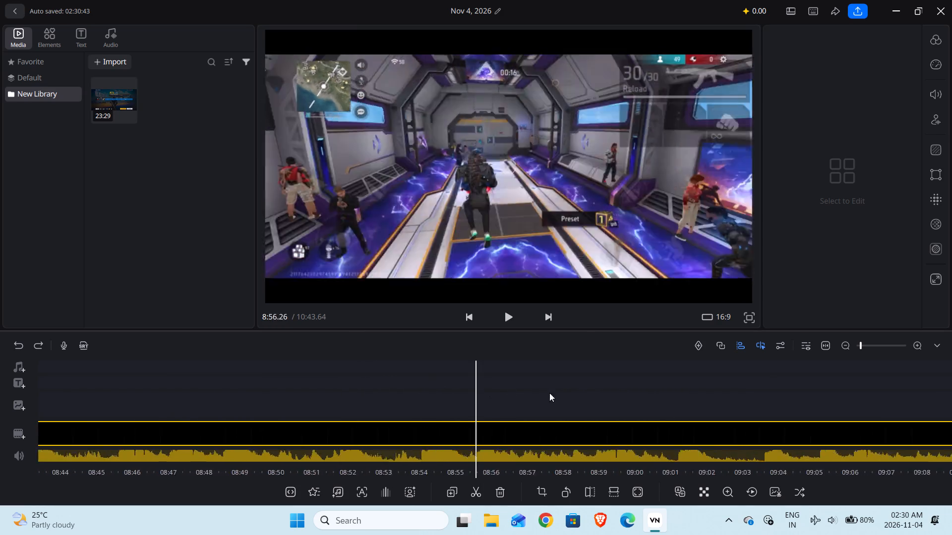
drag(583, 396, 470, 376)
drag(551, 385, 458, 386)
drag(570, 396, 462, 376)
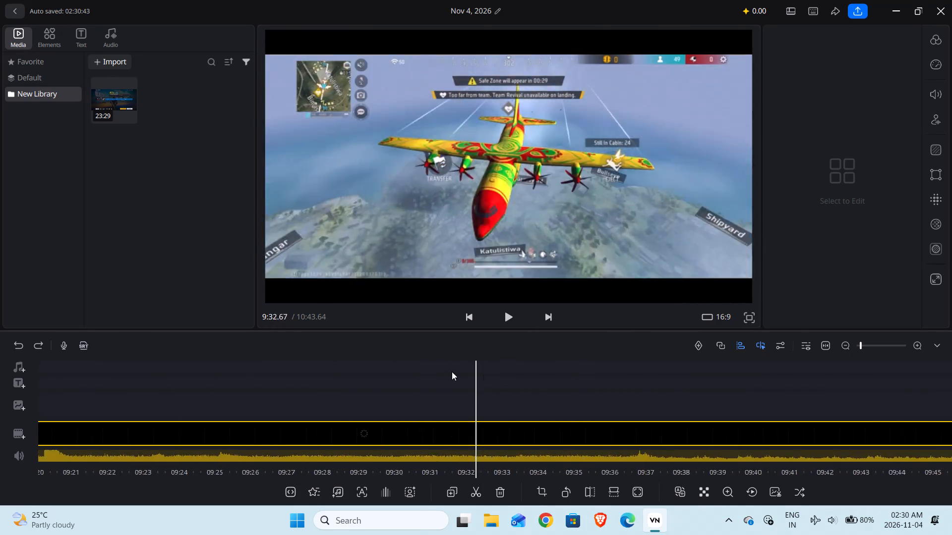
drag(518, 377, 448, 372)
drag(531, 376, 423, 365)
drag(503, 376, 508, 378)
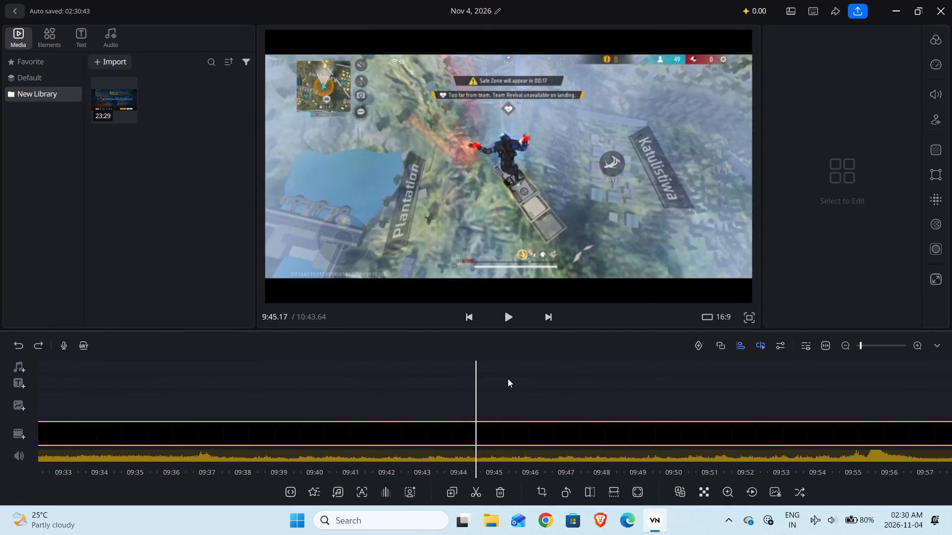
drag(508, 378, 447, 374)
drag(622, 415, 535, 407)
drag(594, 402, 563, 400)
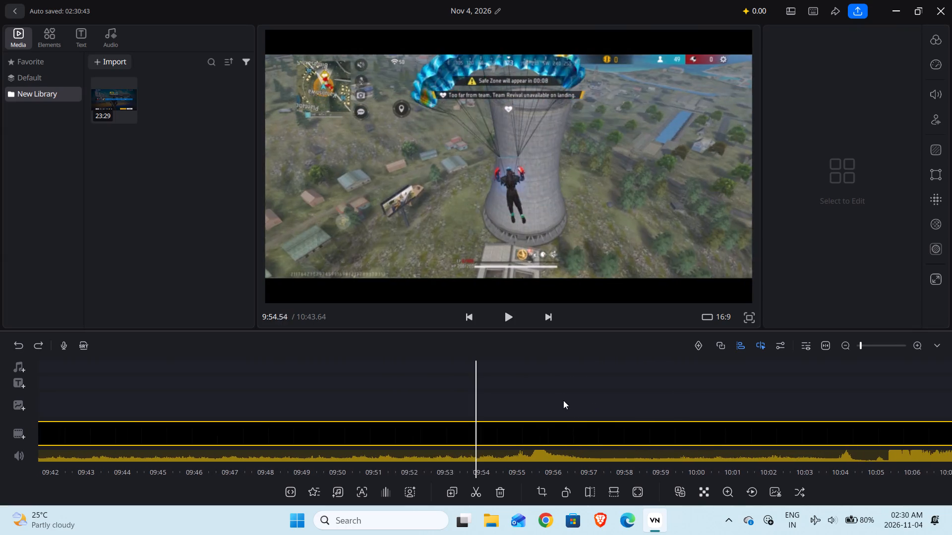
drag(563, 400, 441, 394)
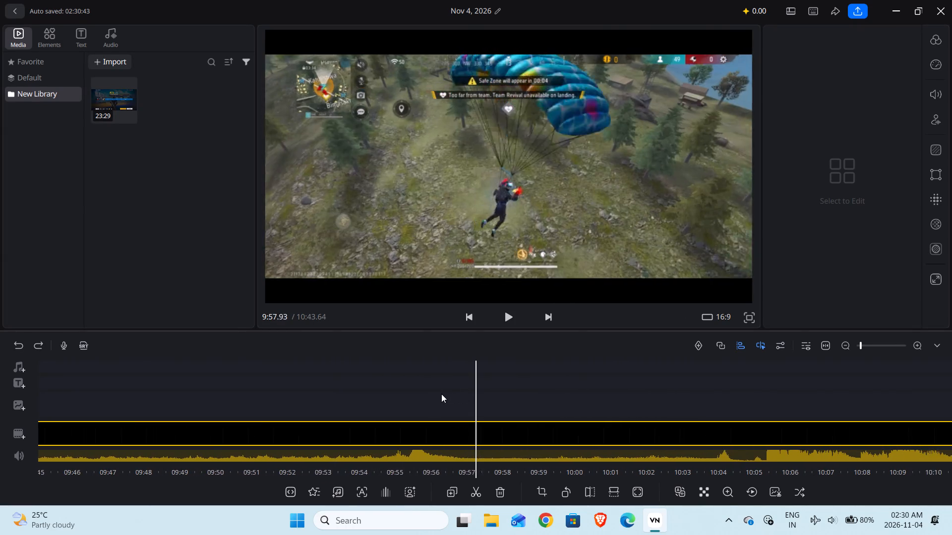
drag(441, 394, 373, 407)
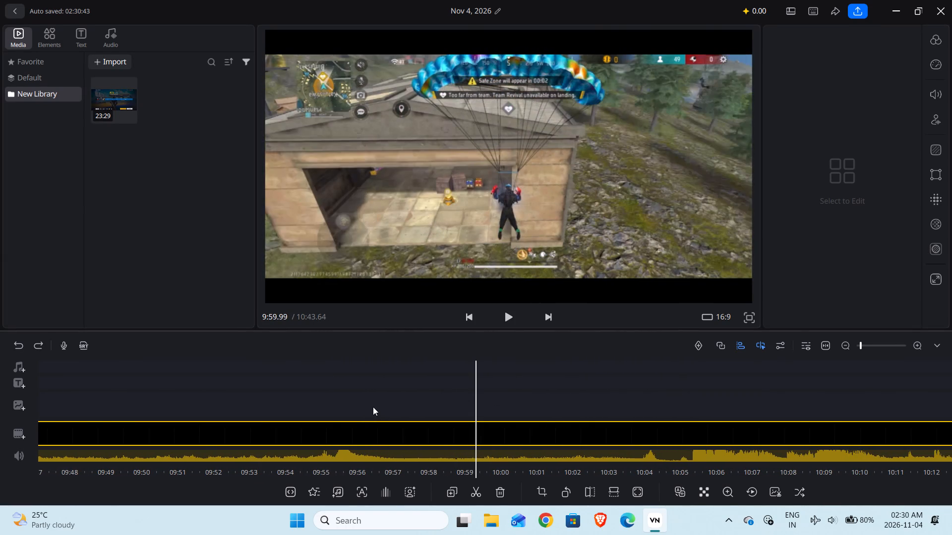
drag(373, 407, 392, 410)
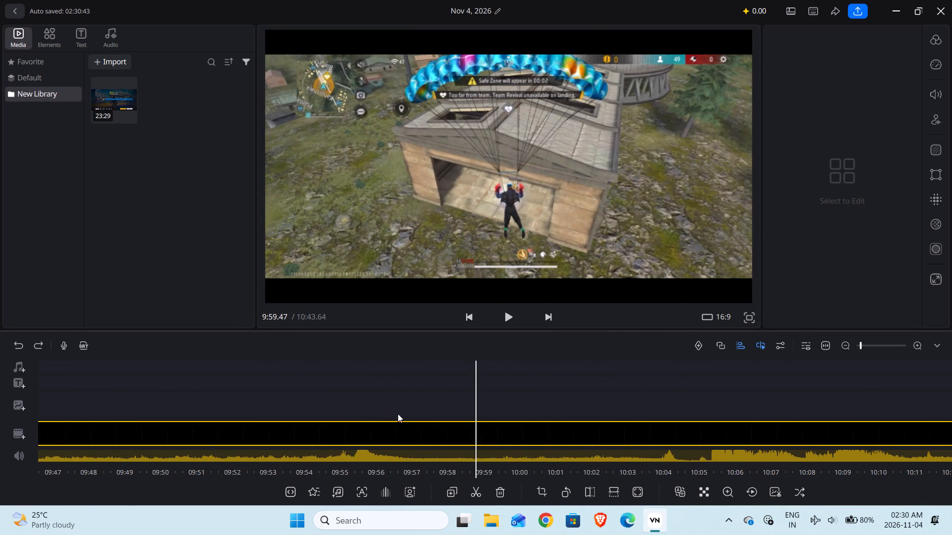
click(474, 493)
click(504, 493)
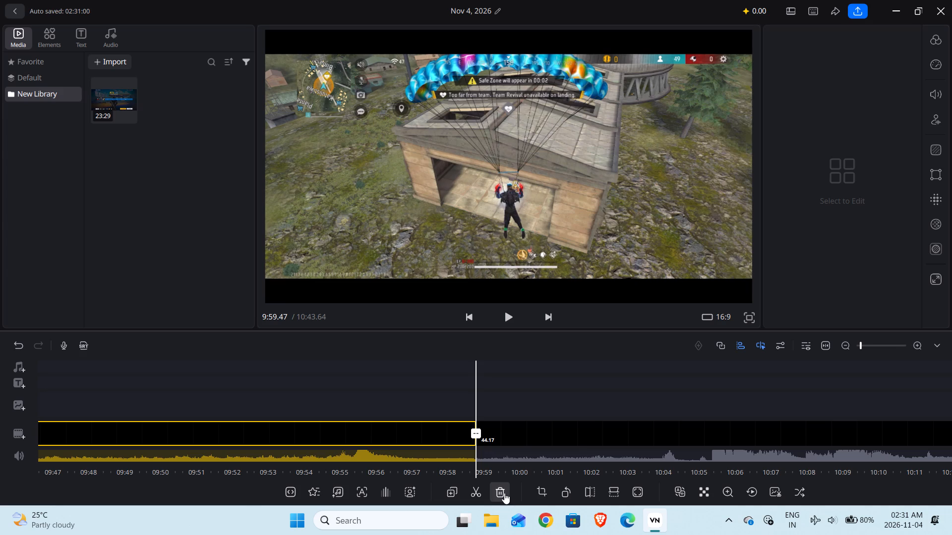
Go back to the earlier join at about 7:58.4 and replay it.
drag(414, 393, 573, 411)
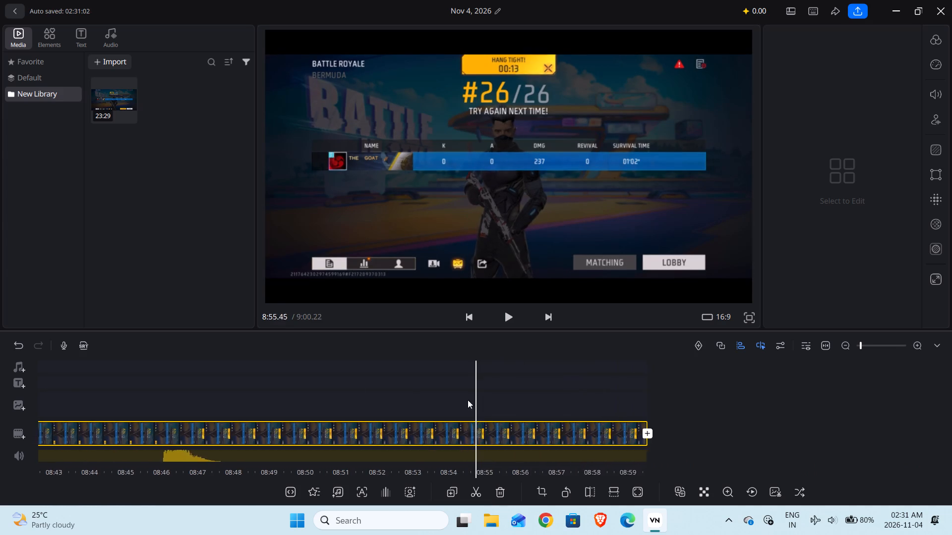
drag(354, 382, 565, 394)
drag(249, 400, 590, 416)
drag(442, 397, 541, 403)
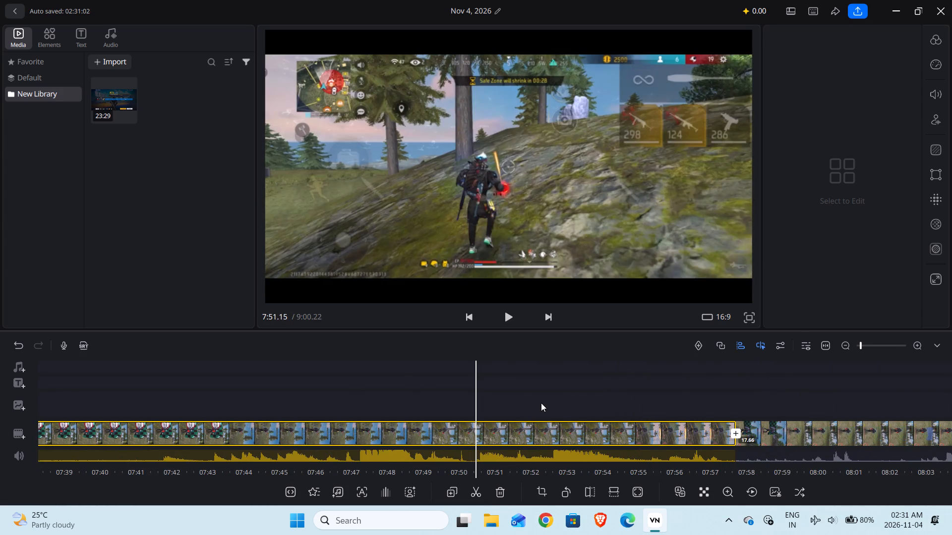
drag(691, 405, 476, 379)
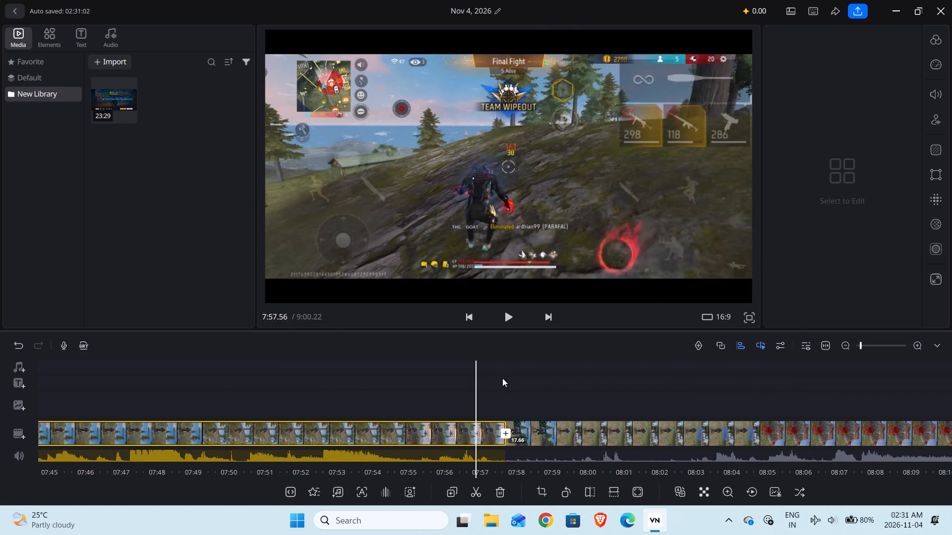
click(508, 320)
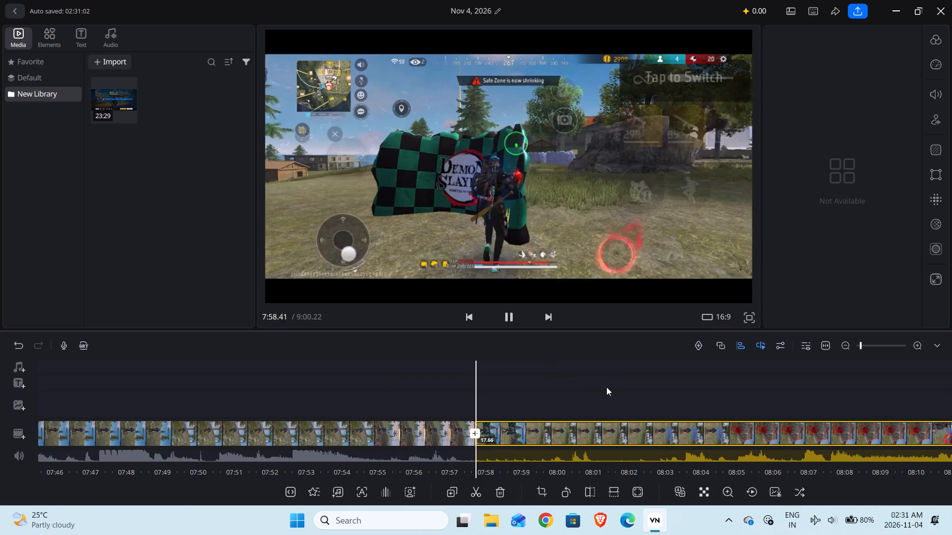
Play across the new join at about 8:16.0 and on through the warehouse fight to the player's elimination.
drag(605, 387, 456, 380)
drag(579, 390, 489, 385)
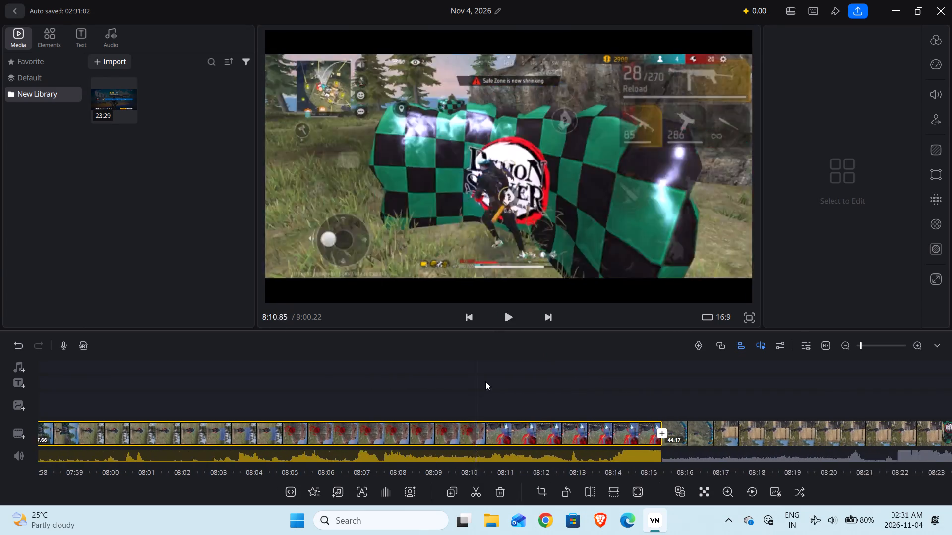
drag(556, 384, 486, 383)
click(513, 321)
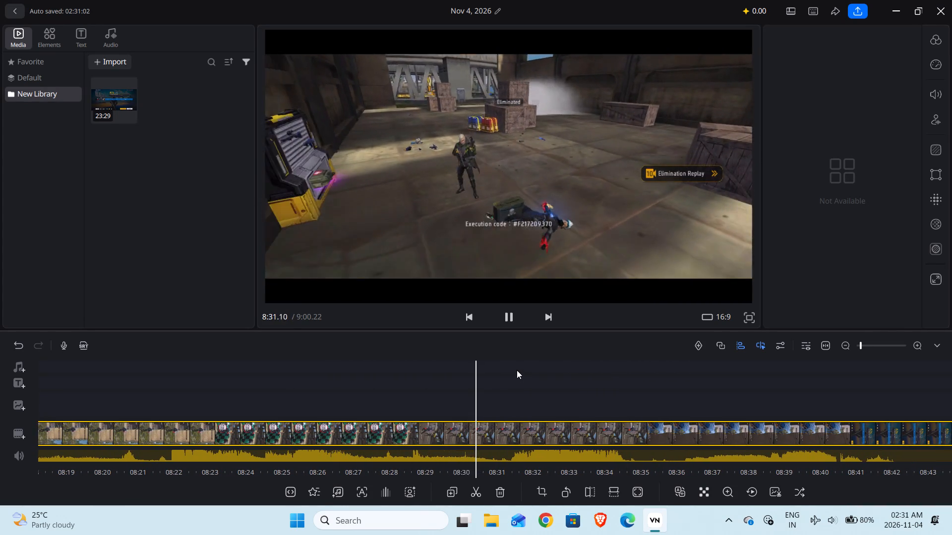
click(506, 318)
Split the clip at about 8:31.6, just after the warehouse elimination, and delete all the footage after the split.
drag(485, 391, 553, 397)
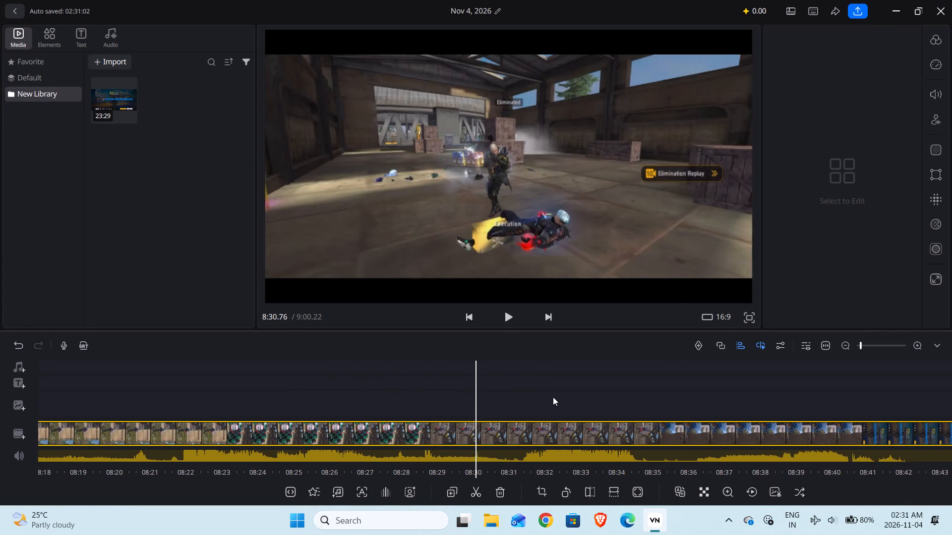
drag(553, 397, 562, 398)
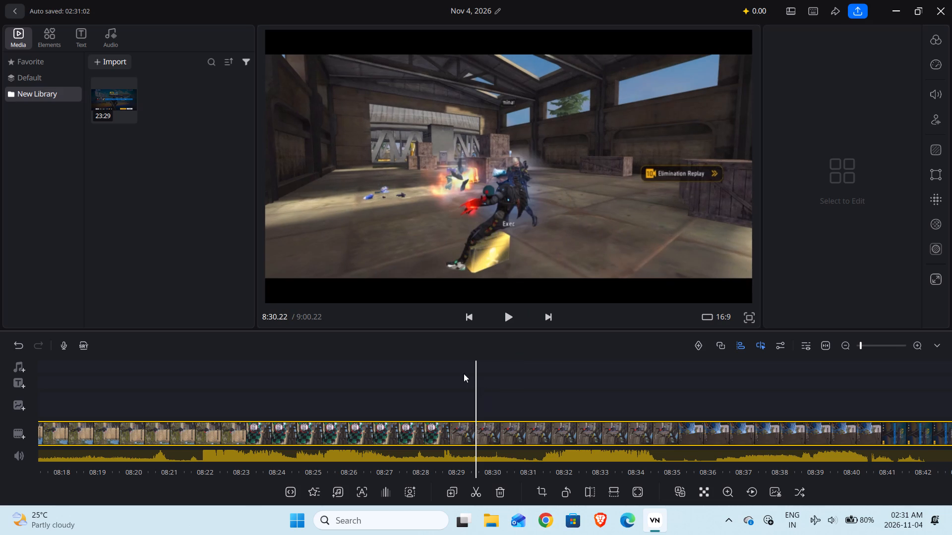
click(507, 321)
click(507, 321)
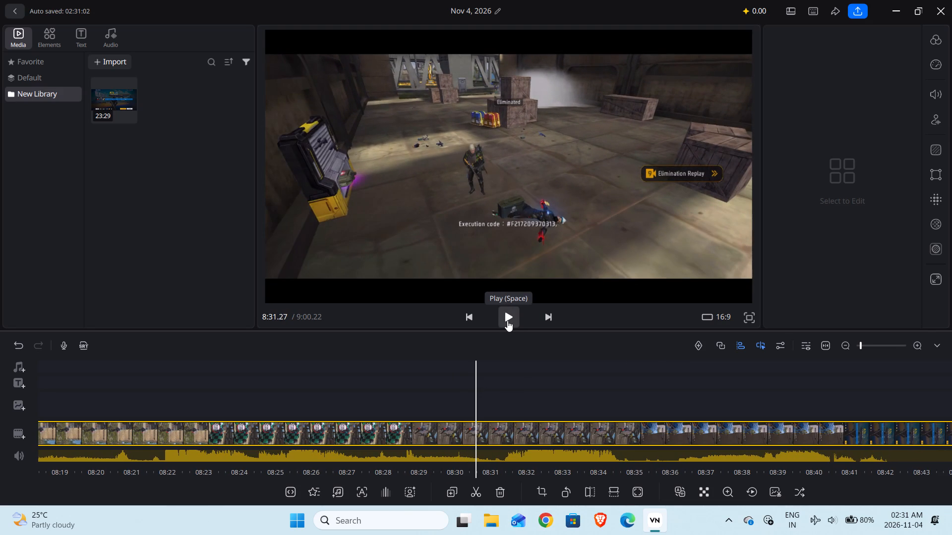
double_click(507, 321)
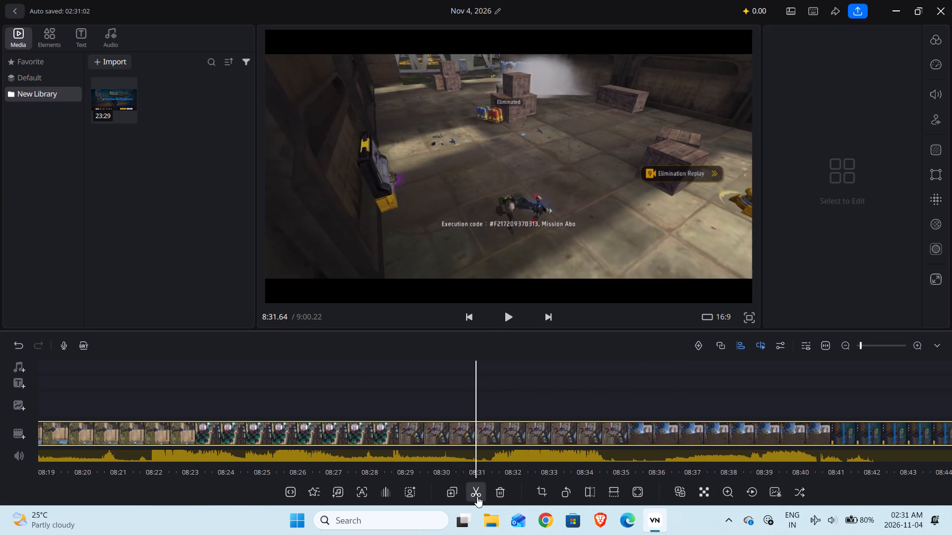
click(477, 496)
drag(527, 407, 457, 394)
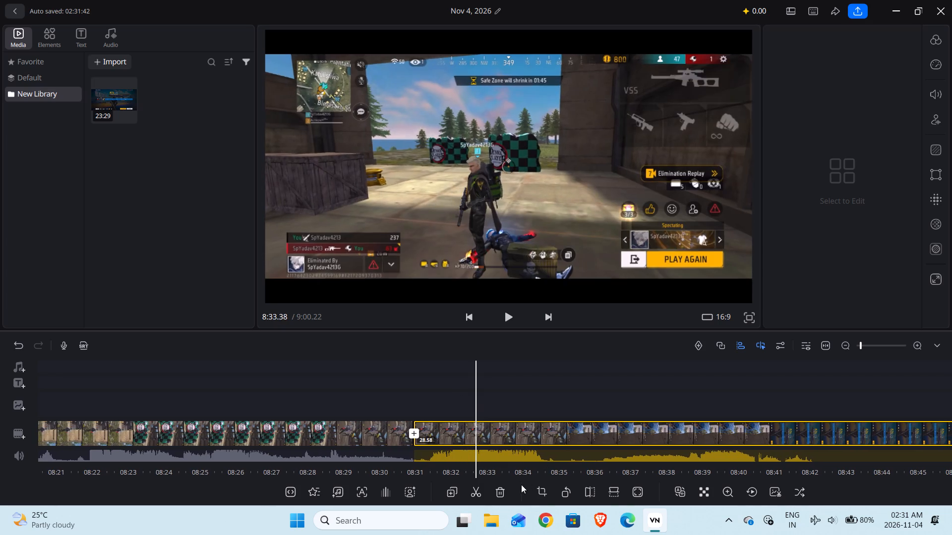
click(501, 492)
click(455, 434)
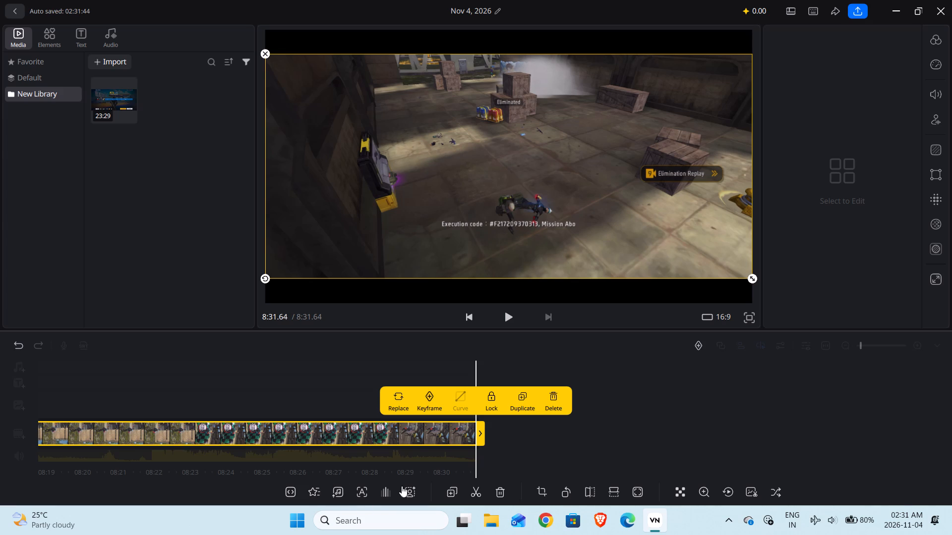
Add a Black transition with a duration of 0.4 at the end of the last clip.
click(506, 451)
click(477, 434)
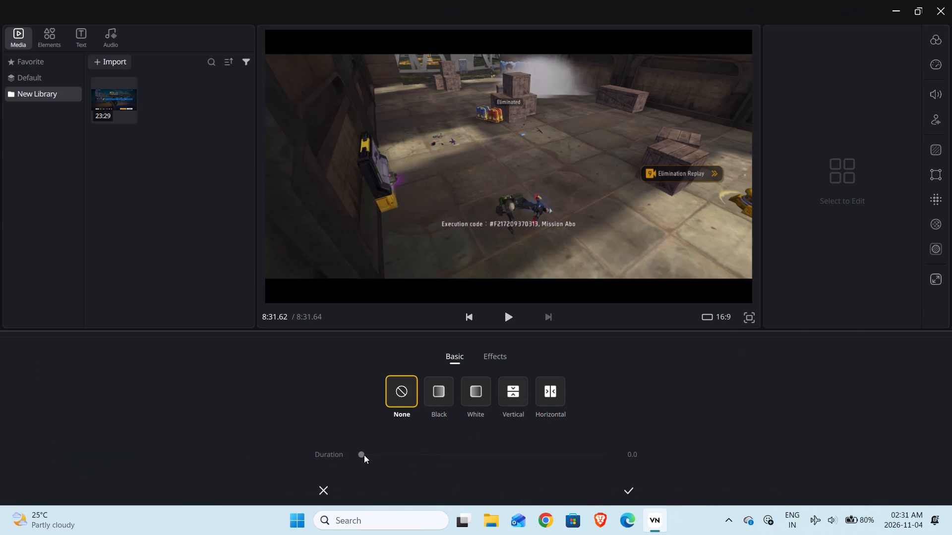
click(445, 401)
click(381, 453)
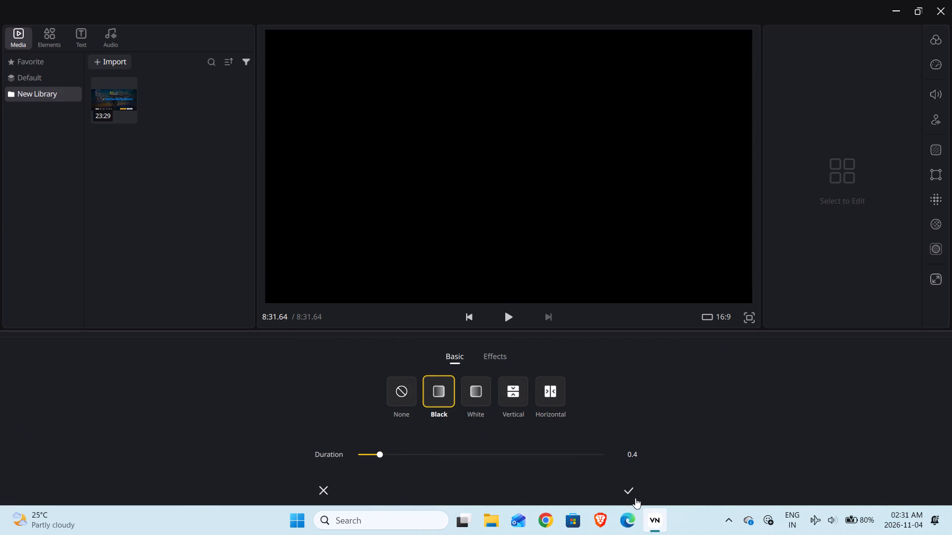
click(626, 490)
Set the audio fade in and fade out to 0.1 each and apply the fades to all clips.
drag(518, 424, 580, 422)
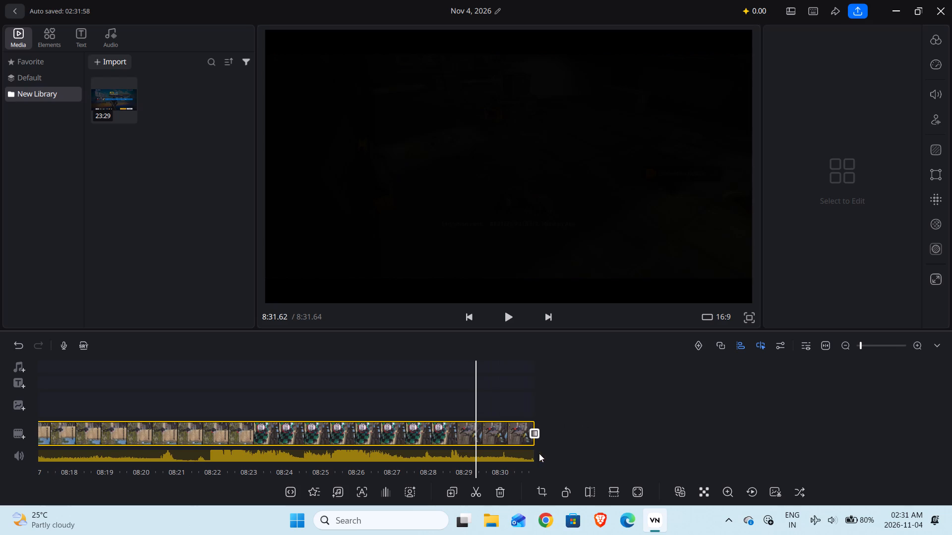
click(385, 489)
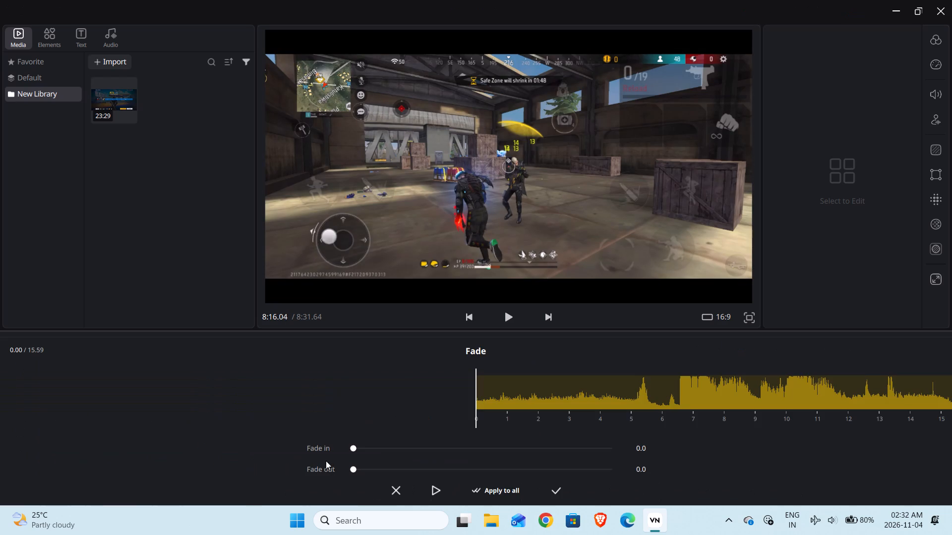
click(361, 448)
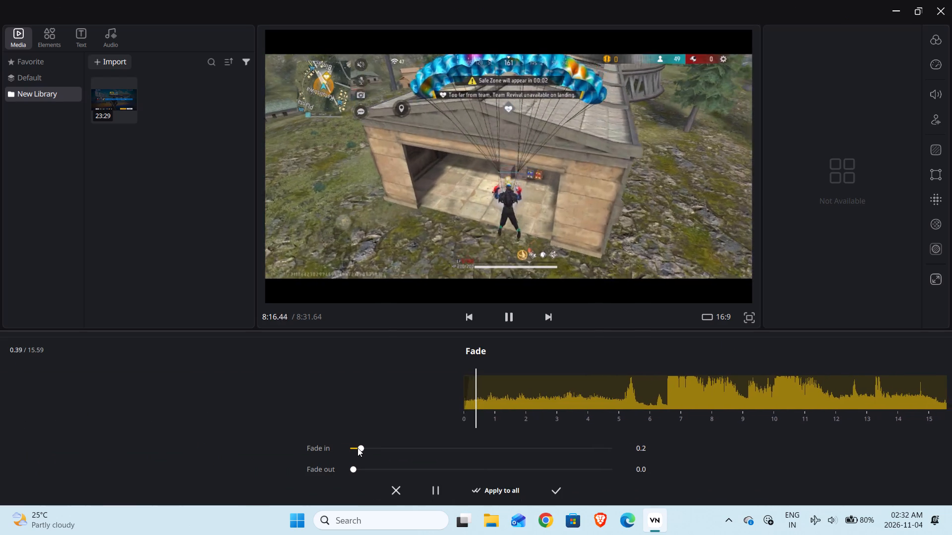
click(357, 448)
click(357, 471)
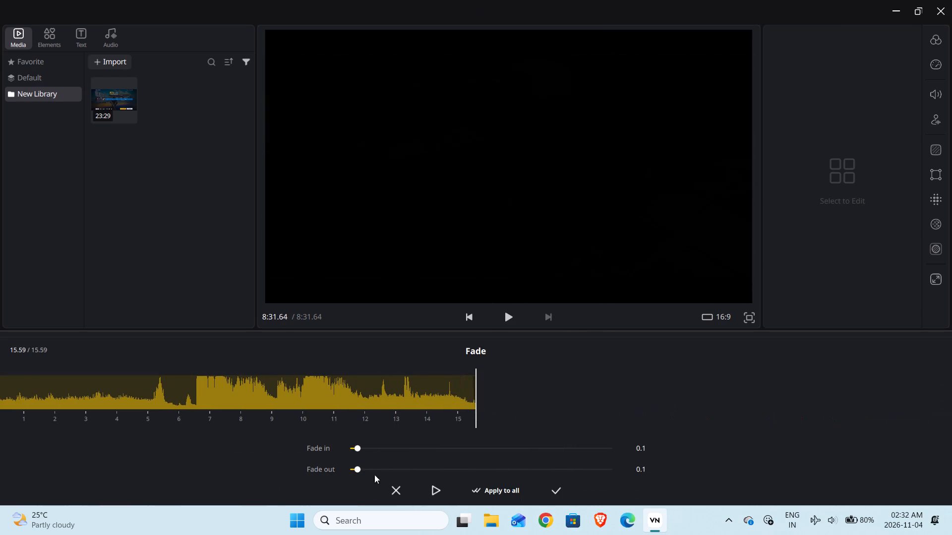
click(497, 490)
Replay the last second of the timeline to check its ending.
drag(509, 458, 527, 458)
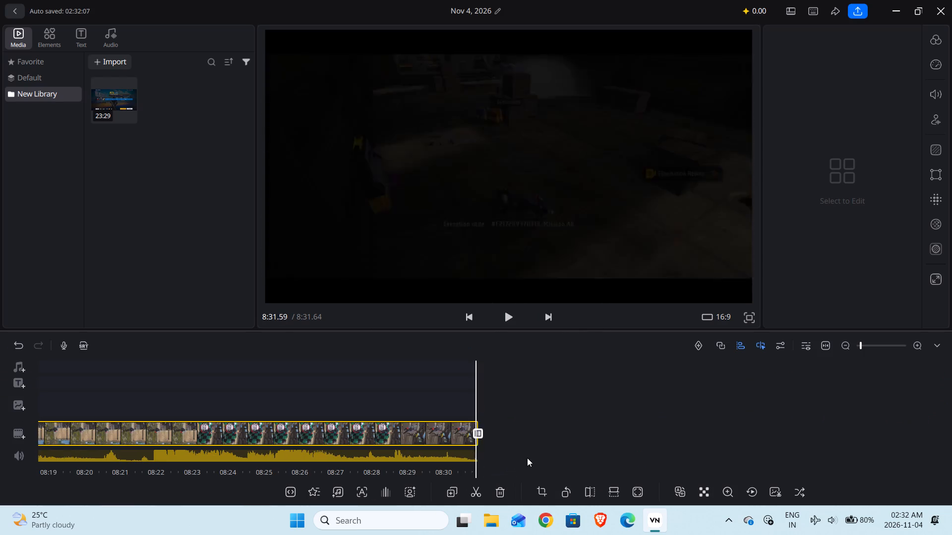
drag(527, 458, 531, 458)
click(512, 318)
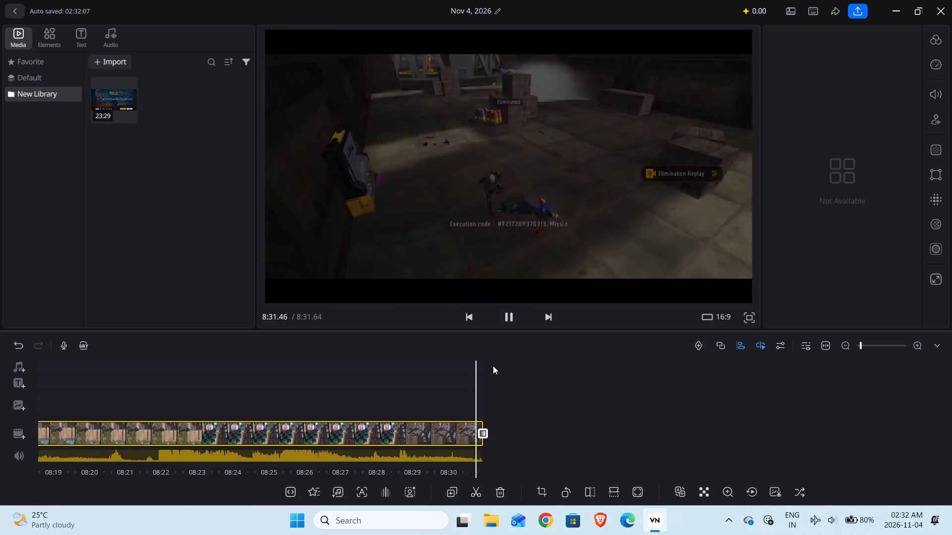
drag(461, 394, 492, 396)
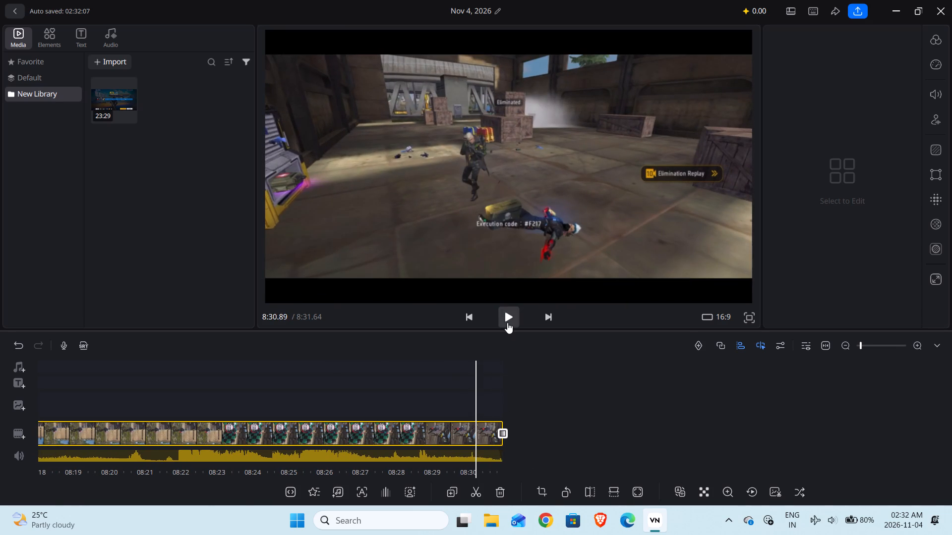
click(507, 322)
Go back through the timeline to its very beginning and play the first few seconds of the opening fight.
drag(446, 380, 603, 403)
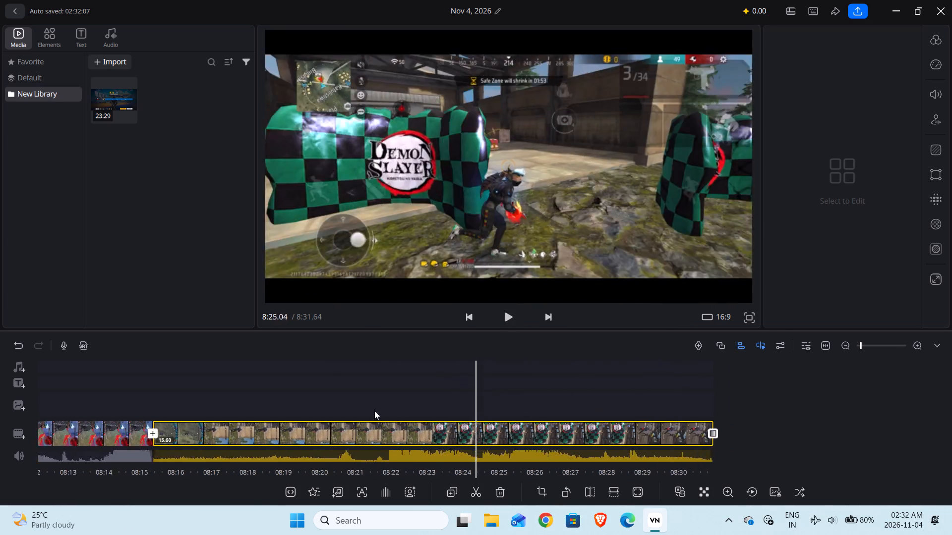
drag(378, 407, 601, 412)
drag(270, 371, 626, 348)
drag(226, 380, 492, 368)
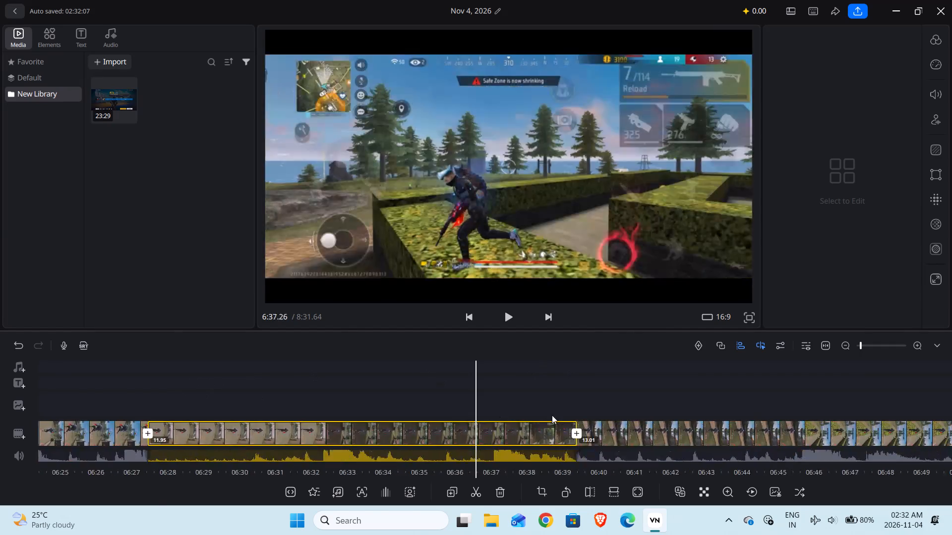
drag(309, 396, 876, 505)
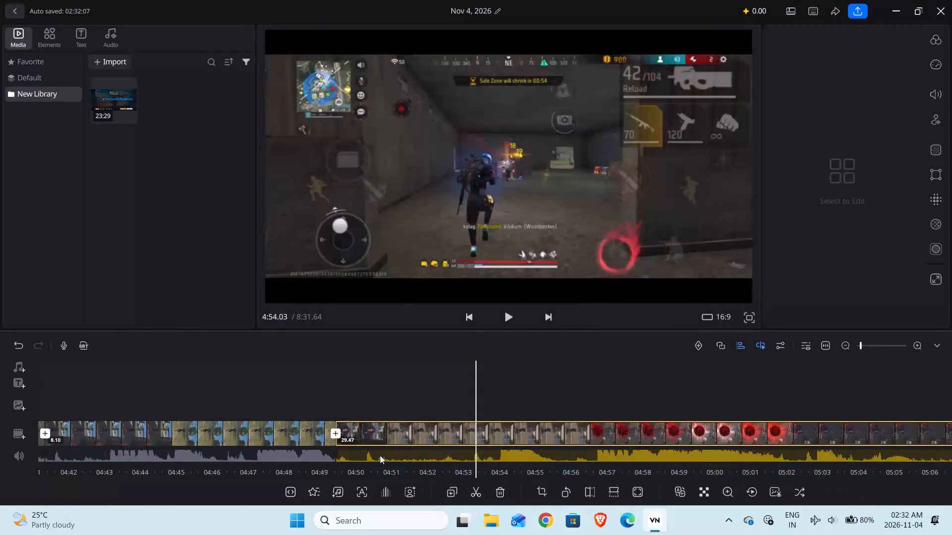
drag(248, 382, 496, 407)
drag(258, 400, 591, 401)
drag(292, 368, 550, 384)
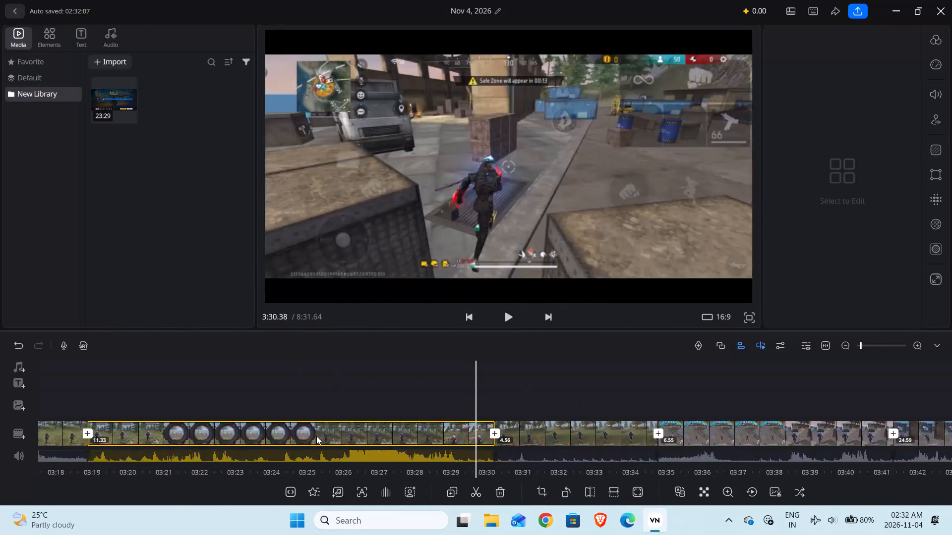
drag(150, 442, 529, 400)
drag(115, 391, 238, 395)
drag(139, 386, 592, 375)
drag(195, 379, 595, 397)
drag(234, 368, 453, 378)
drag(221, 399, 304, 401)
click(509, 316)
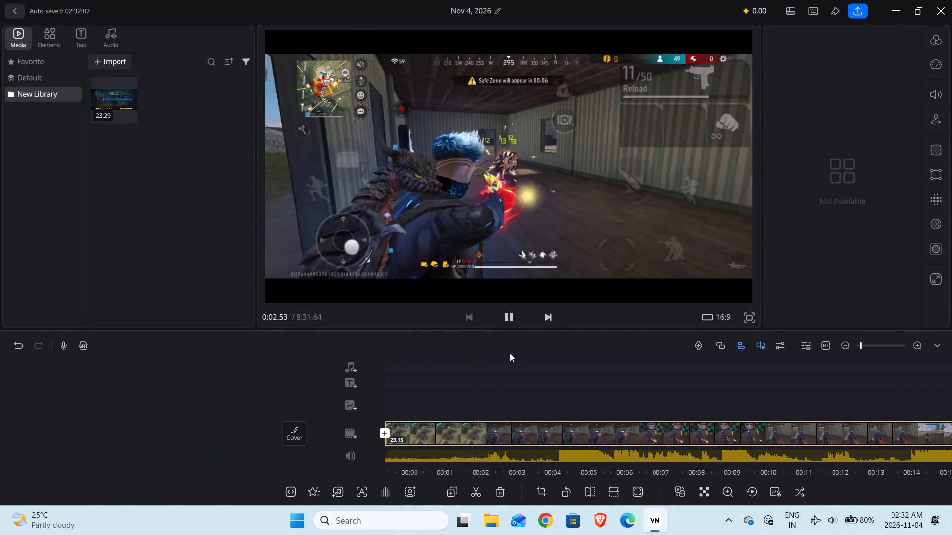
click(510, 322)
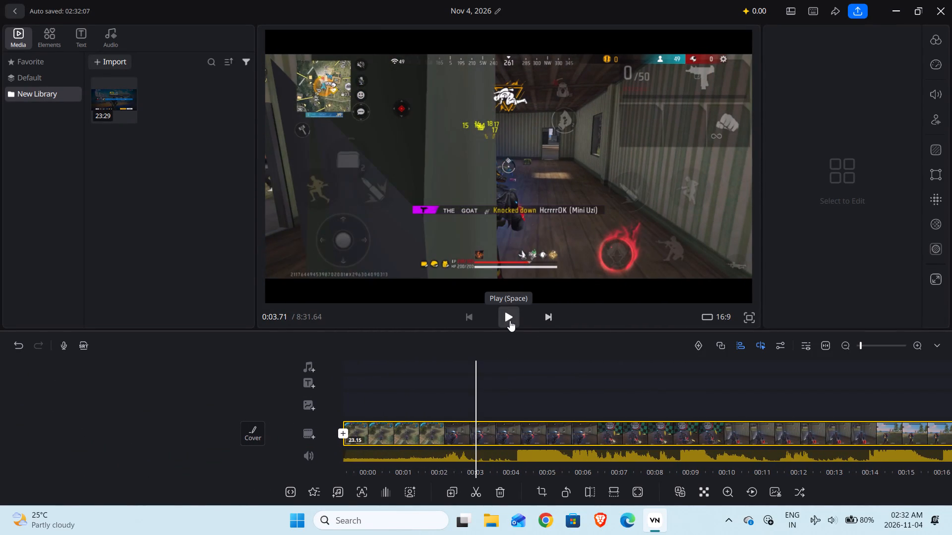
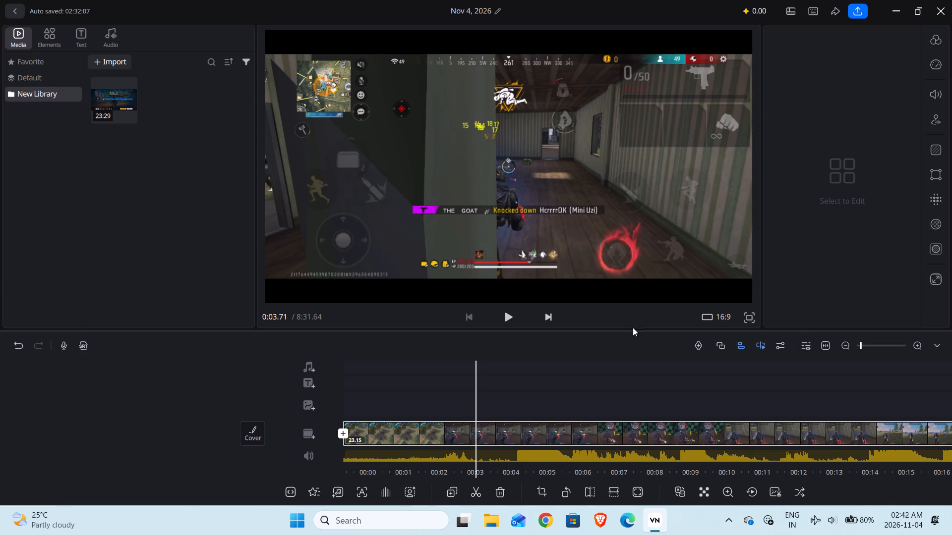
Adjust the first gameplay clip near its start to exposure +8, contrast +4 and brightness +17.
drag(422, 387, 578, 367)
click(941, 33)
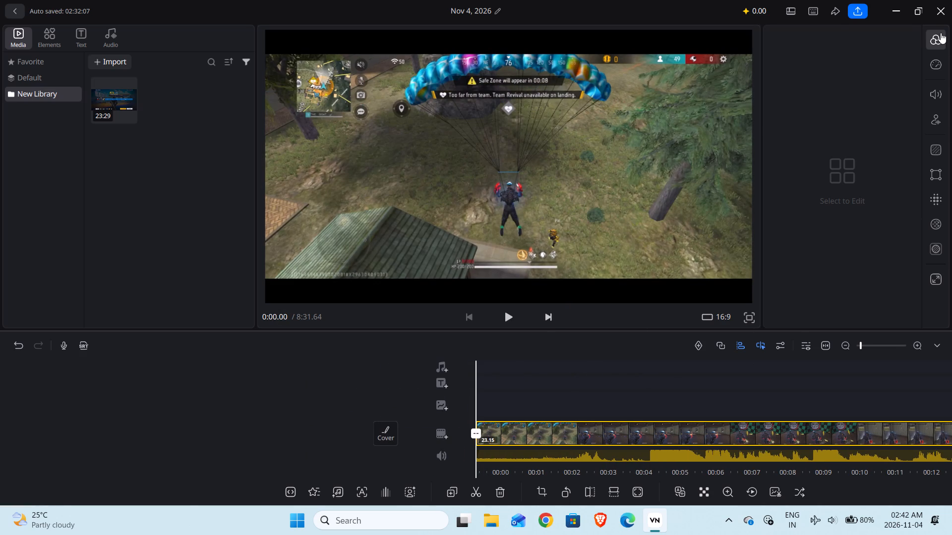
click(880, 44)
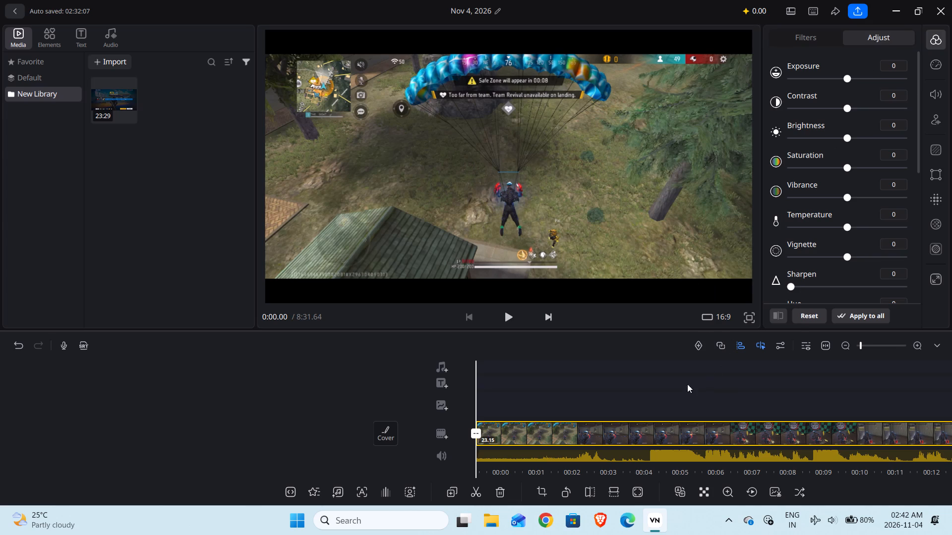
drag(684, 388, 653, 375)
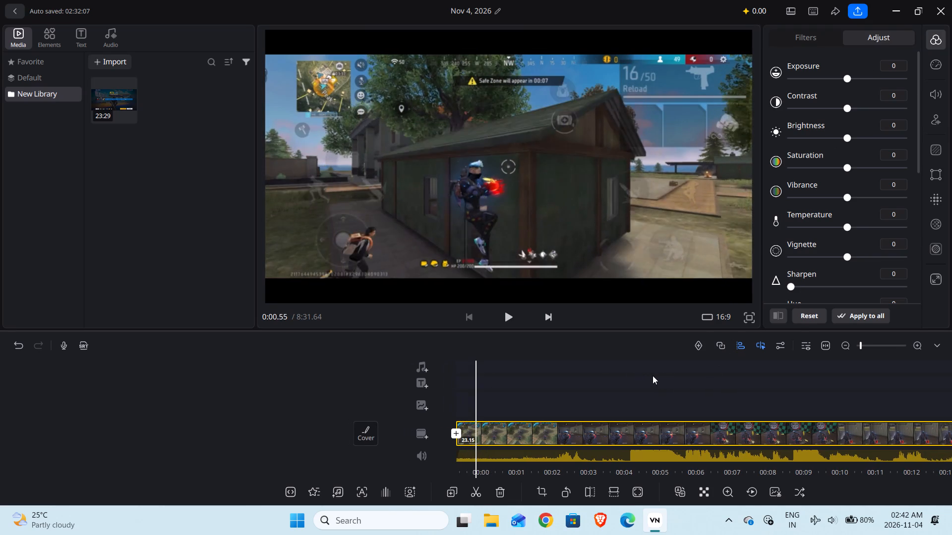
drag(653, 375, 658, 377)
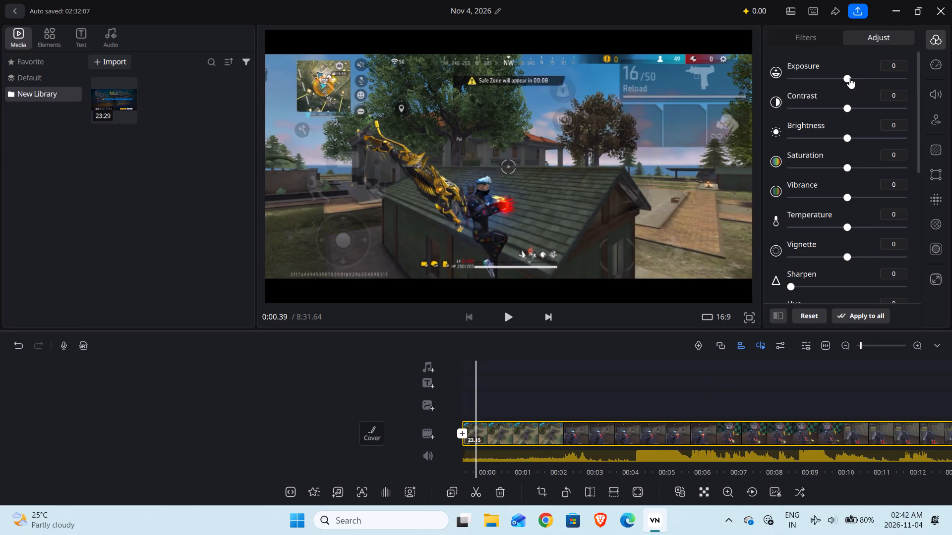
click(849, 78)
click(849, 78)
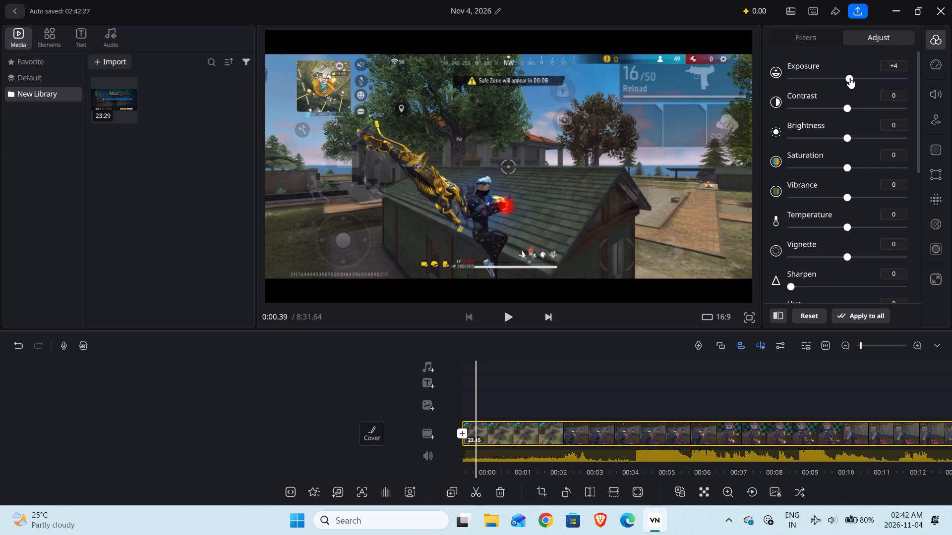
click(852, 78)
click(852, 109)
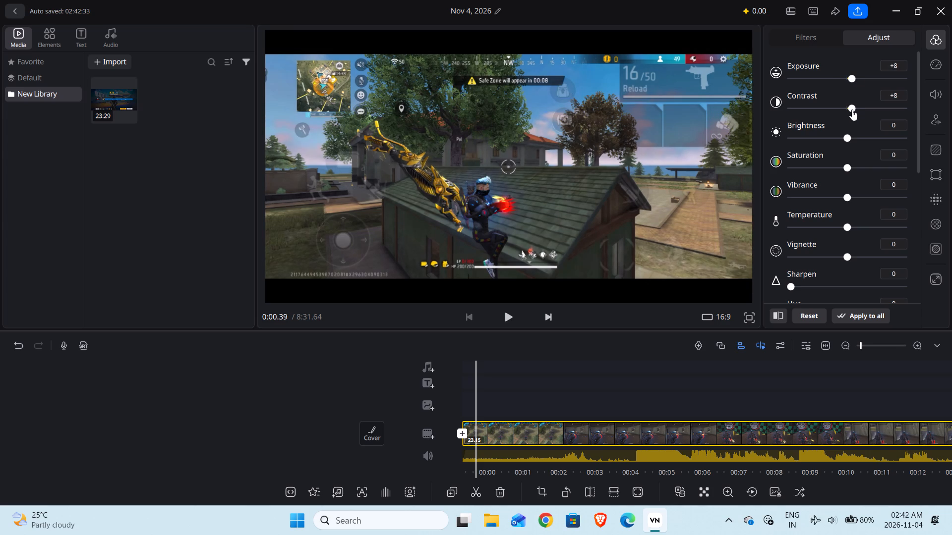
click(851, 108)
click(860, 139)
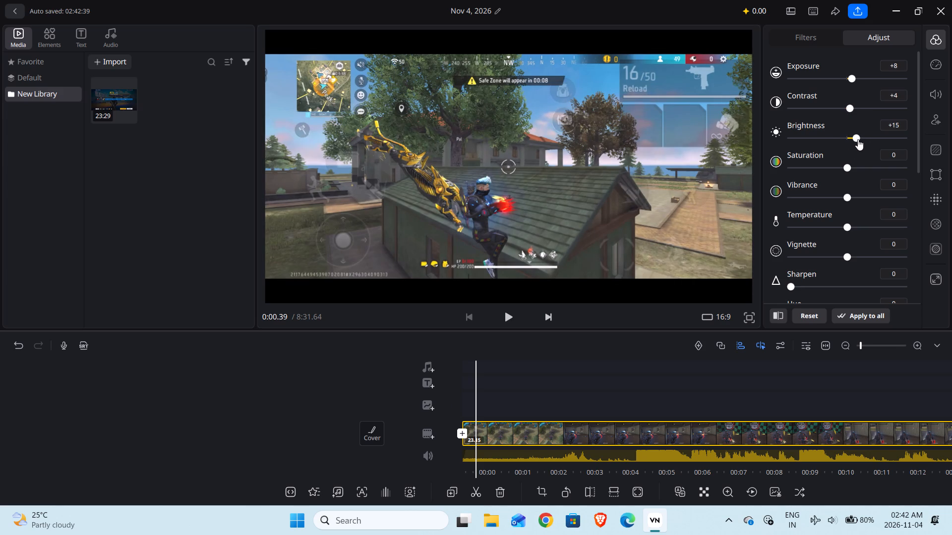
click(858, 137)
Set the clip's overall saturation to +30 and vibrance to +17.
click(858, 170)
click(871, 170)
click(857, 195)
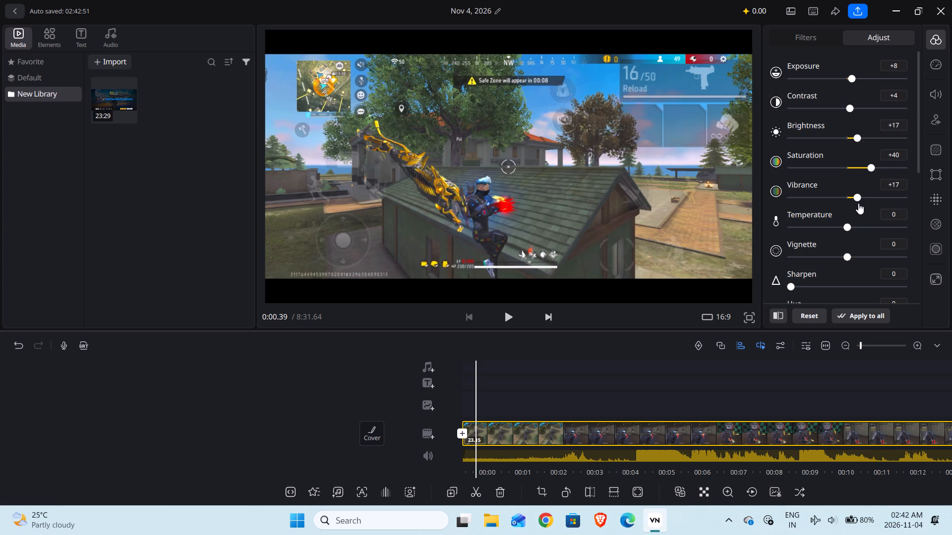
click(869, 167)
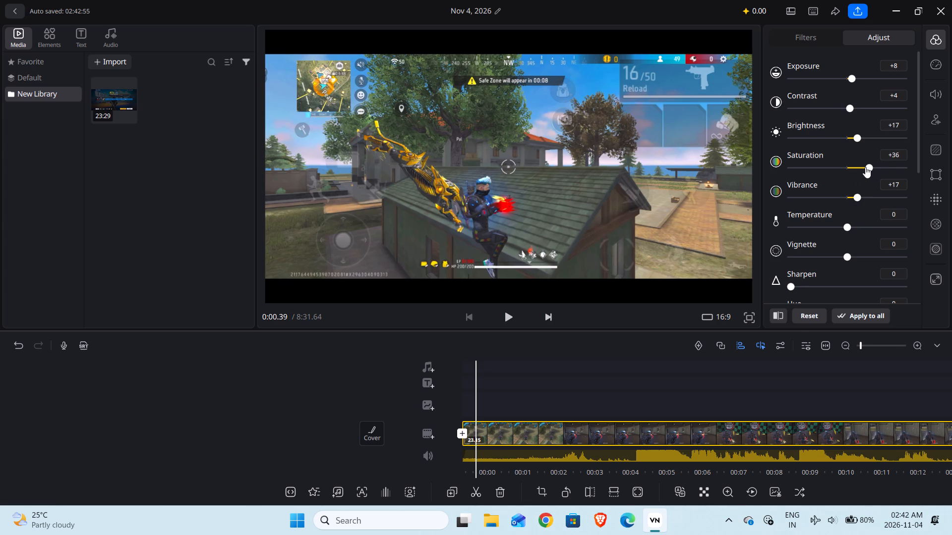
click(867, 167)
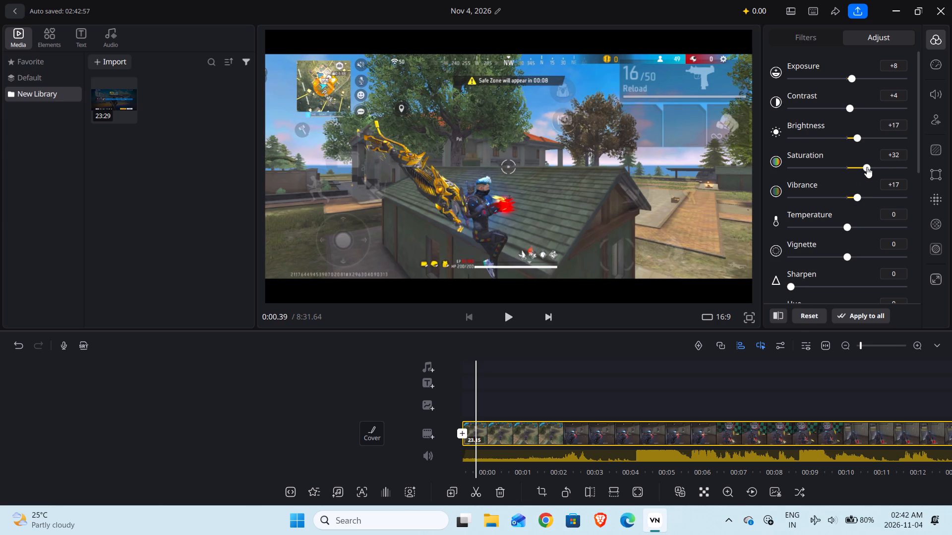
click(867, 167)
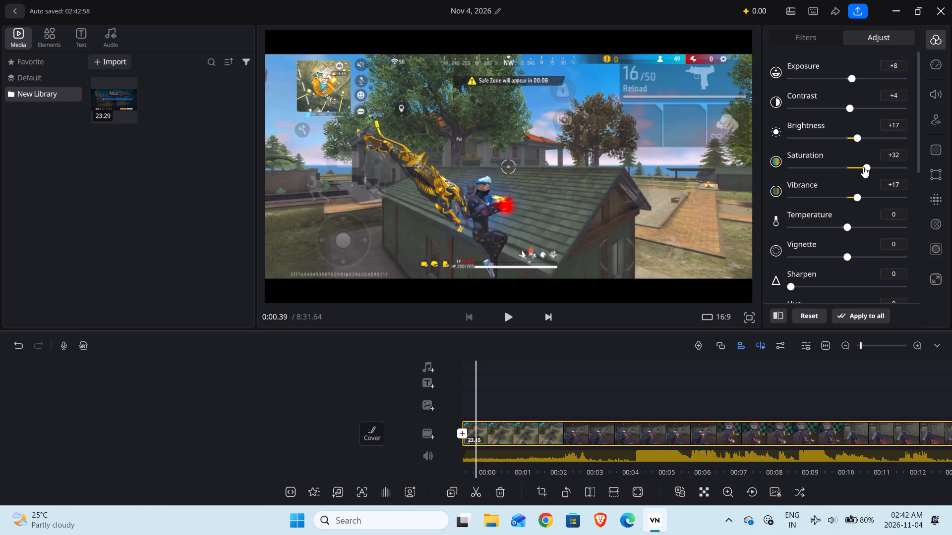
click(865, 167)
Set the clip's Sharpen to 20, previewing the footage, and set Highlights and Shadows to 9 each.
scroll(846, 230, down, 2)
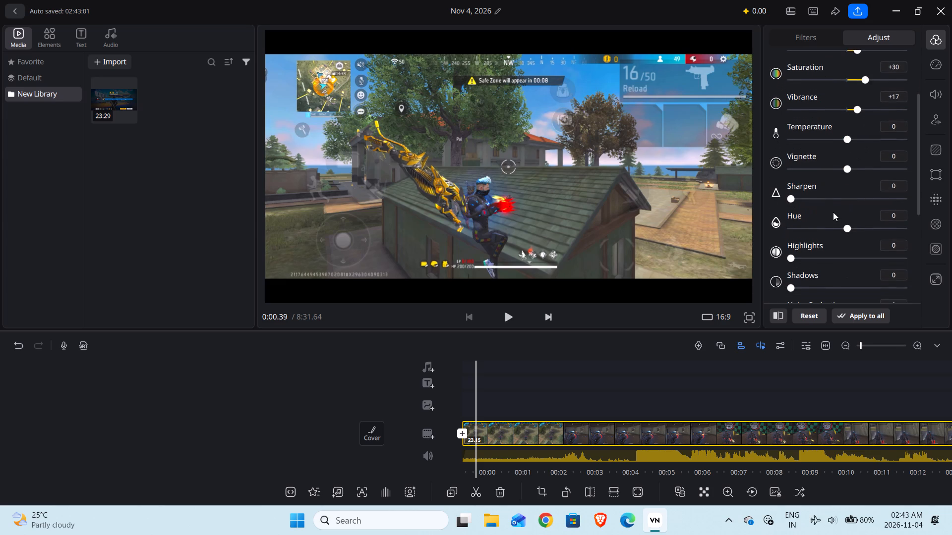
click(811, 200)
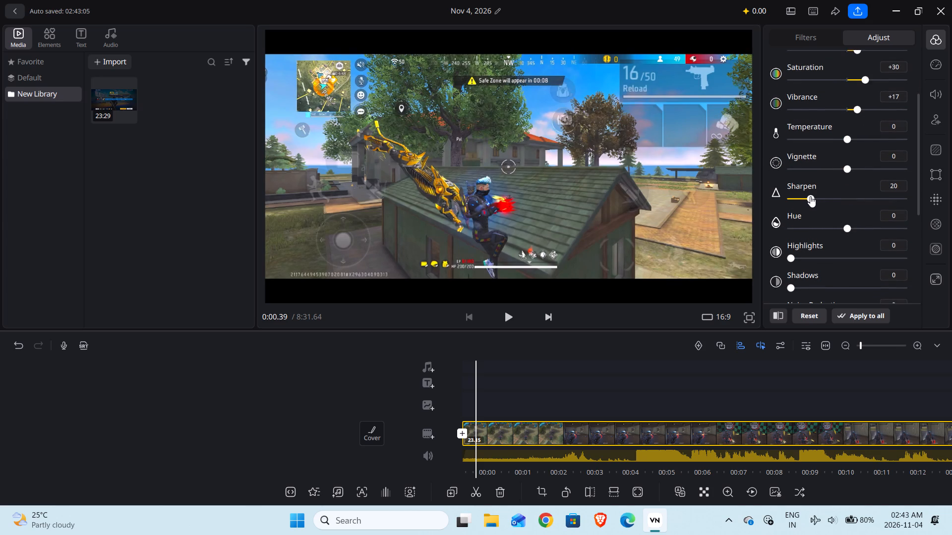
click(511, 316)
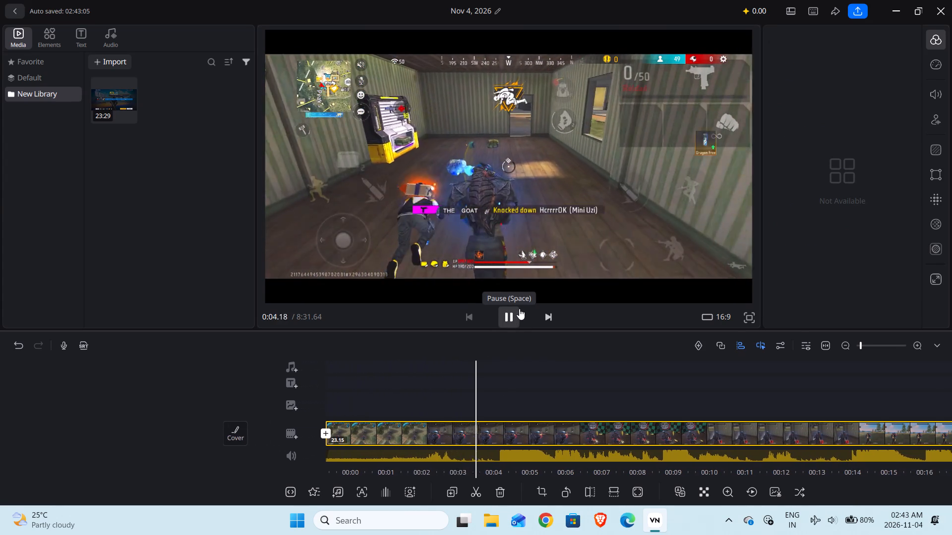
click(519, 309)
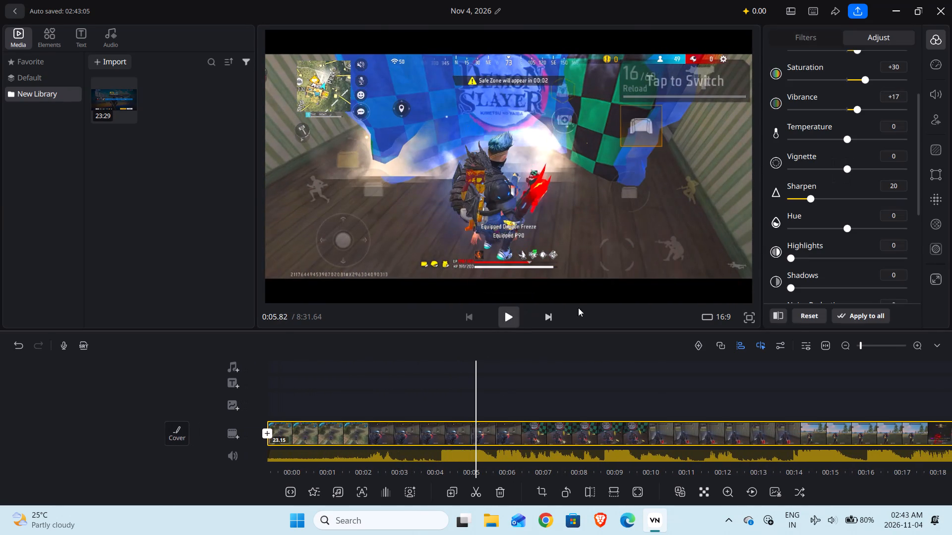
click(797, 259)
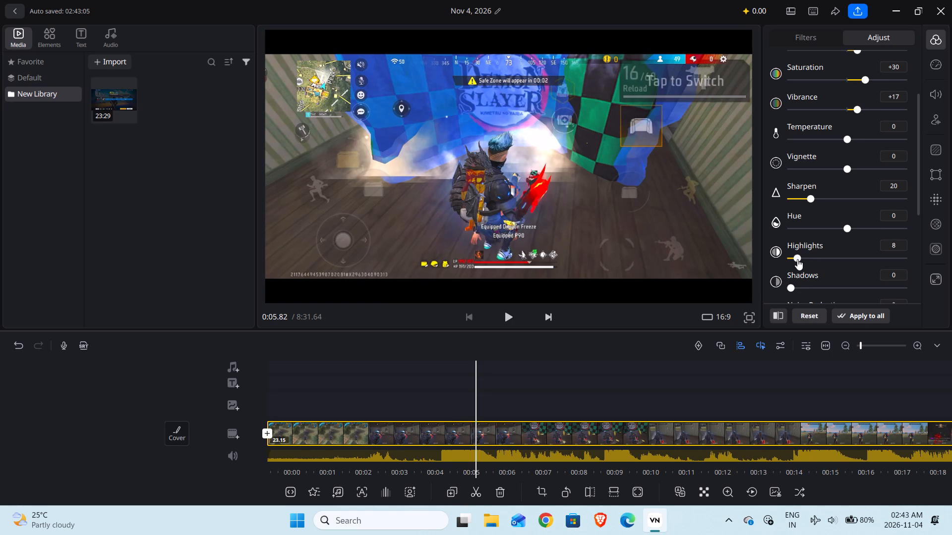
click(798, 290)
Tune the clip's green colour range from the opening frame to hue +7, saturation +11 and lightness +6.
drag(557, 374, 607, 381)
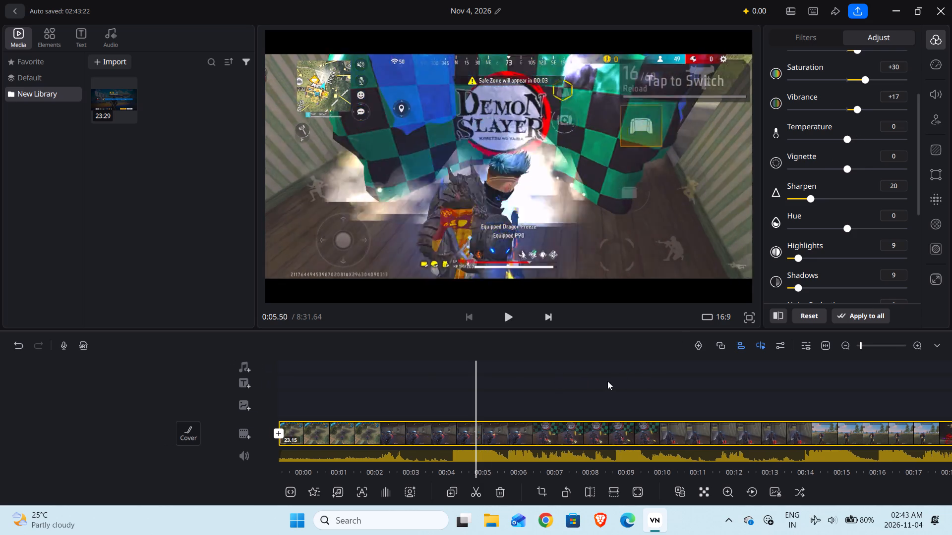
drag(607, 381, 678, 381)
drag(631, 378, 721, 386)
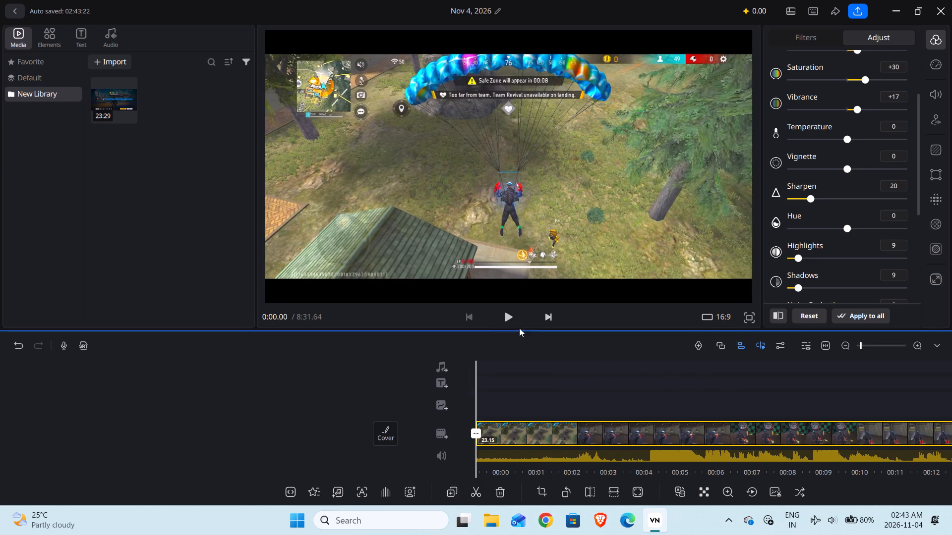
scroll(852, 279, down, 4)
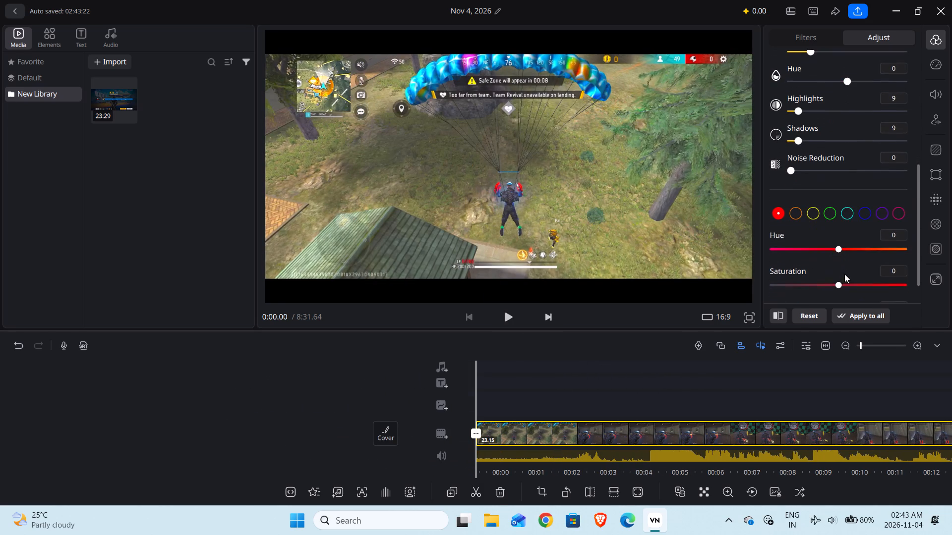
click(831, 215)
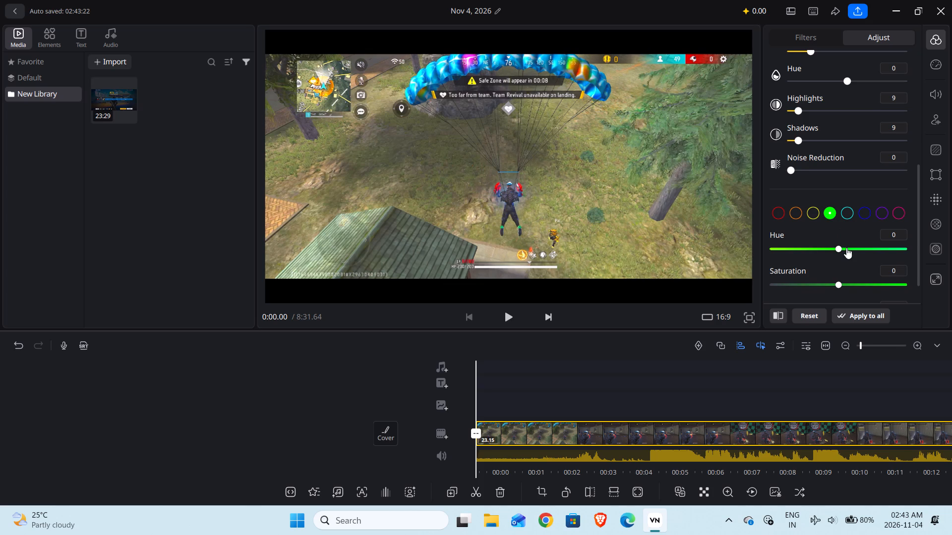
click(845, 249)
click(846, 281)
scroll(846, 281, down, 1)
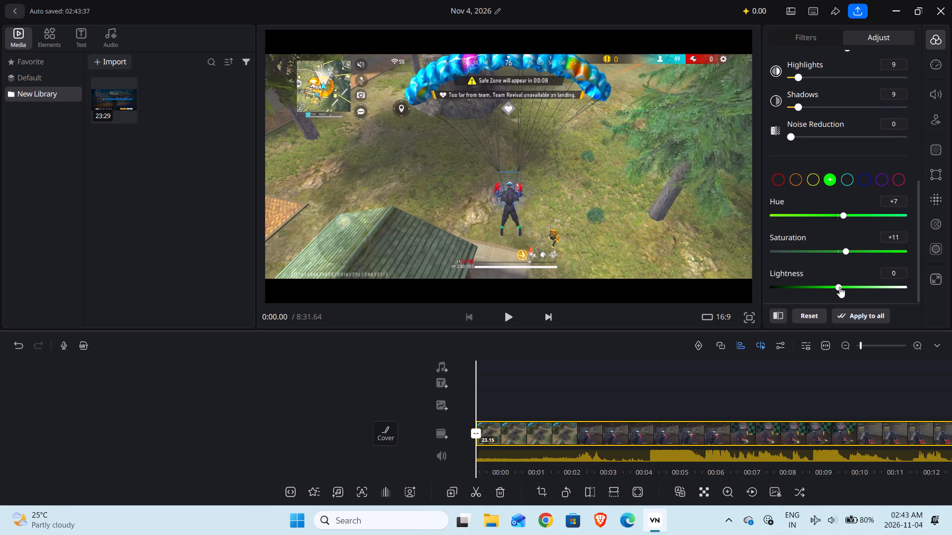
click(843, 287)
Tune the first clip's orange colour range, about three seconds in, to hue +6, saturation +3 and lightness +3.
click(511, 319)
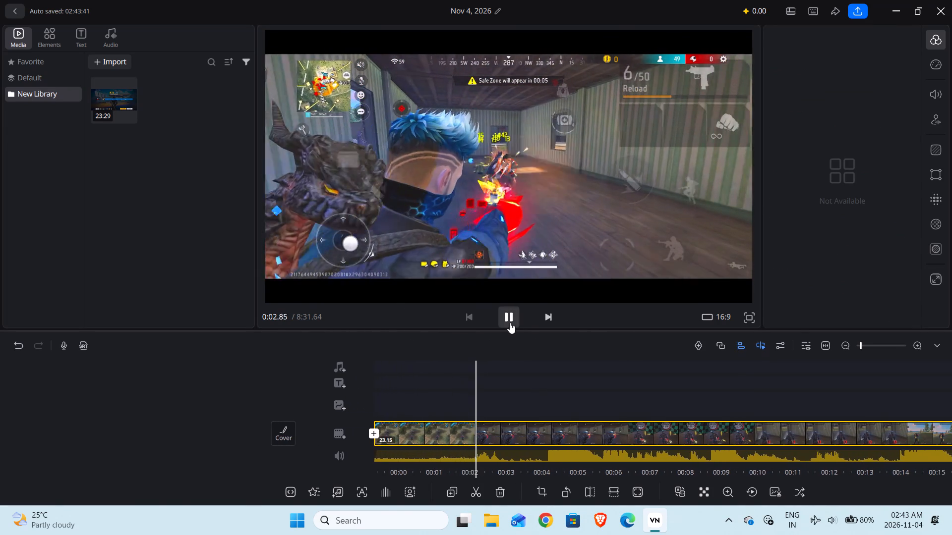
click(510, 322)
click(797, 177)
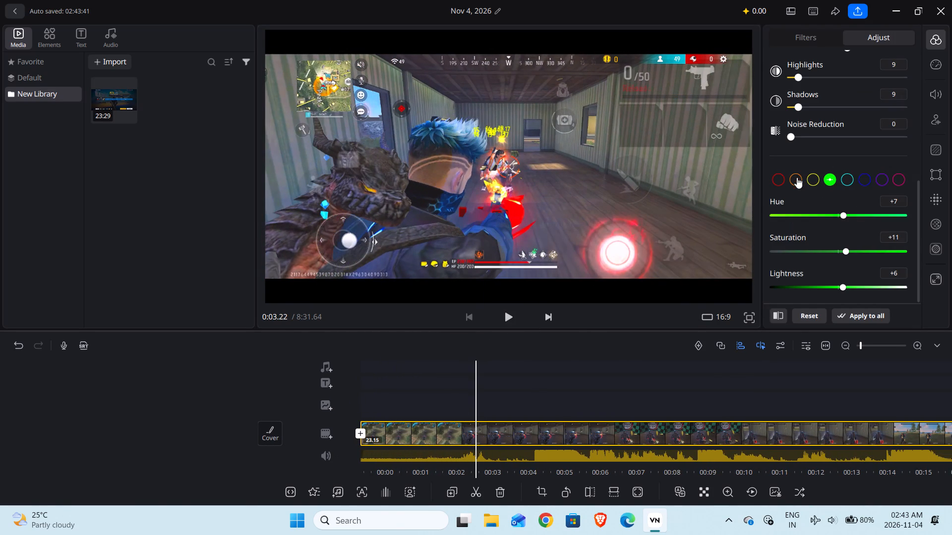
click(843, 215)
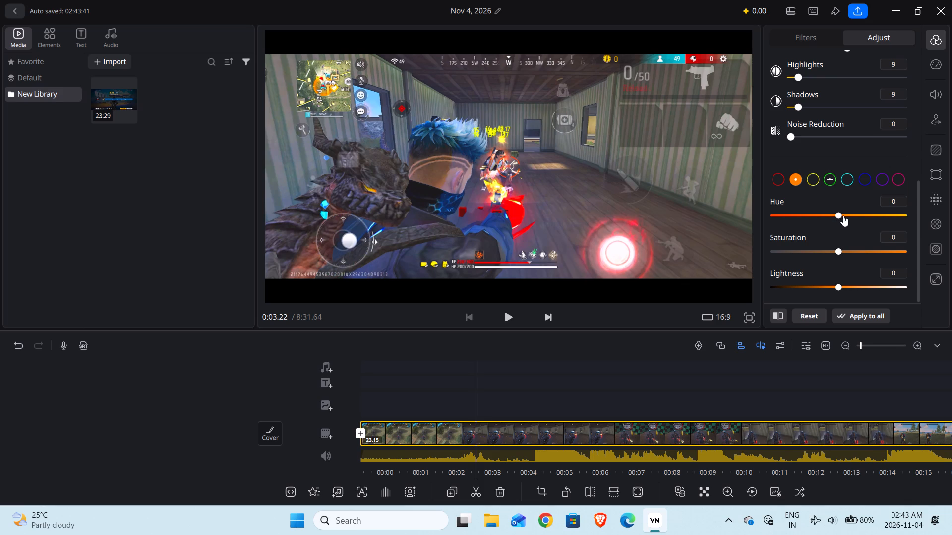
click(839, 252)
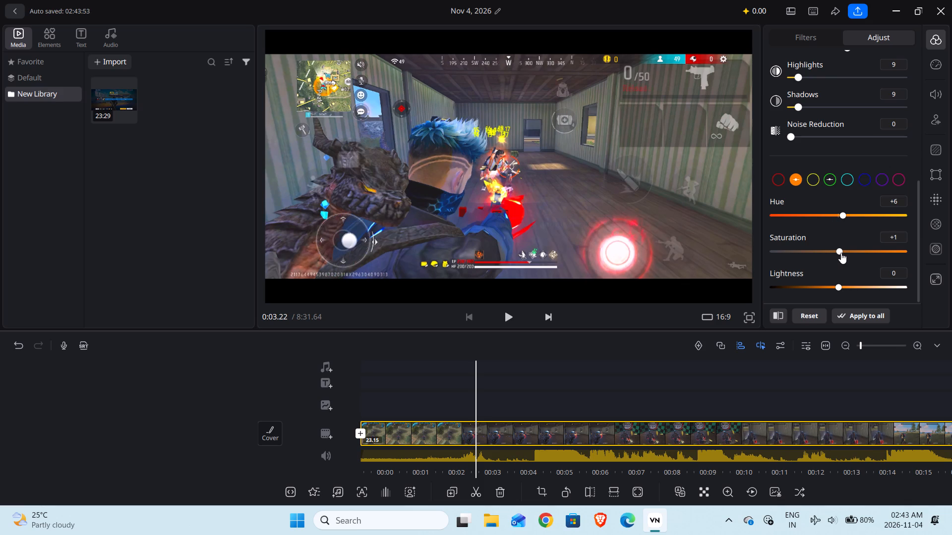
click(841, 253)
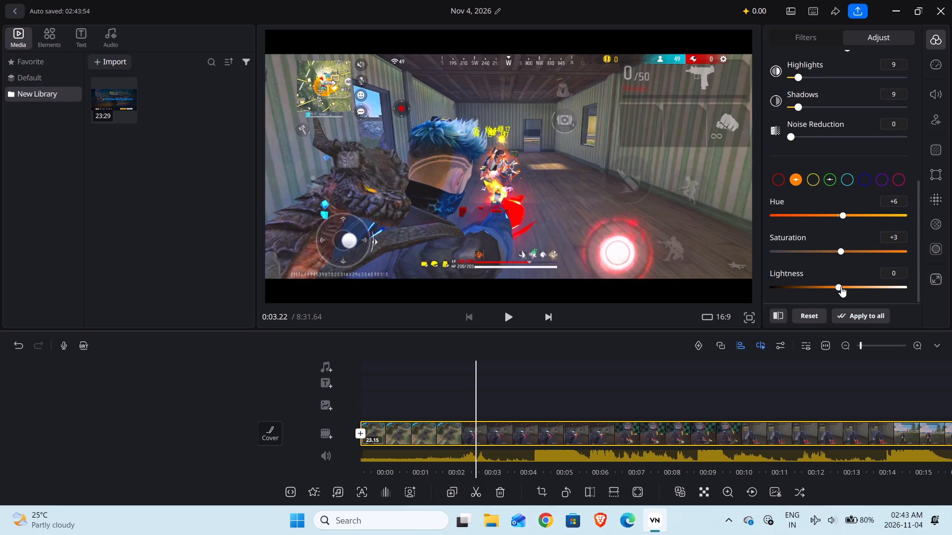
click(841, 286)
Preview the graded first clip from its start into the second clip, and apply the first clip's adjustments to all clips.
drag(502, 403, 643, 405)
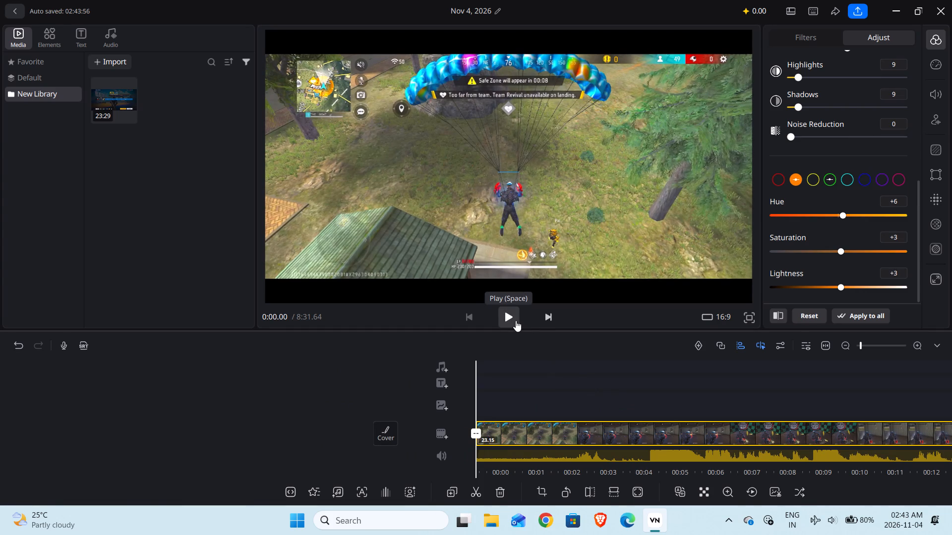
click(516, 321)
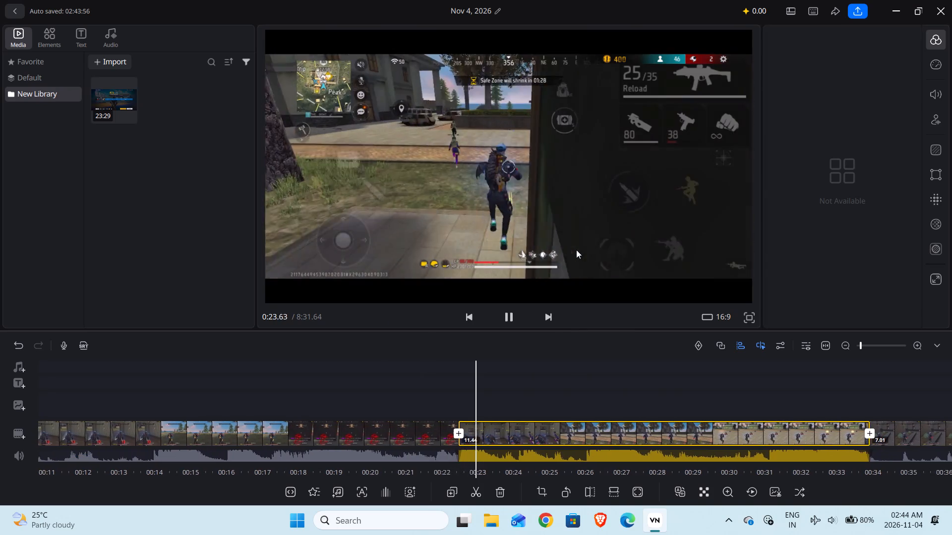
drag(423, 390, 551, 405)
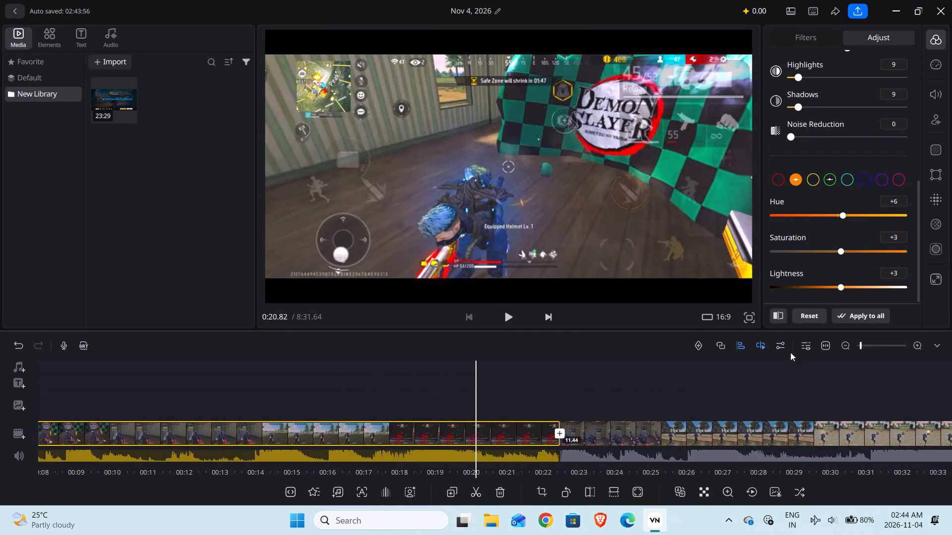
click(857, 320)
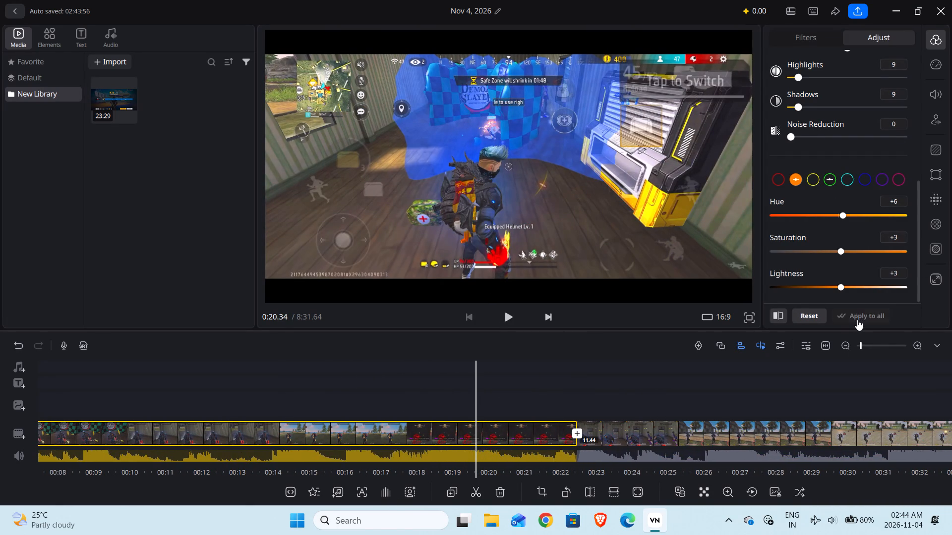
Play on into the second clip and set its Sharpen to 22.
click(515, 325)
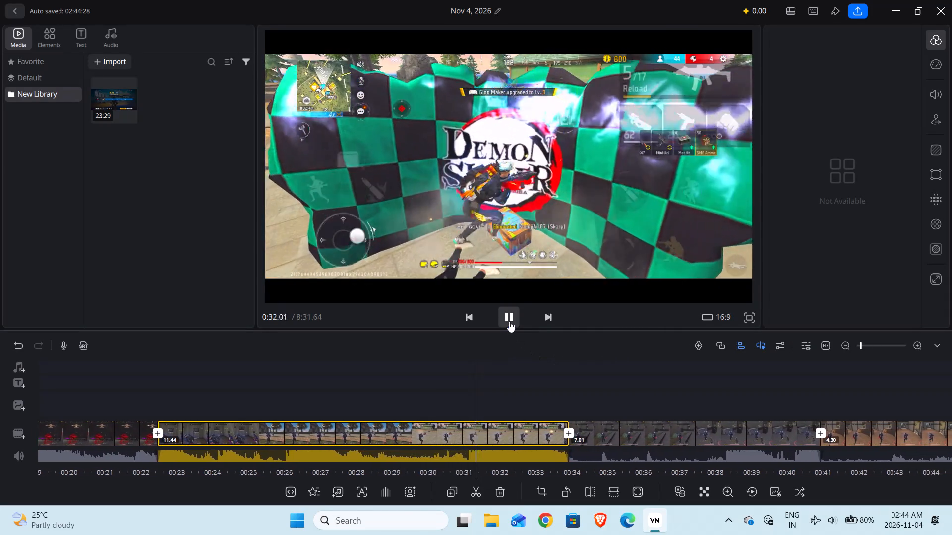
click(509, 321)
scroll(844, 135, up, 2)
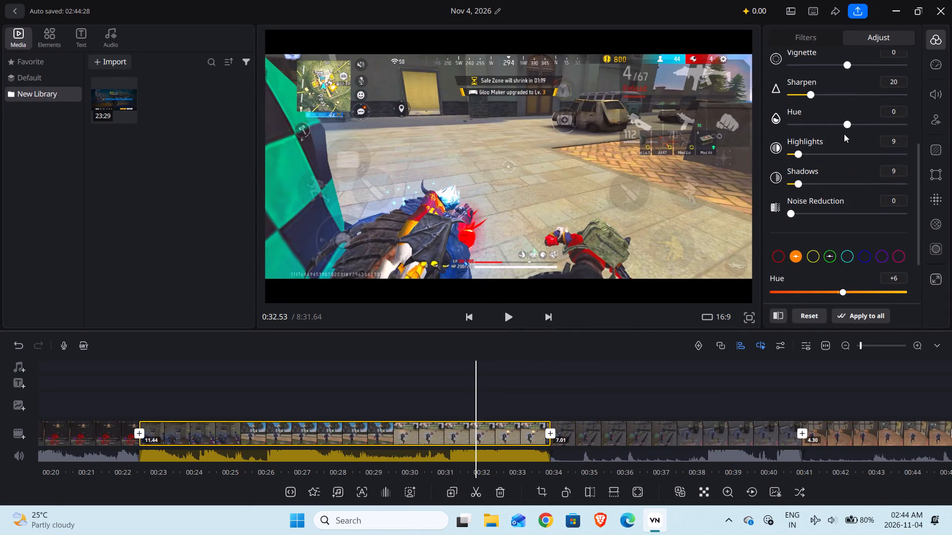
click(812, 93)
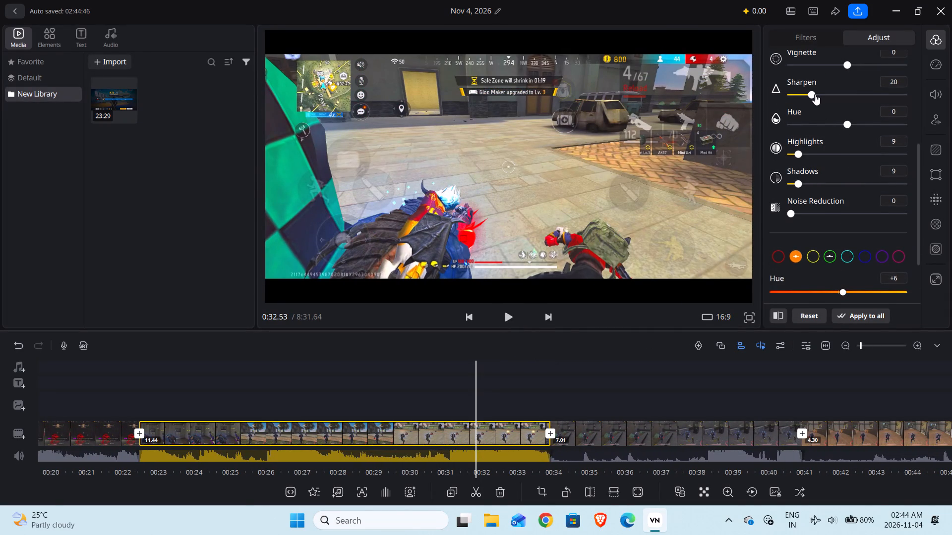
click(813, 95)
Preview the third and fourth clips, and apply the adjustments with Sharpen 20 to all clips from the third and second clips.
click(509, 311)
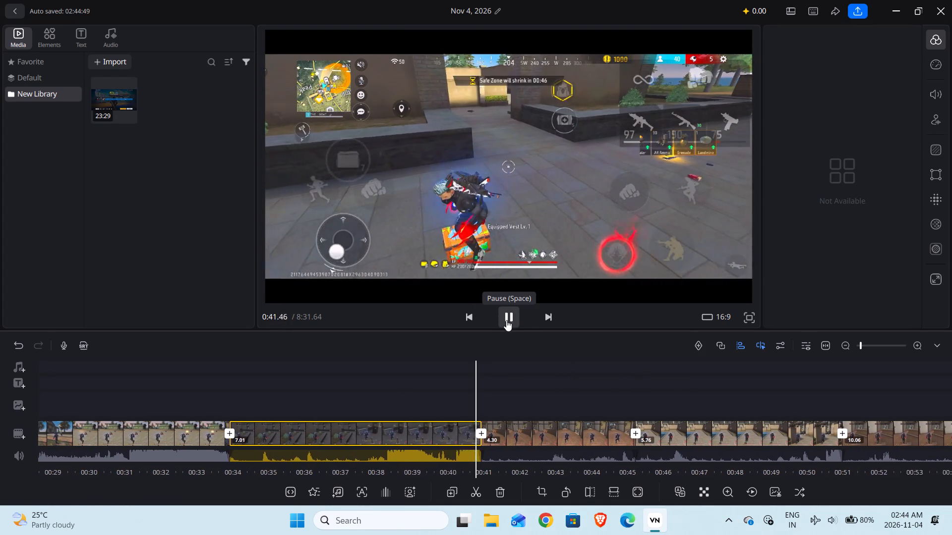
drag(510, 321, 516, 322)
click(522, 322)
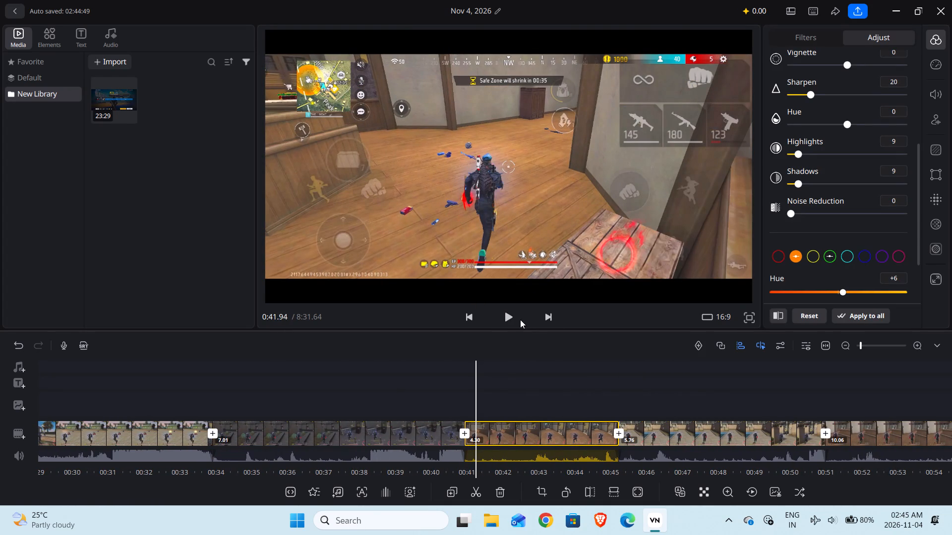
drag(517, 381, 629, 381)
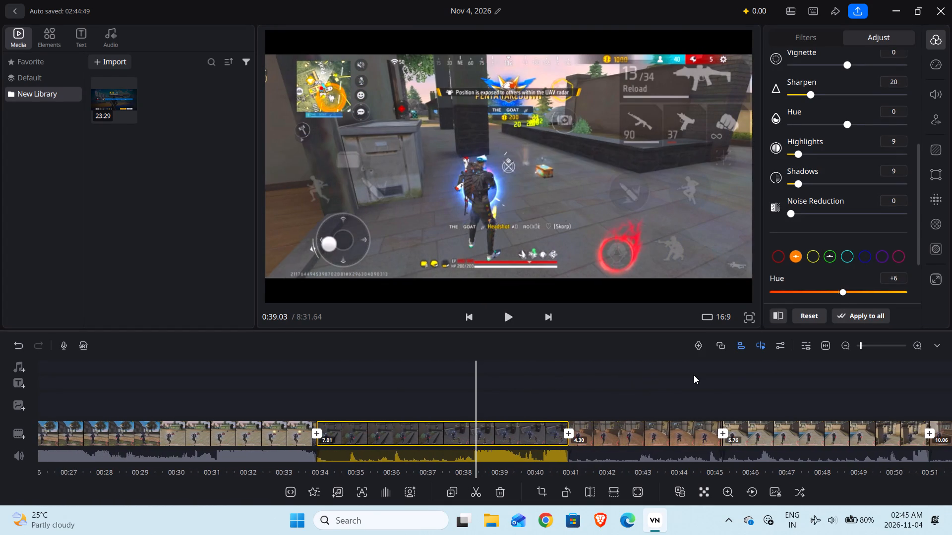
click(849, 314)
drag(497, 401, 640, 398)
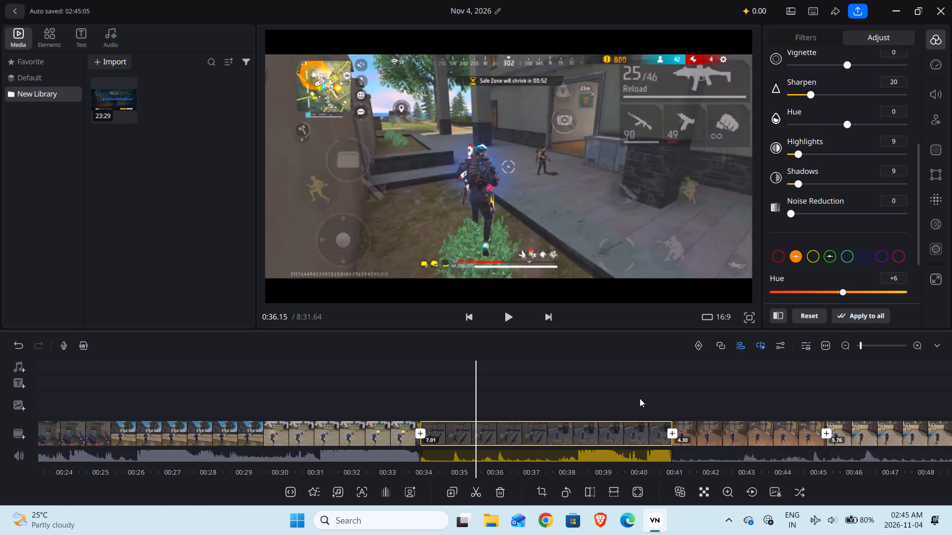
drag(640, 398, 715, 404)
click(855, 312)
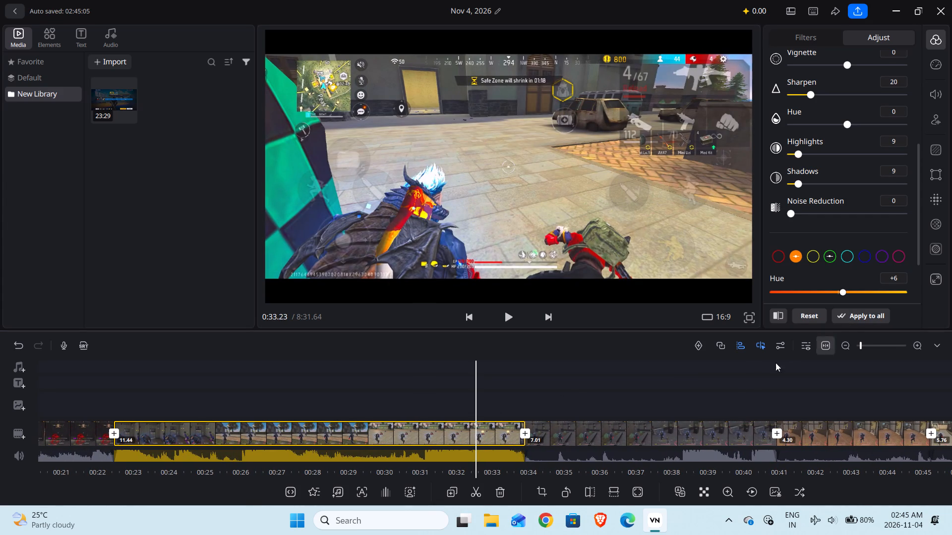
Play into the third clip, browse the filter presets available for it, and check the custom filter import window.
click(519, 318)
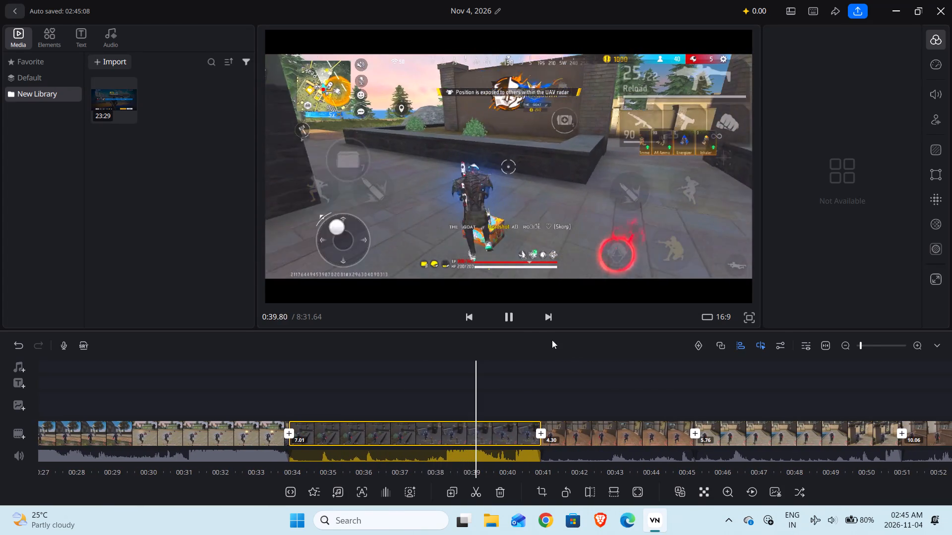
click(512, 322)
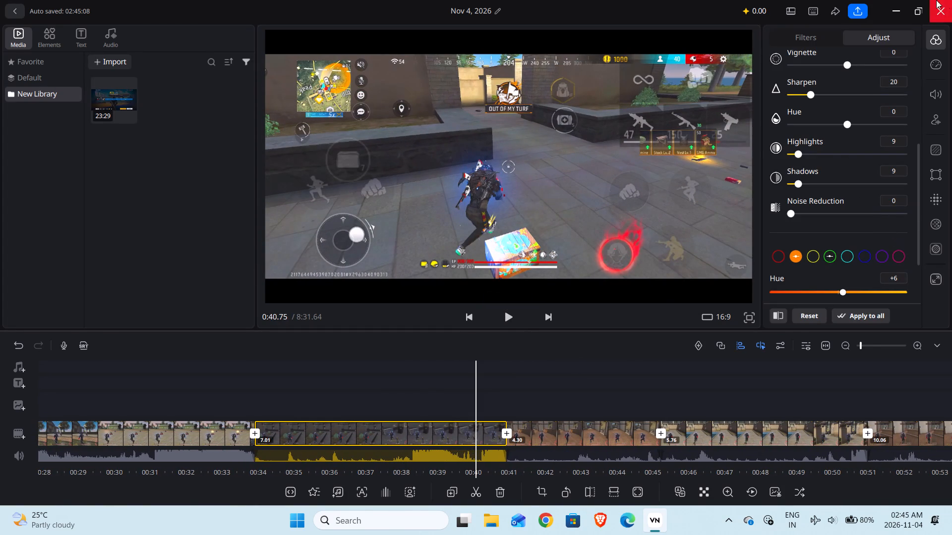
click(814, 36)
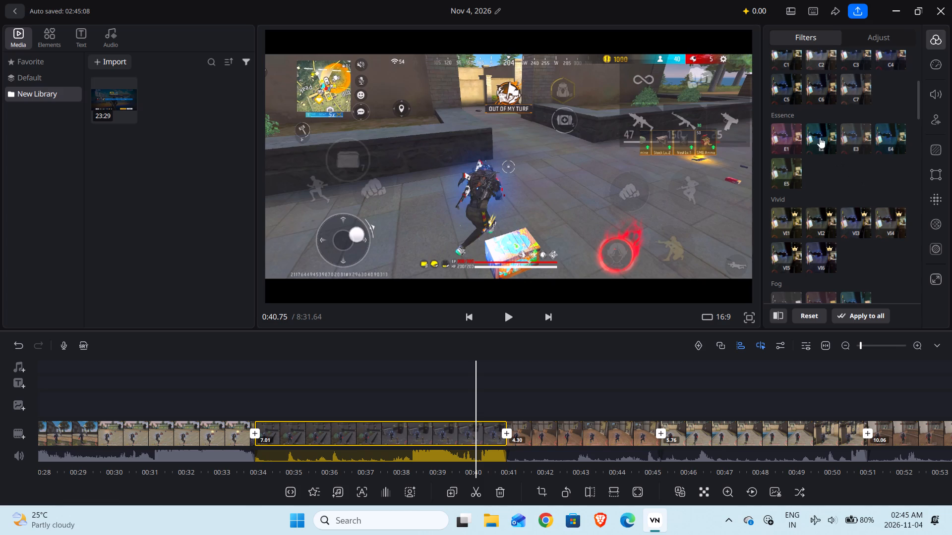
scroll(819, 104, up, 4)
scroll(819, 102, down, 1)
scroll(819, 102, up, 1)
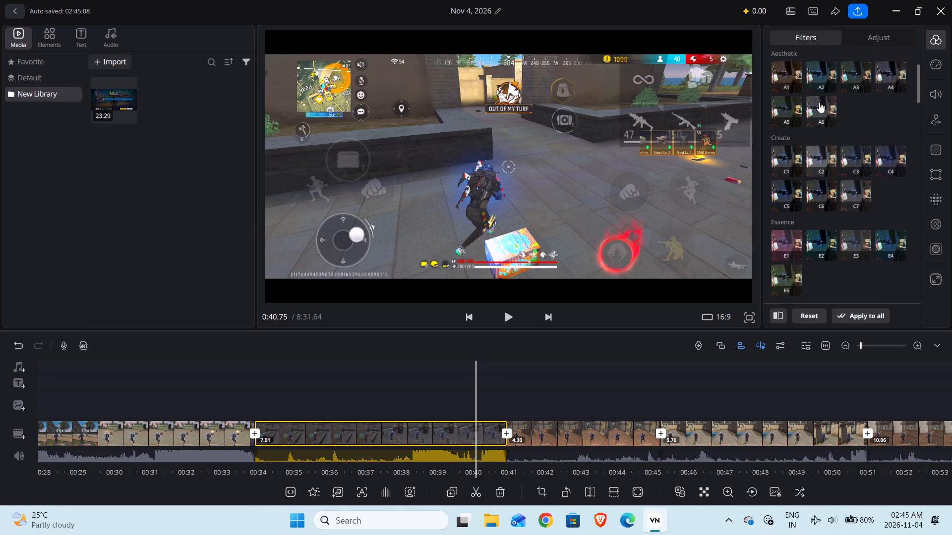
scroll(820, 101, up, 3)
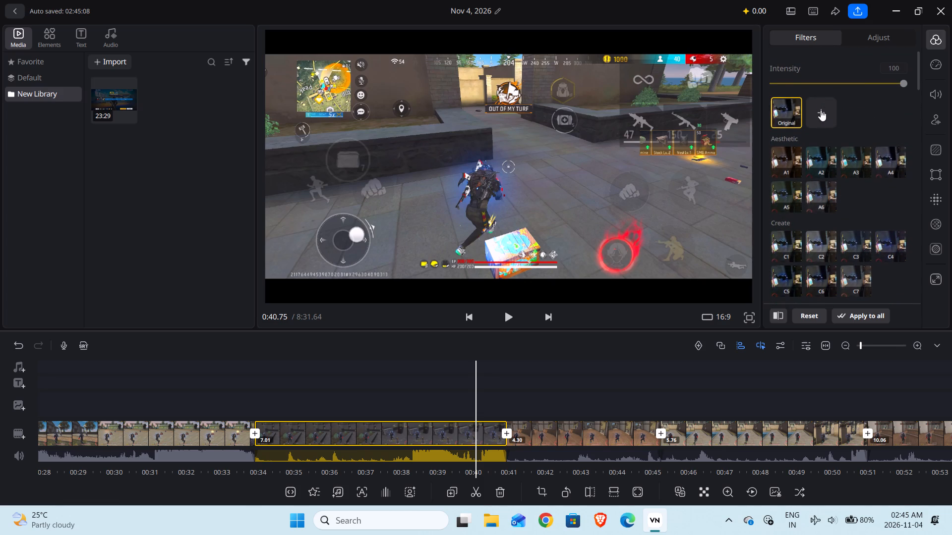
click(821, 110)
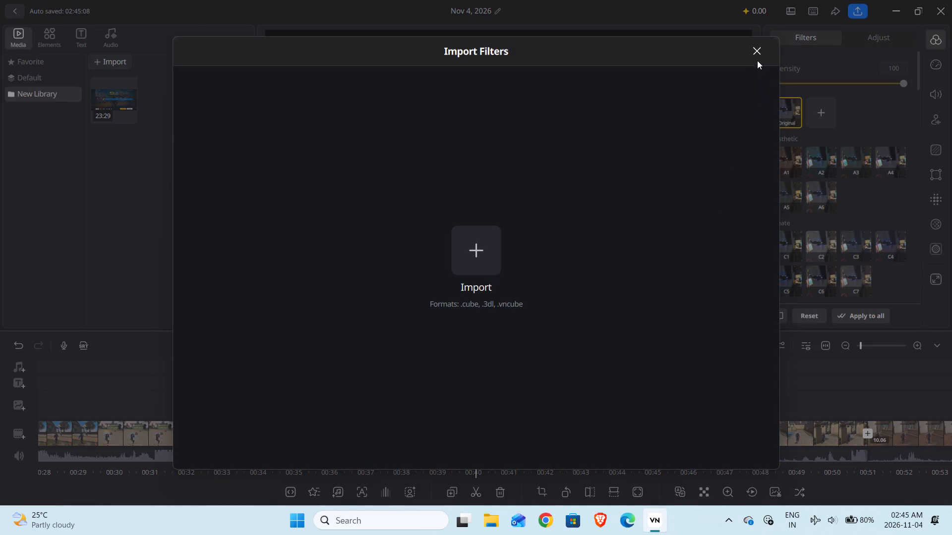
click(758, 49)
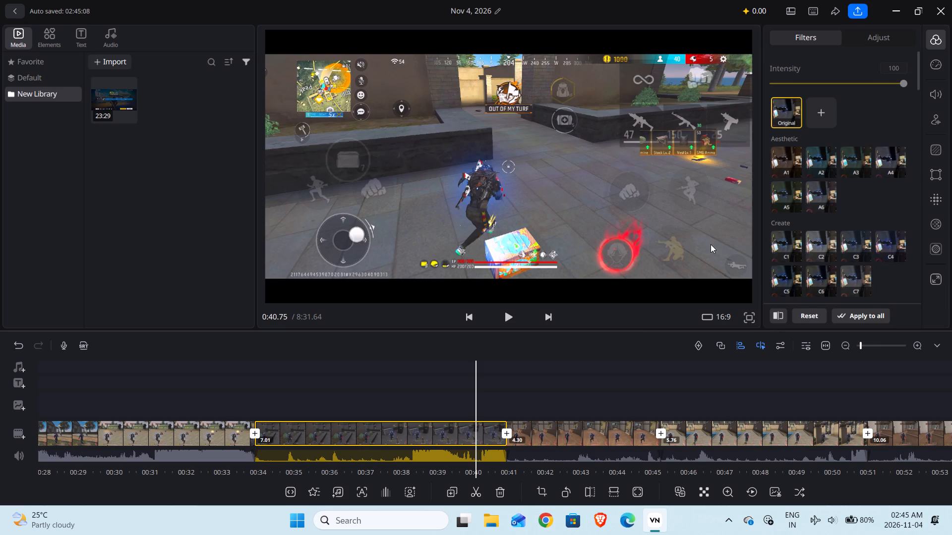
Set the first clip's contrast to +7 from its opening frame and apply its adjustments to all clips.
drag(457, 398, 651, 389)
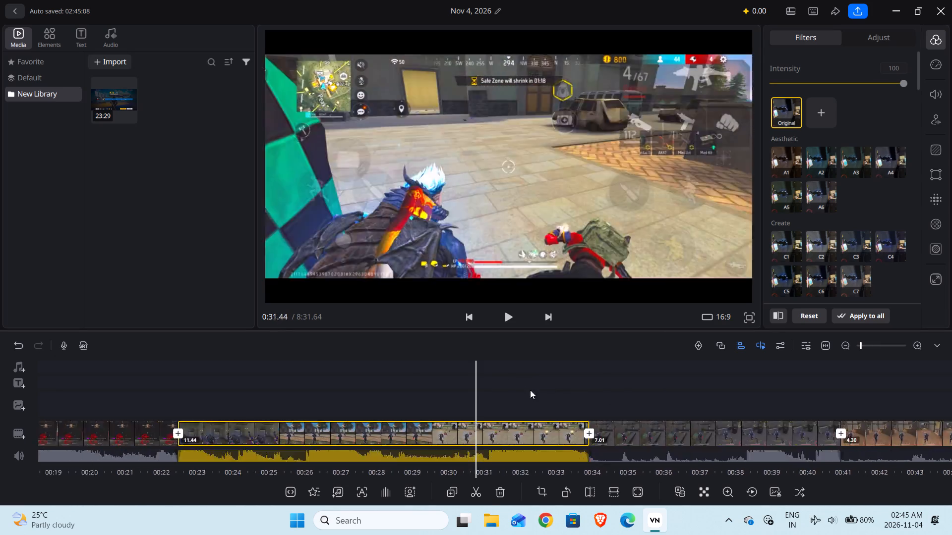
drag(480, 385, 689, 391)
drag(465, 392, 658, 402)
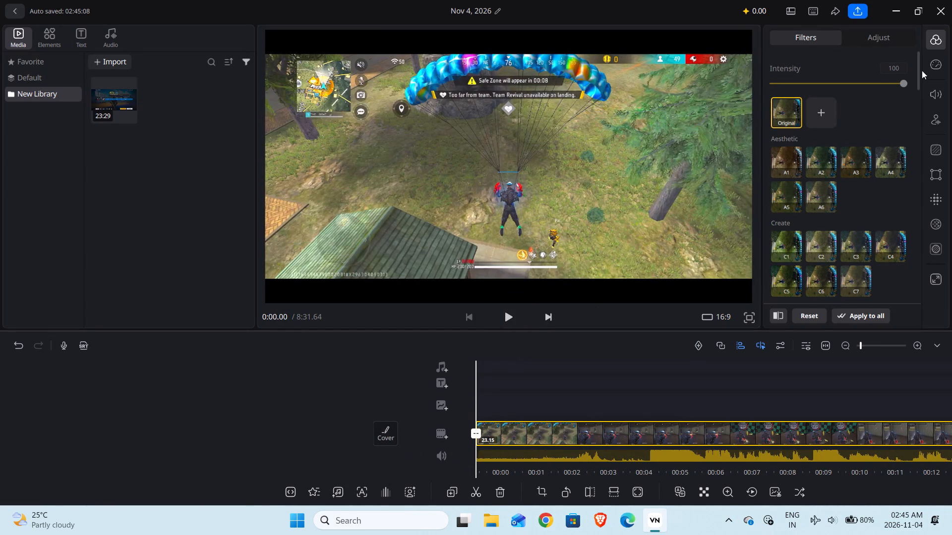
click(887, 40)
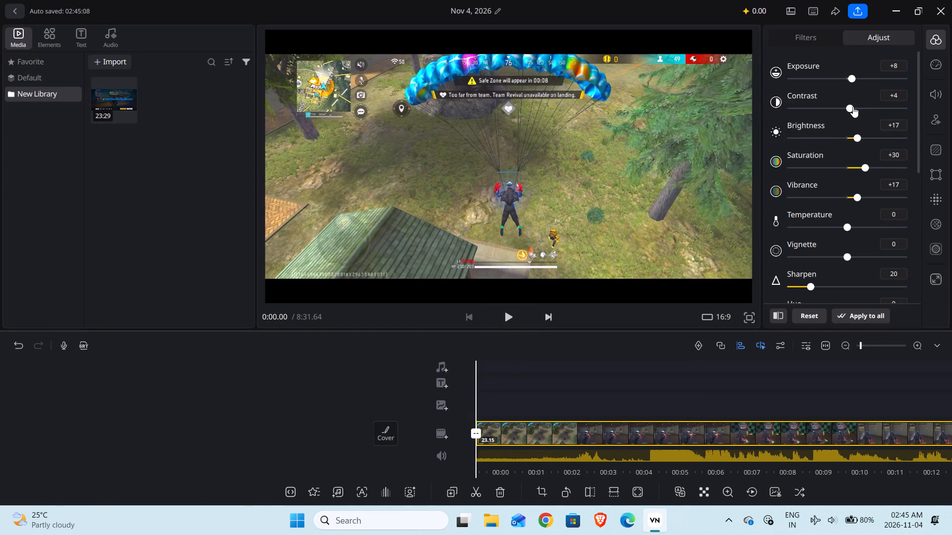
click(853, 107)
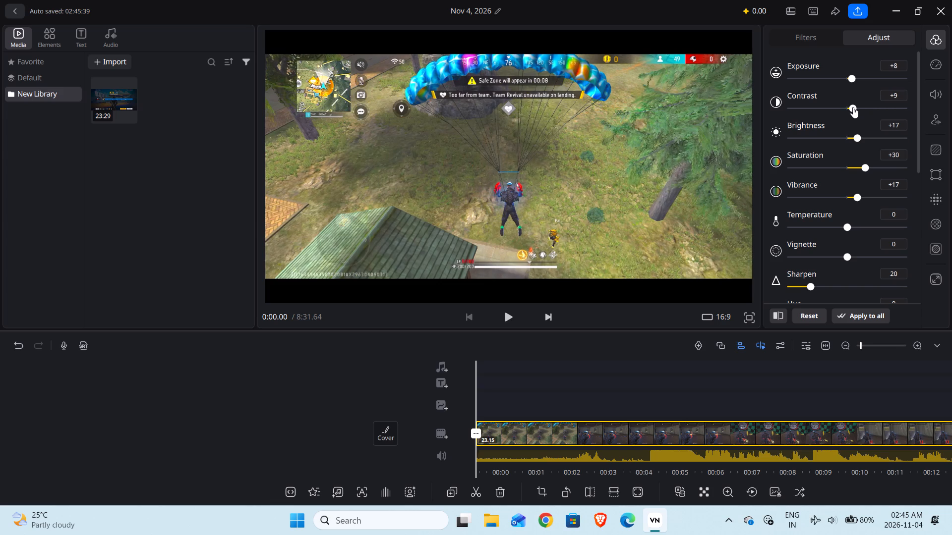
click(853, 107)
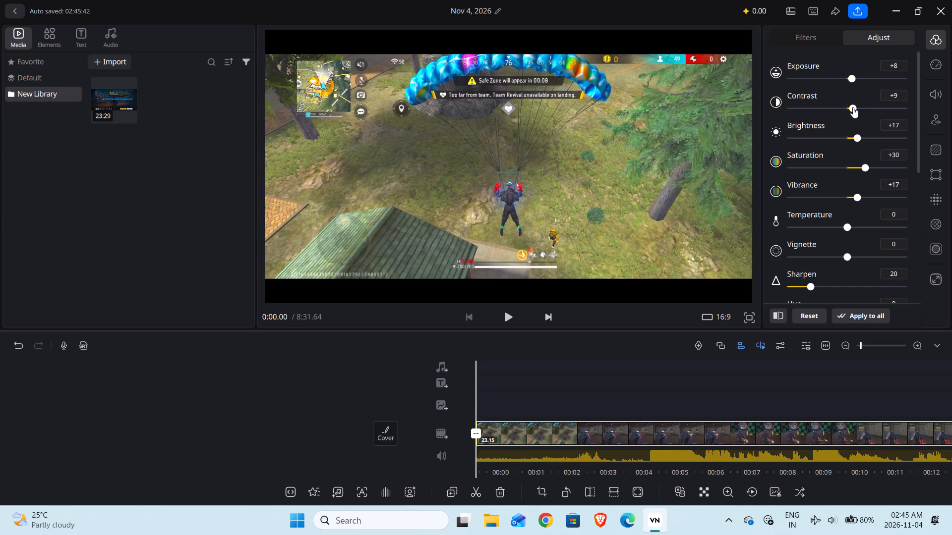
click(851, 107)
click(858, 309)
Preview the regraded first clip from its opening, skipping ahead to its outdoor fight scene.
click(506, 321)
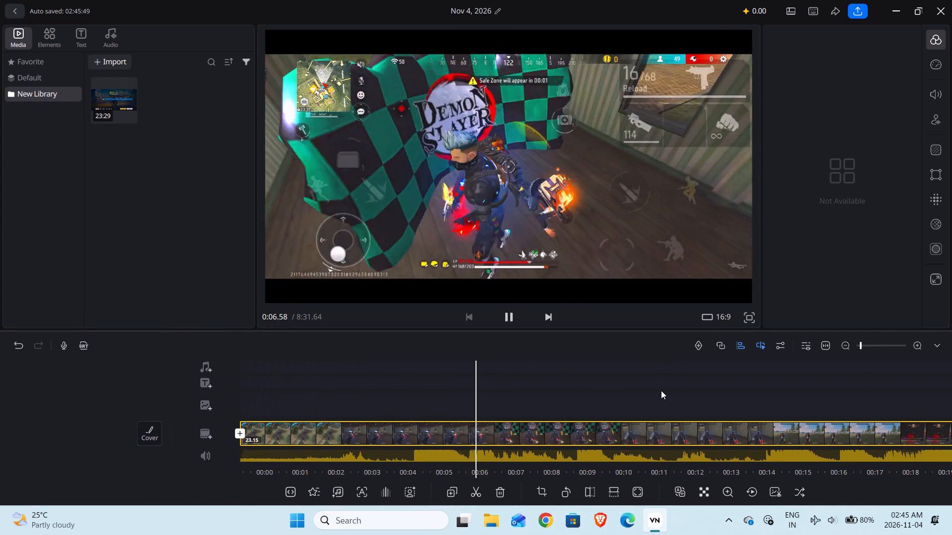
drag(681, 398, 650, 400)
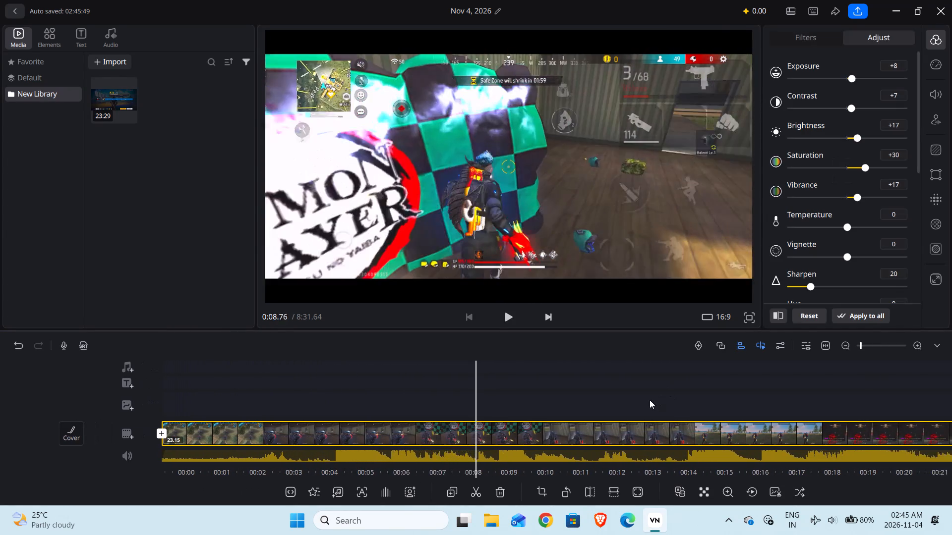
drag(650, 400, 599, 395)
drag(674, 400, 614, 392)
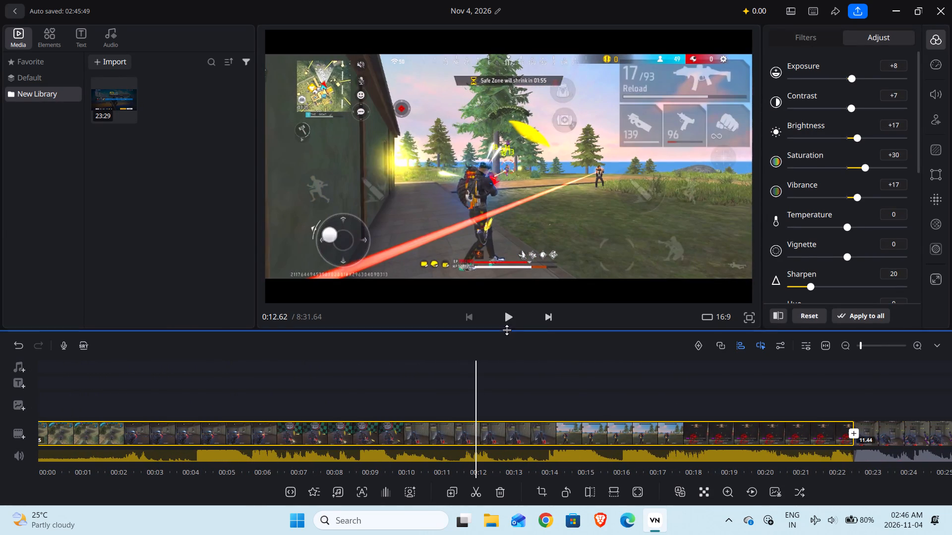
click(506, 324)
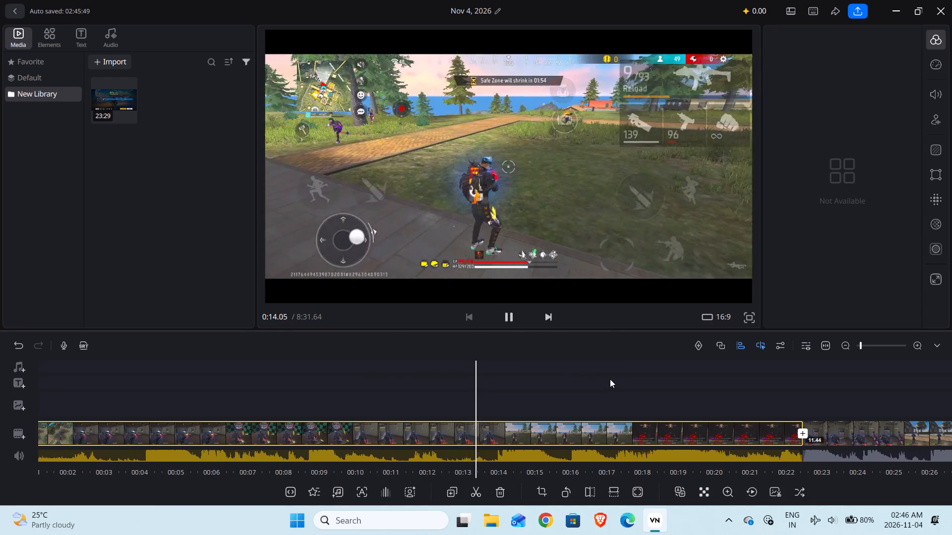
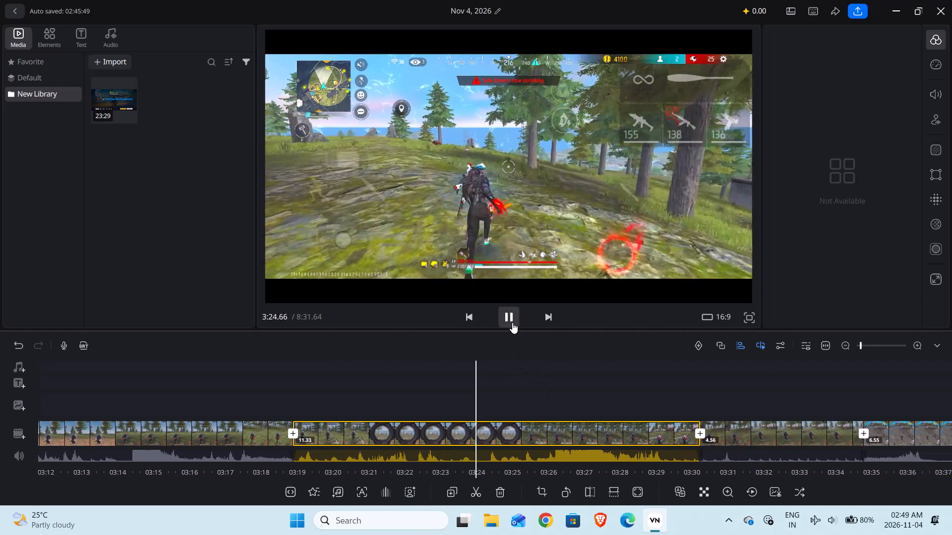
Stop the preview at about 3:25 and check the colour adjustments of the 11.33-second clip.
click(512, 322)
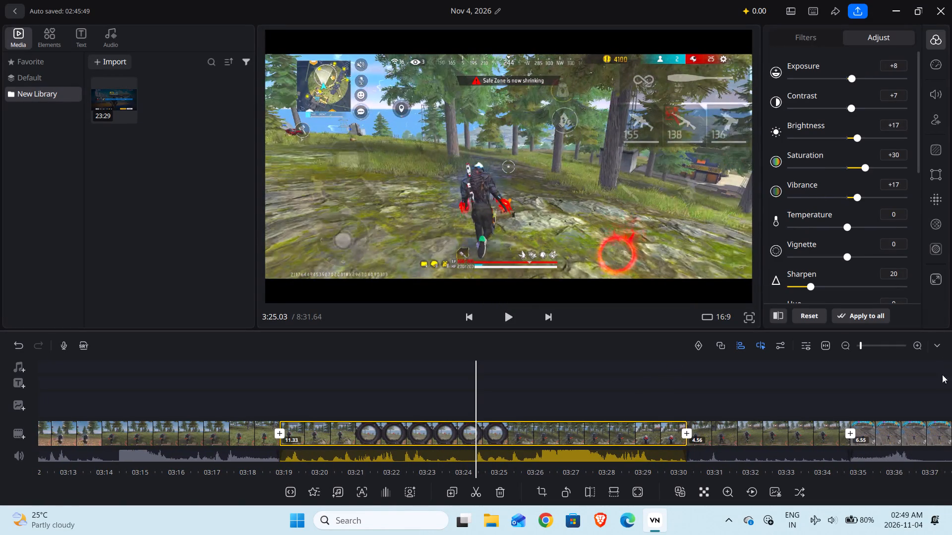
click(942, 41)
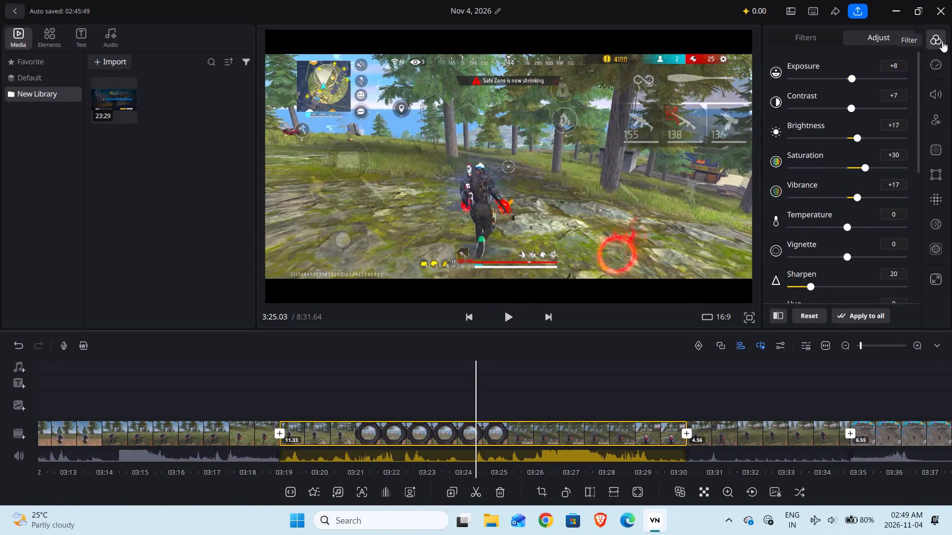
Open the project's export settings, switch the export quality to Manual and set the resolution to 4K.
click(859, 13)
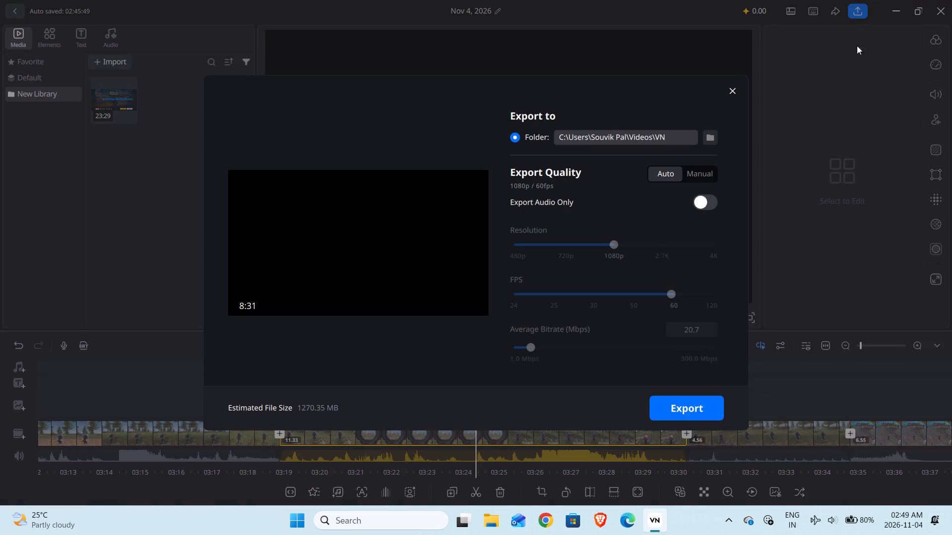
click(701, 174)
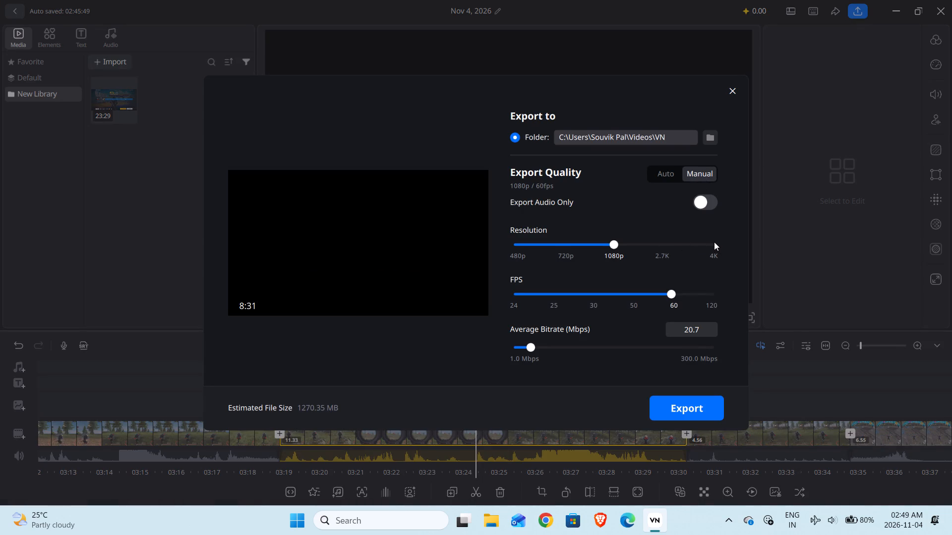
click(663, 244)
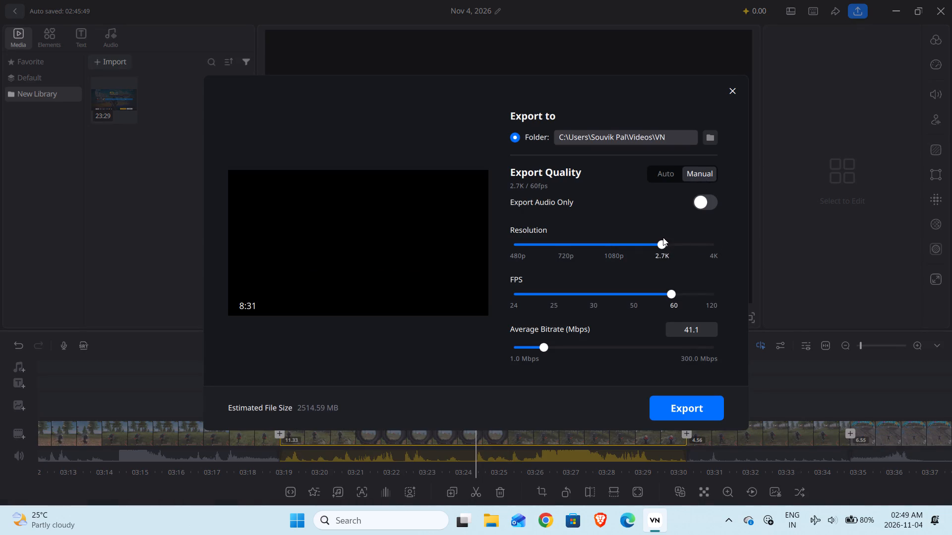
click(711, 245)
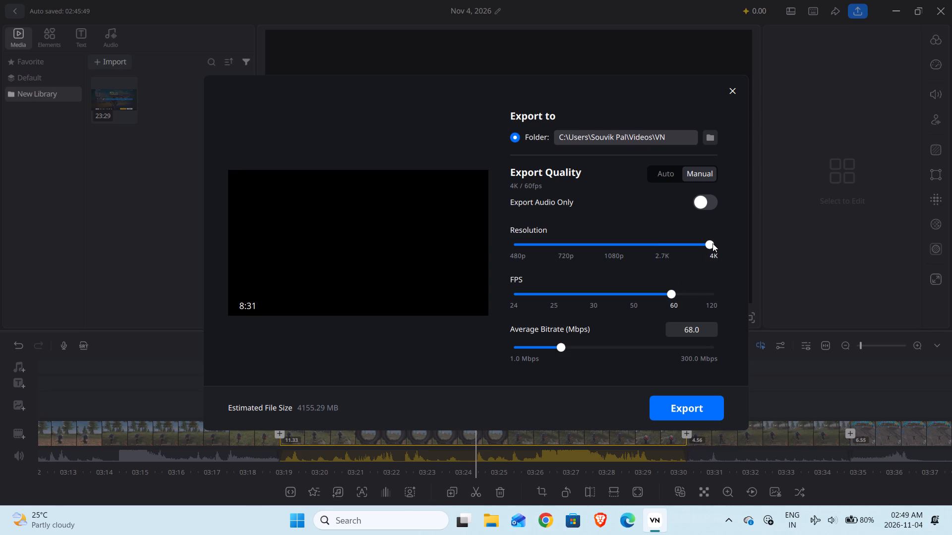
Compare the 2.7K and 4K export resolutions at 60 fps and leave the export resolution set to 2.7K.
click(661, 245)
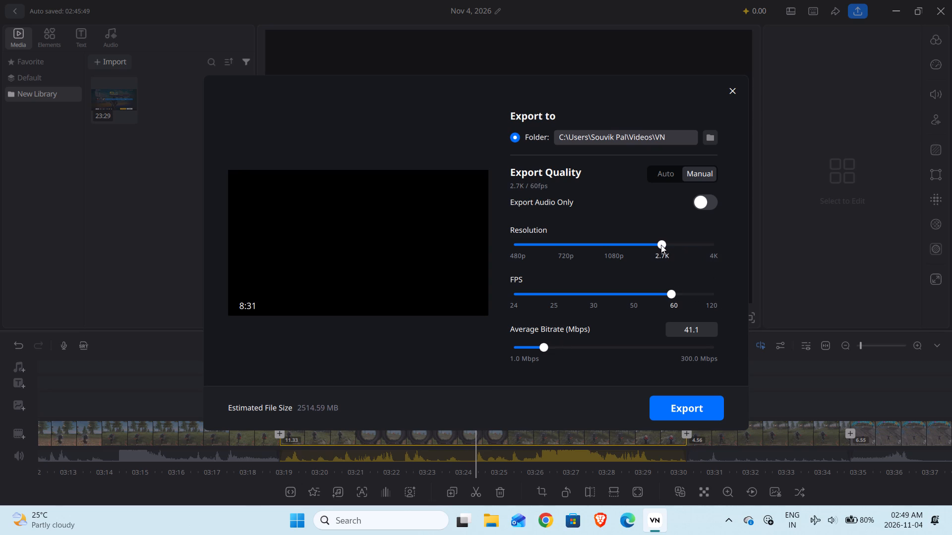
click(708, 241)
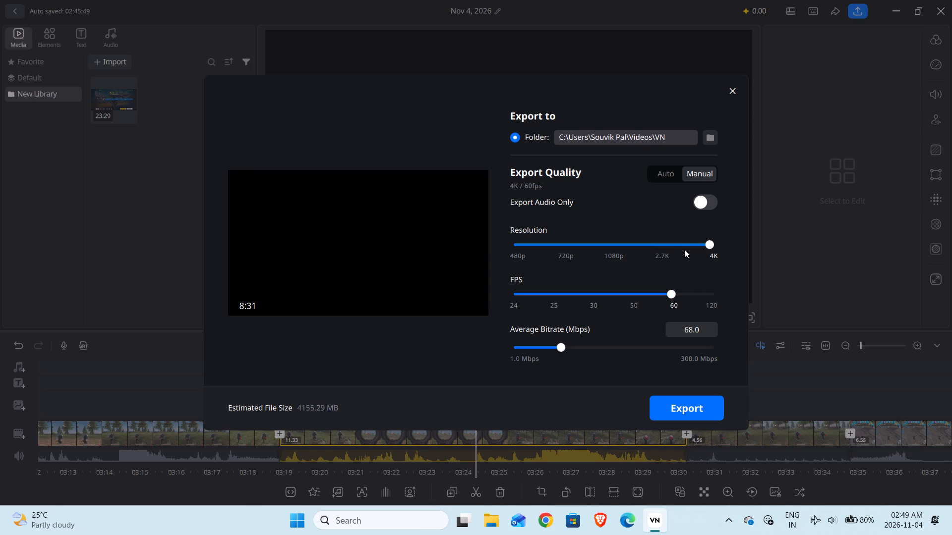
click(661, 243)
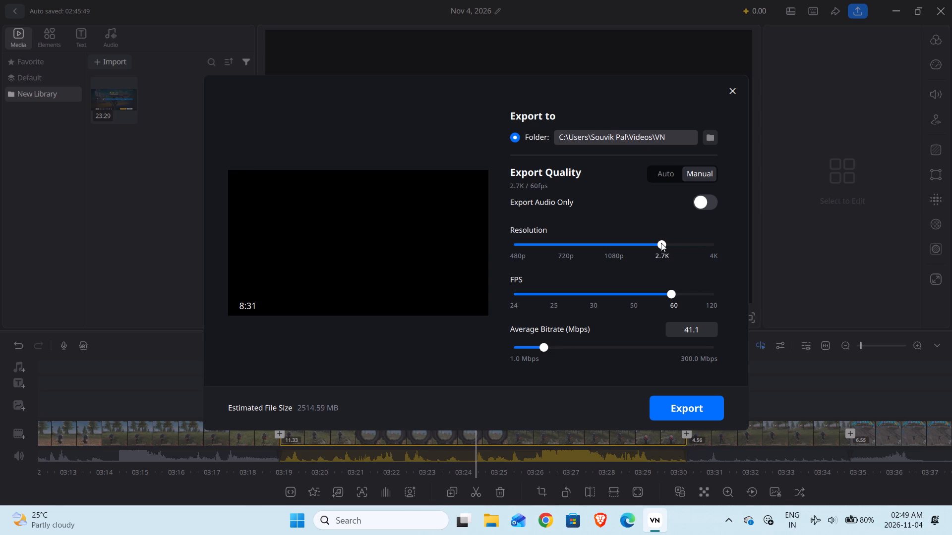
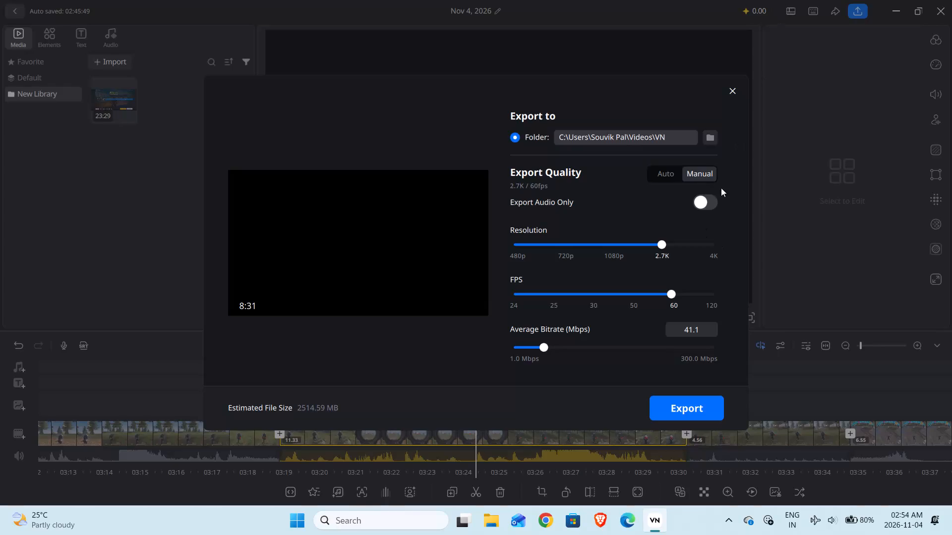
Set the export resolution to 4K at 60 fps and start exporting the video to the VN videos folder.
click(709, 243)
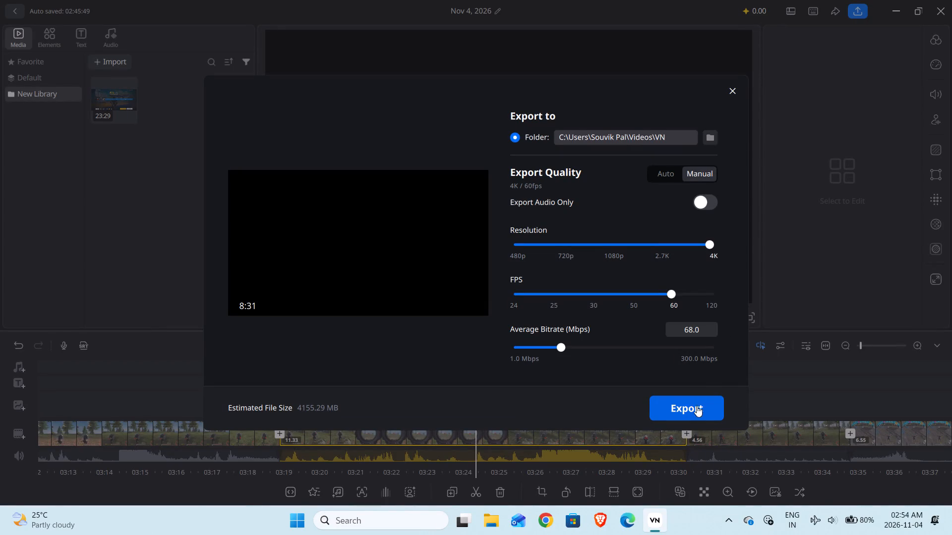
click(692, 410)
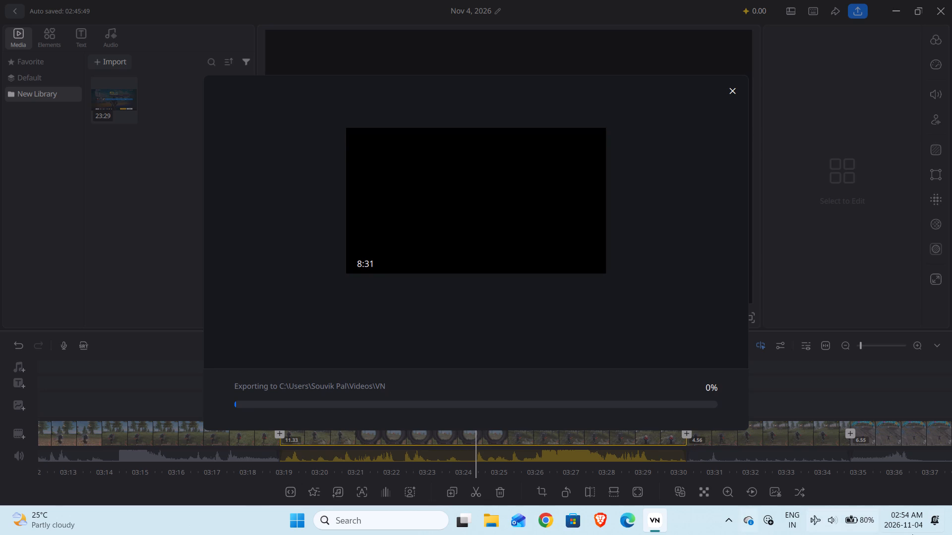
Turn off Bluetooth in the Windows quick settings while the export runs, and close the quick settings.
click(822, 529)
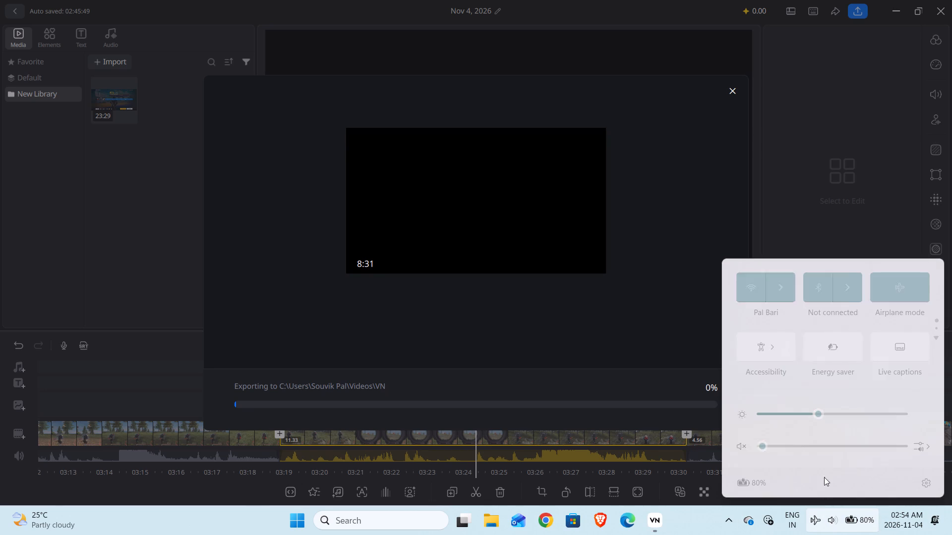
click(816, 288)
click(826, 221)
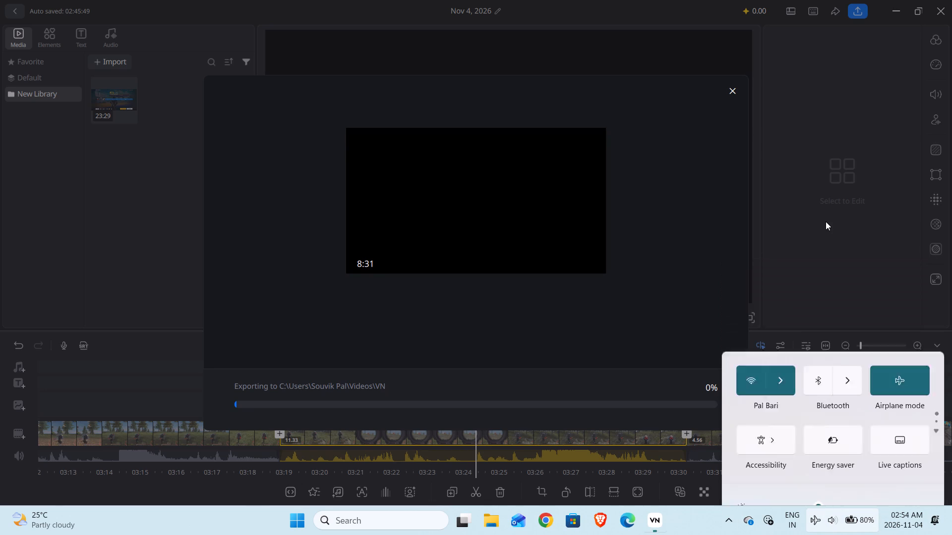
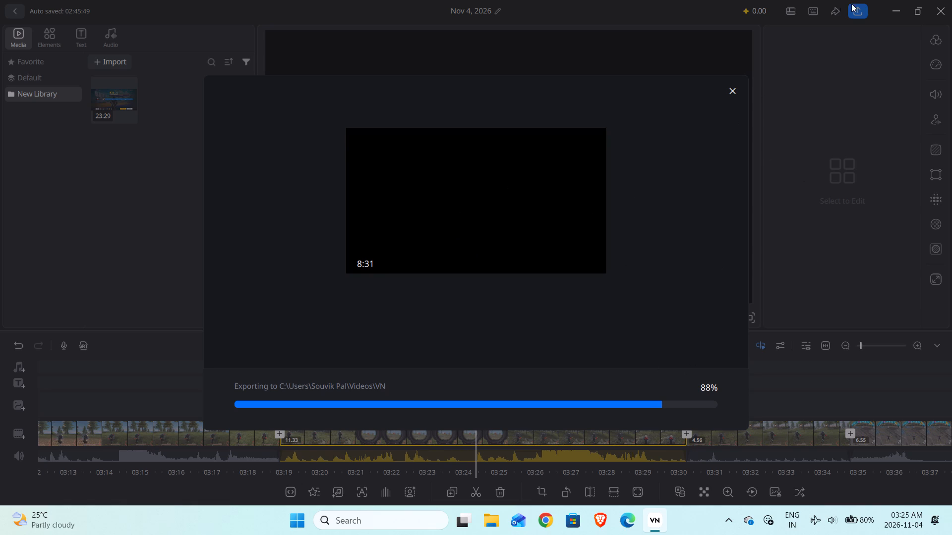
Minimize the video editor window to the desktop while the export runs.
click(654, 526)
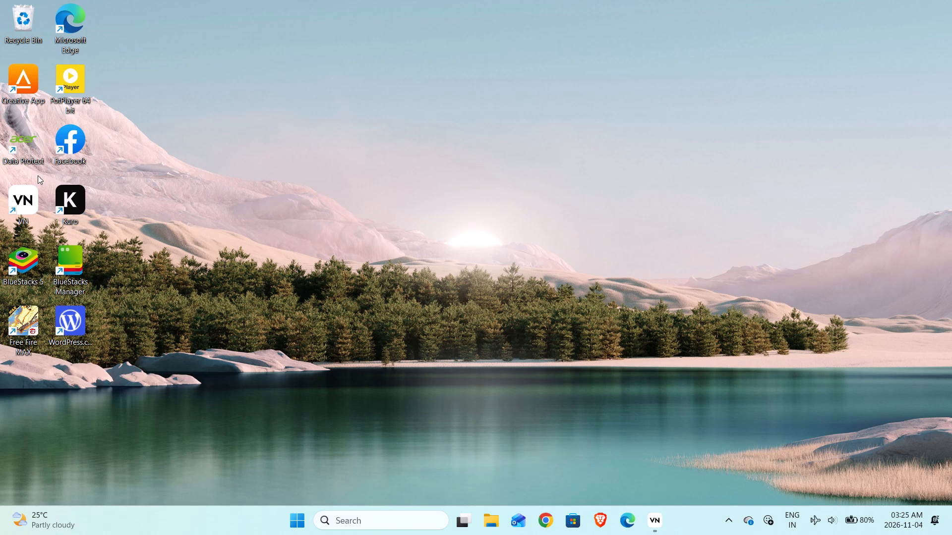
Launch the Kuro app from the desktop.
double_click(70, 194)
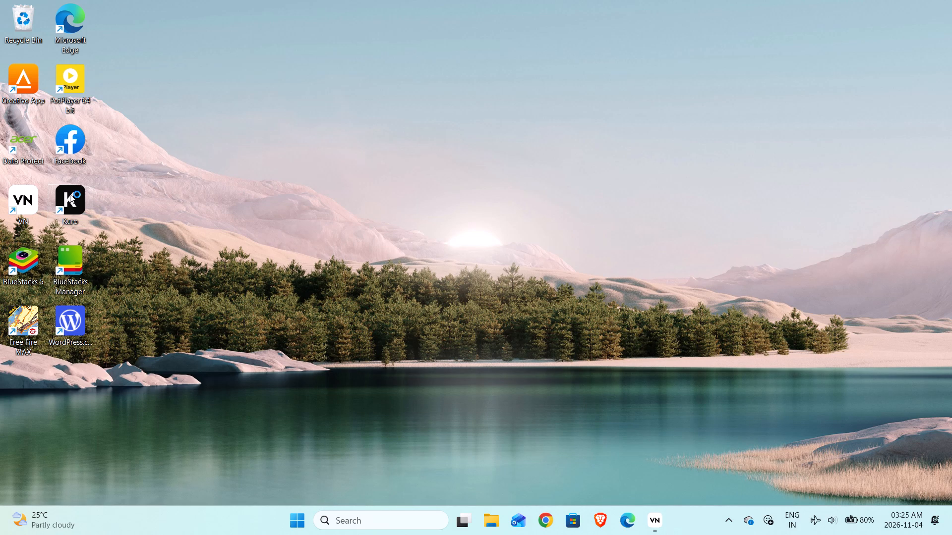
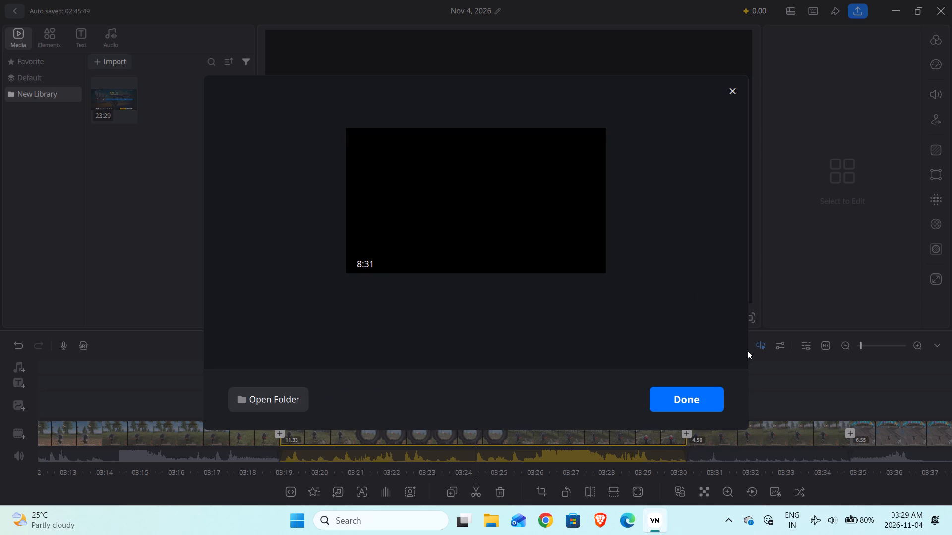
Dismiss the finished export and set the video's export quality to 1080p resolution at 30 fps.
click(687, 403)
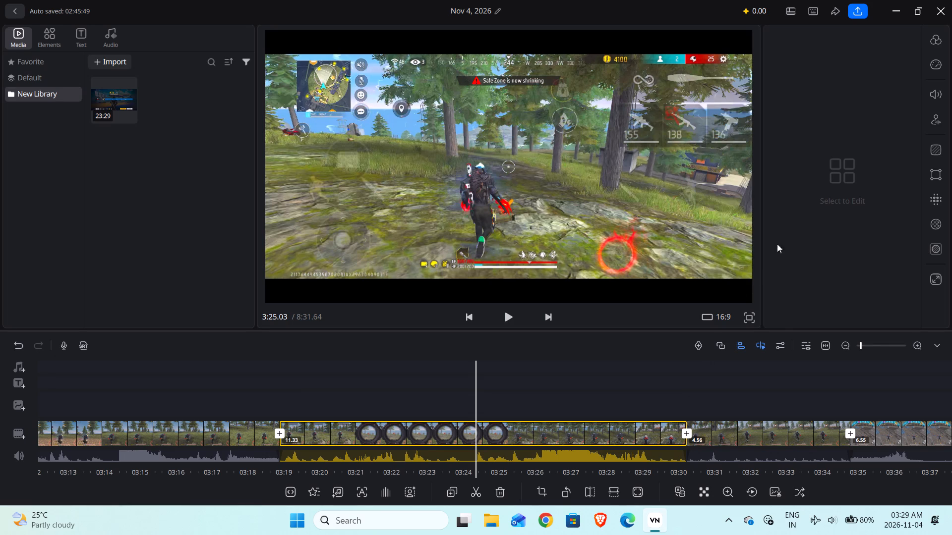
click(852, 5)
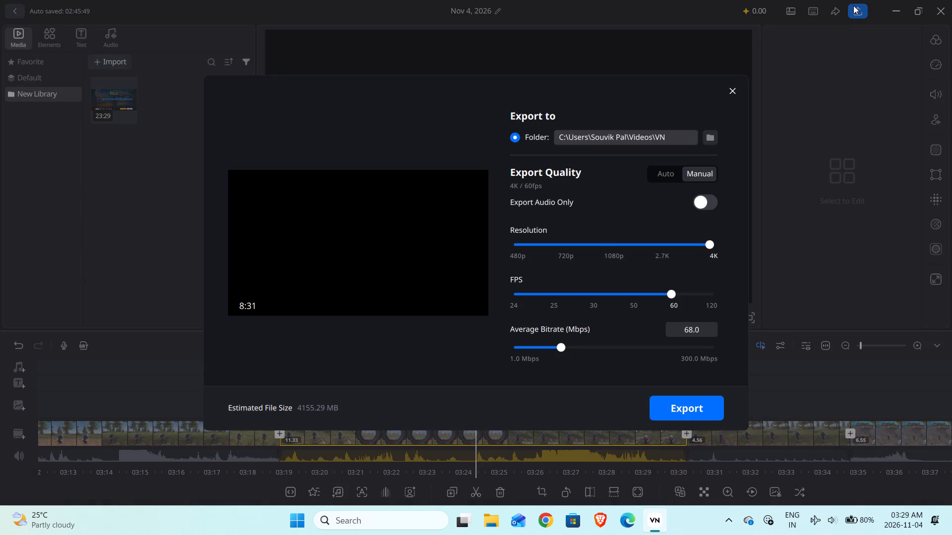
click(618, 240)
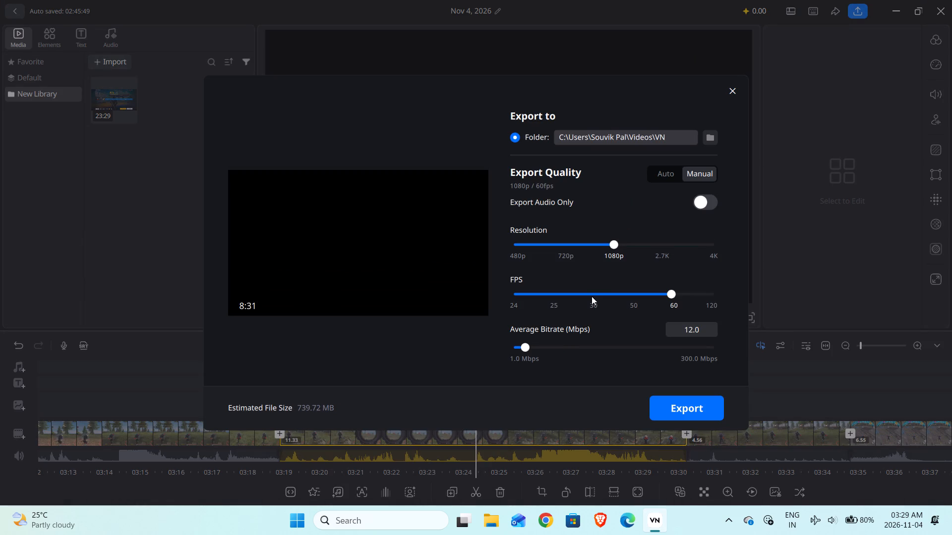
click(592, 296)
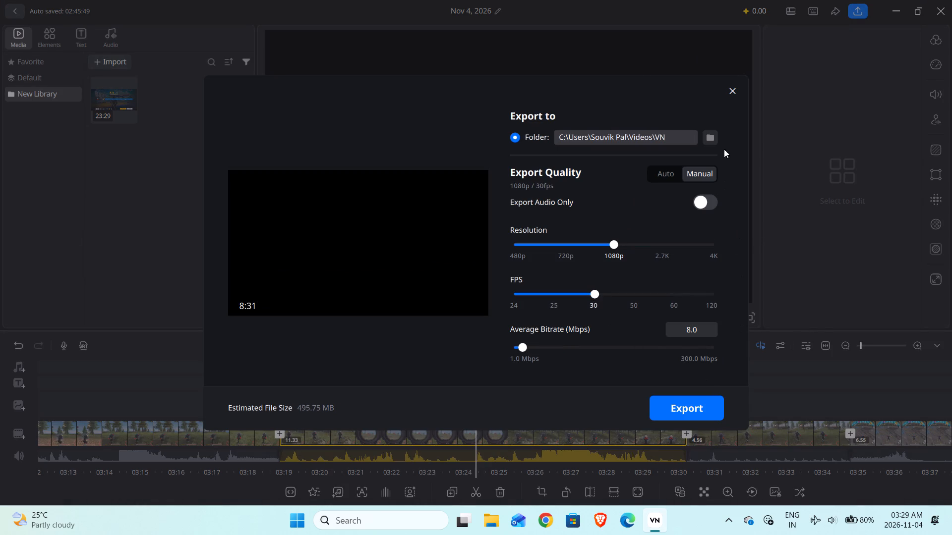
Leave the export settings and change the project's aspect ratio to 9:16.
click(734, 89)
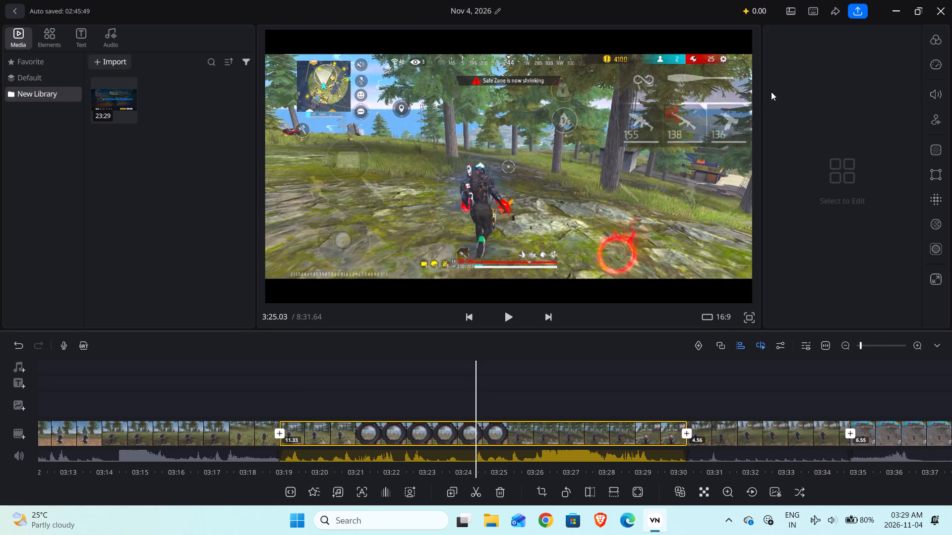
click(706, 315)
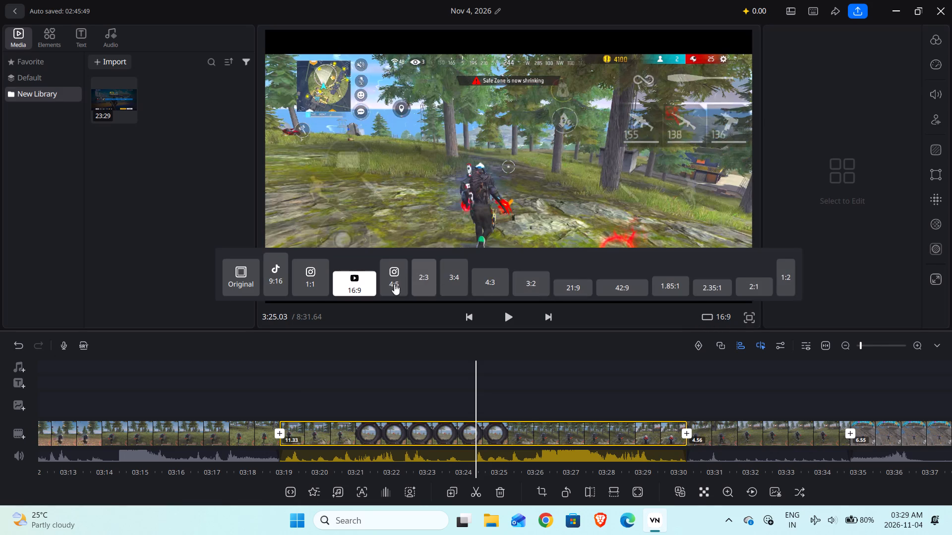
click(283, 275)
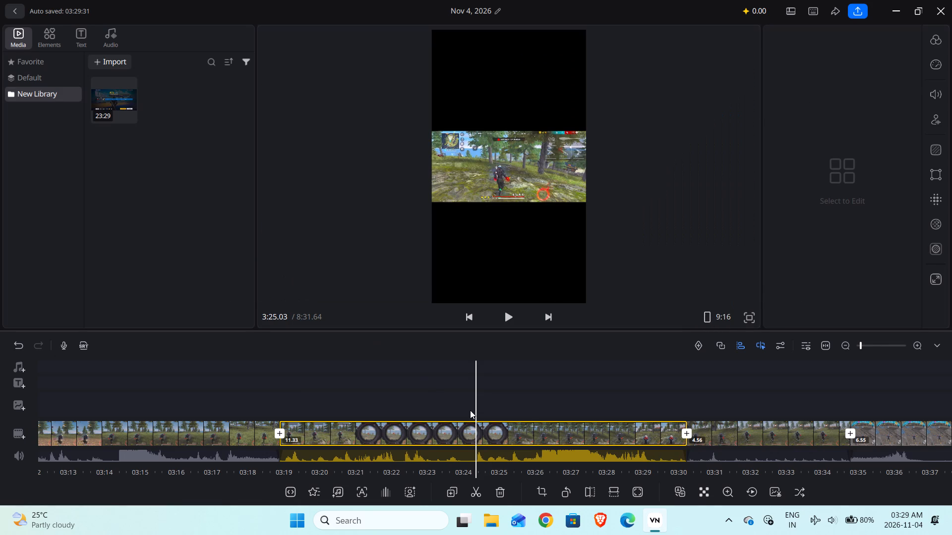
Return the playhead to the start of the timeline and export the vertical video at 1080p and 30 fps with an 8.0 Mbps bitrate.
drag(470, 410, 631, 402)
drag(367, 367, 625, 384)
drag(363, 384, 649, 391)
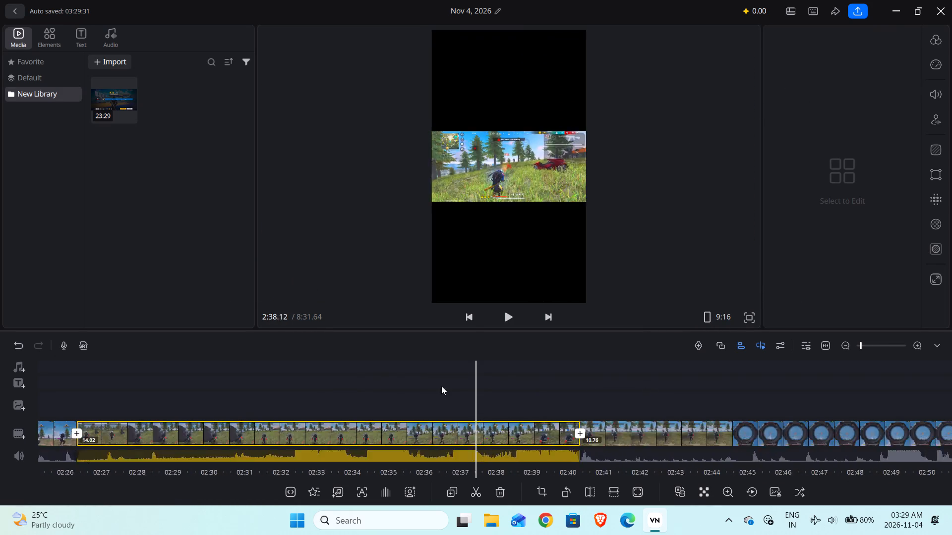
drag(390, 386, 630, 393)
drag(341, 382, 675, 374)
drag(444, 375, 849, 378)
drag(318, 388, 577, 393)
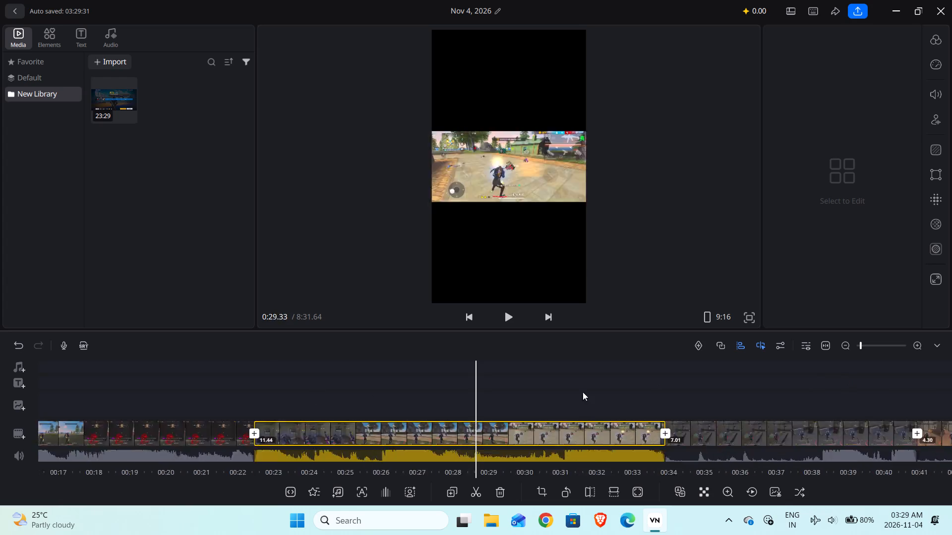
drag(346, 399, 825, 408)
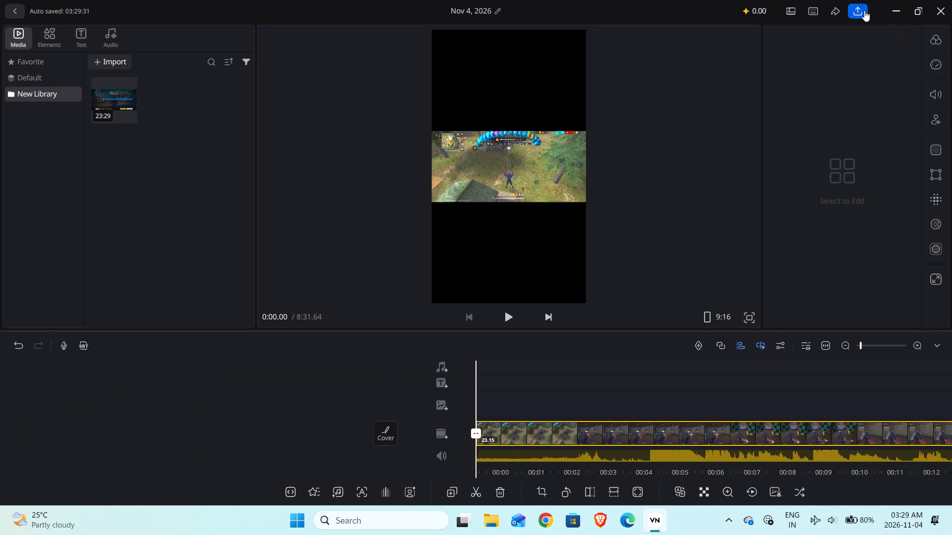
click(864, 10)
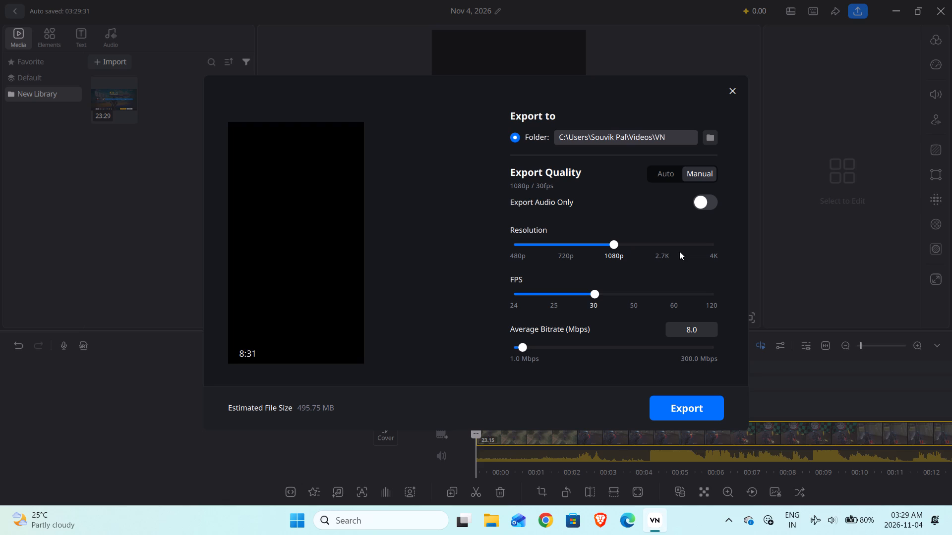
click(696, 413)
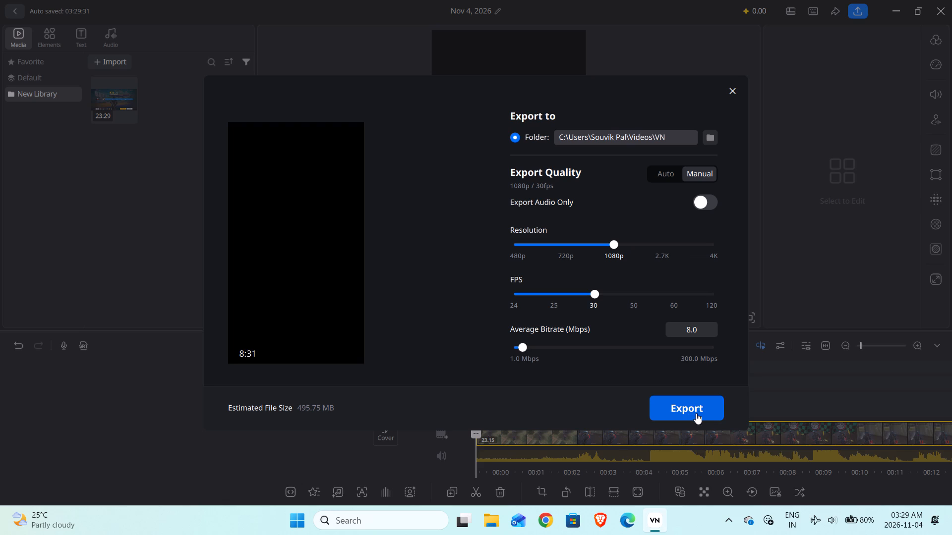
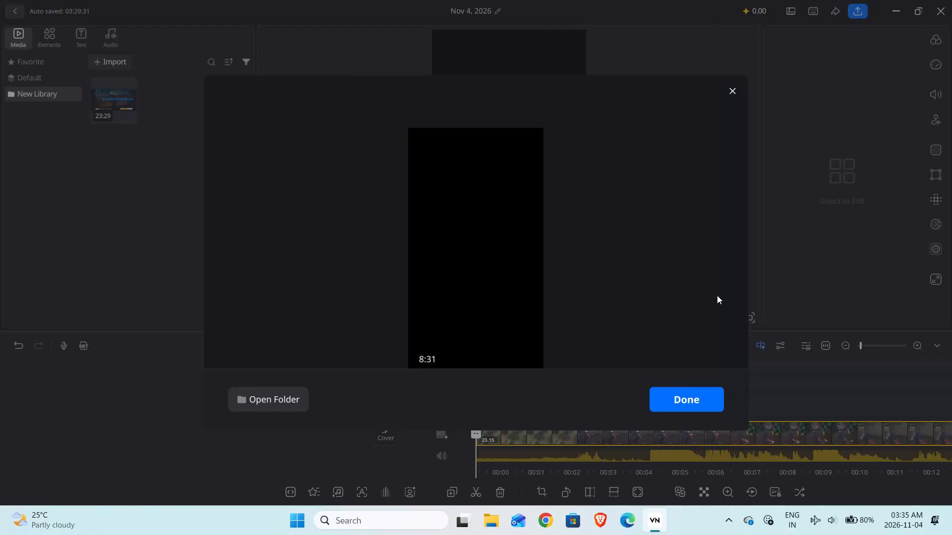
Dismiss the completed export of the video and close the video editor.
click(693, 404)
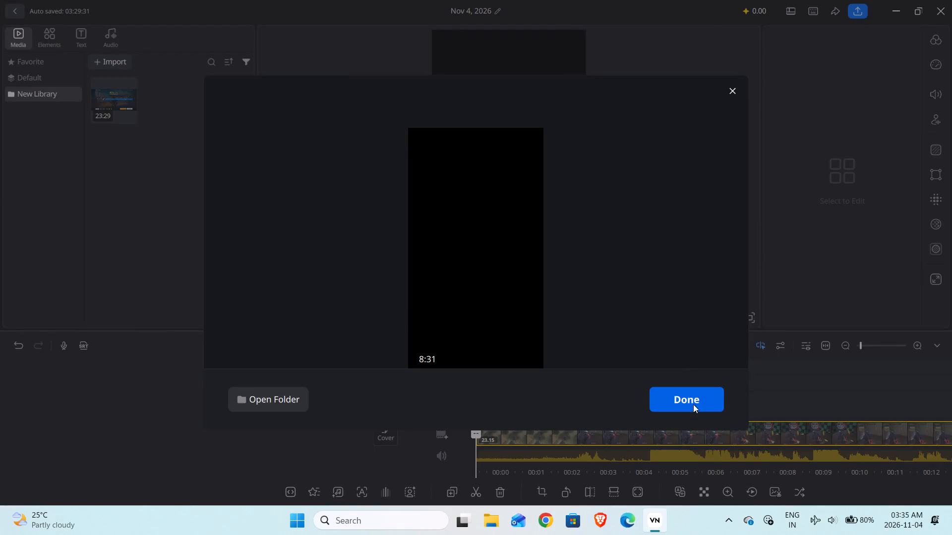
click(951, 21)
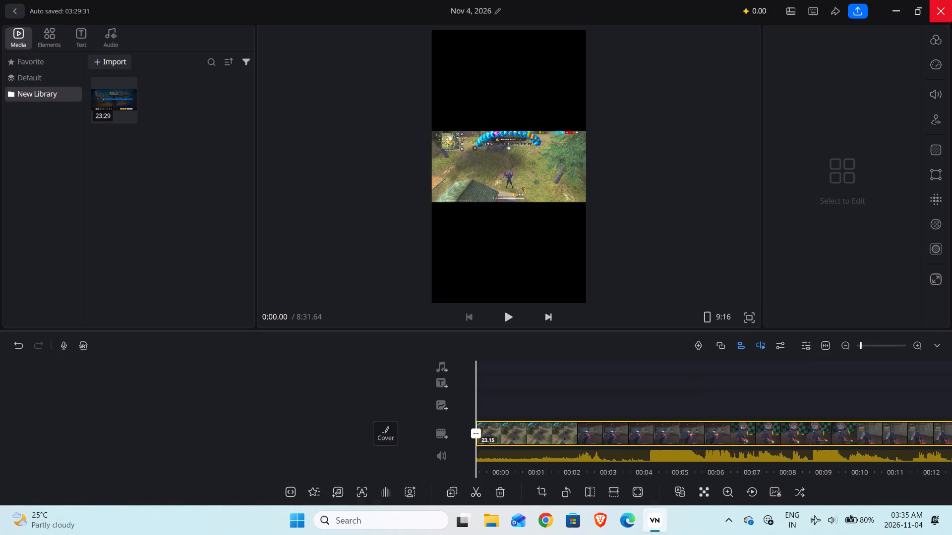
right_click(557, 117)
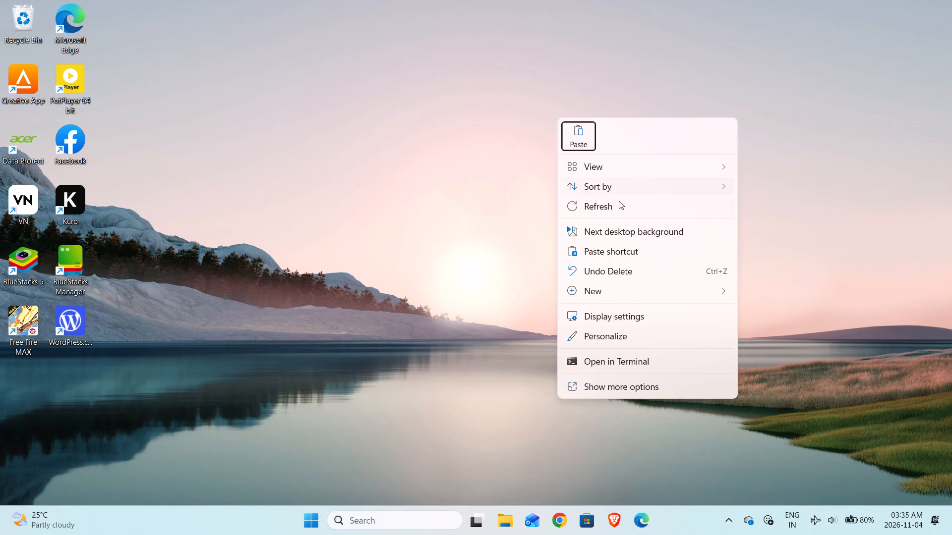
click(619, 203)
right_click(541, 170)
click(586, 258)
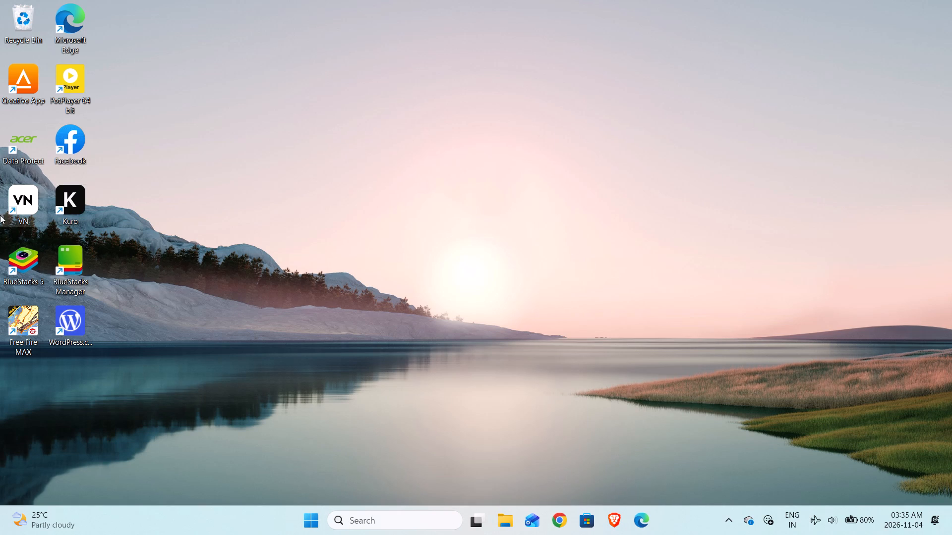
Launch the Kuro app from the desktop.
double_click(69, 194)
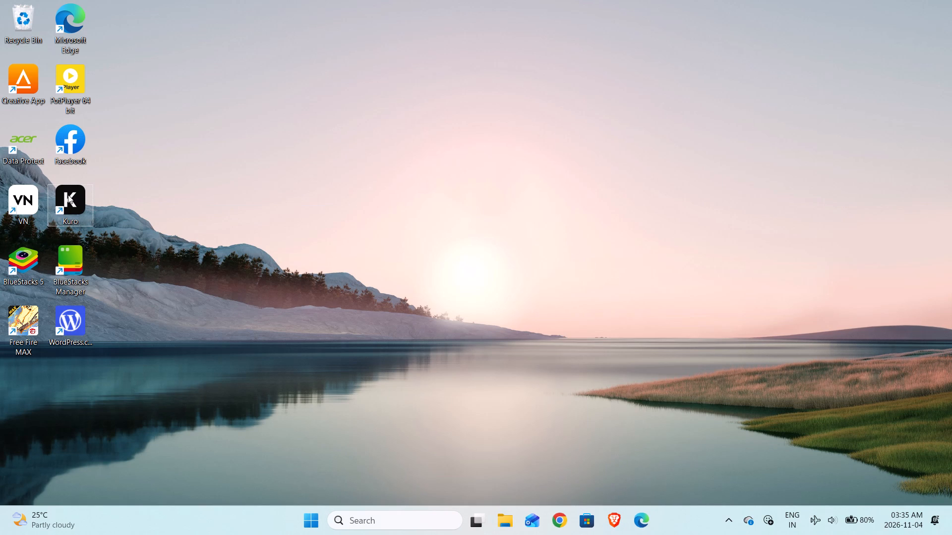
double_click(68, 195)
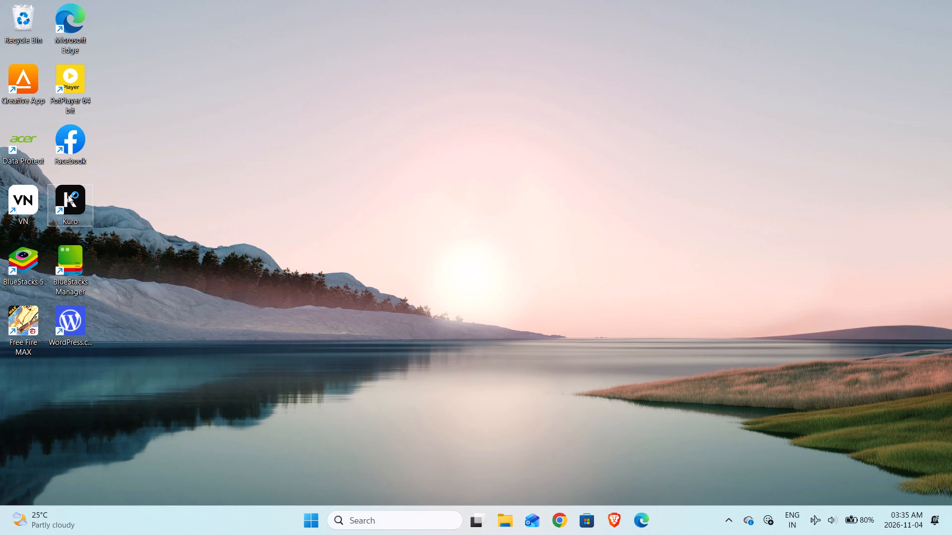
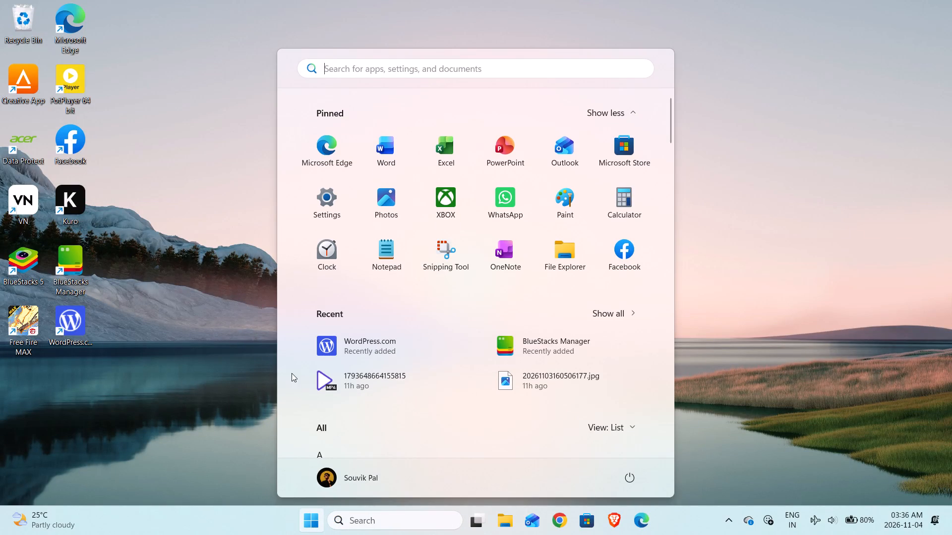
Shut down the computer.
click(629, 476)
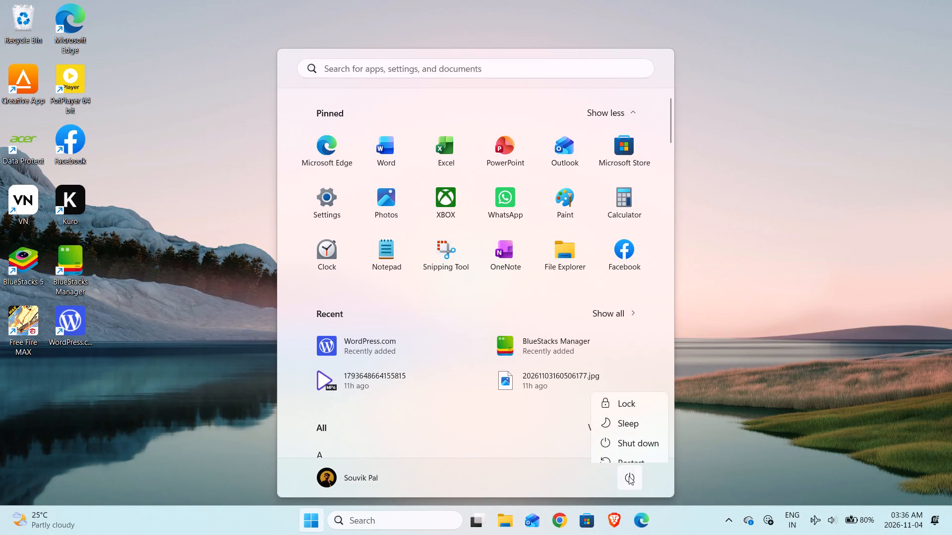
click(626, 435)
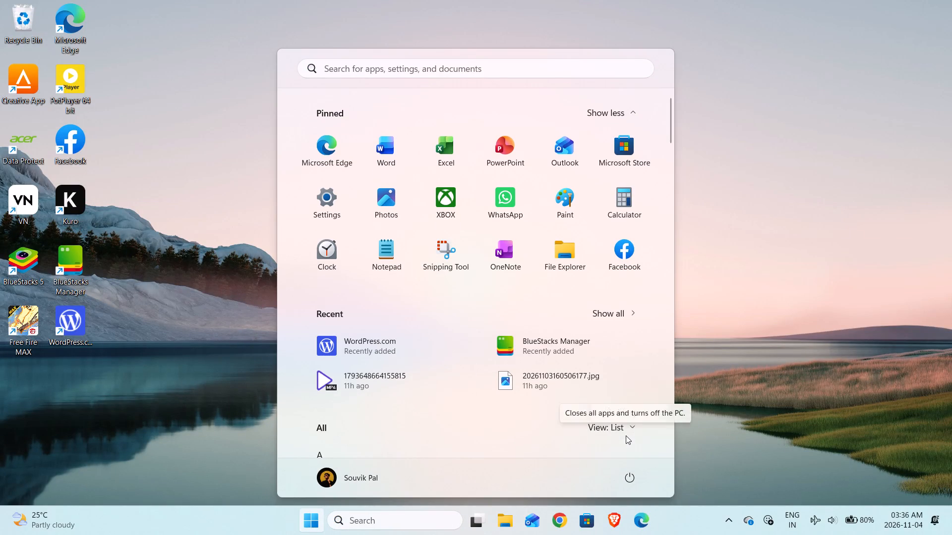